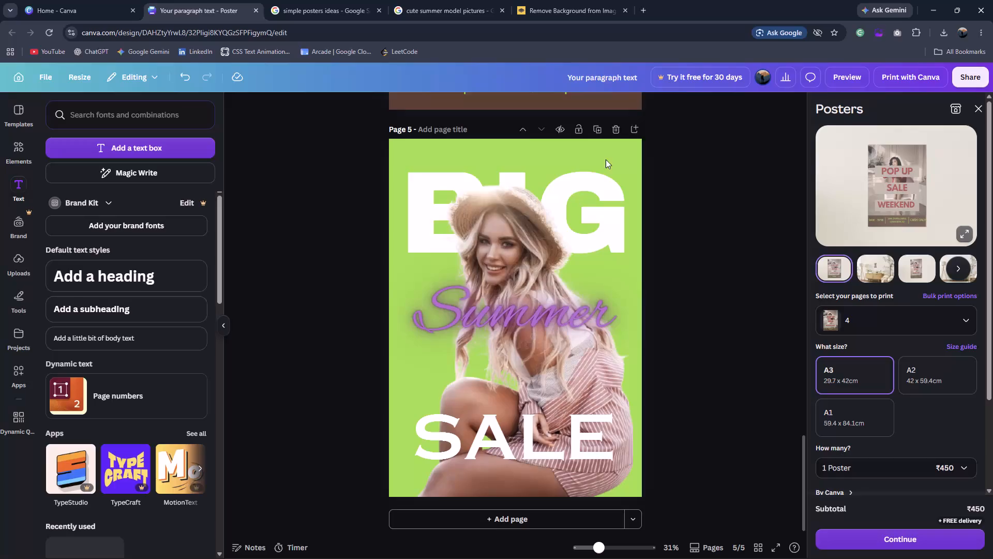
Add a new blank page after page 5 of the poster design.
{"action": "left_click", "coordinate": [306, 11]}
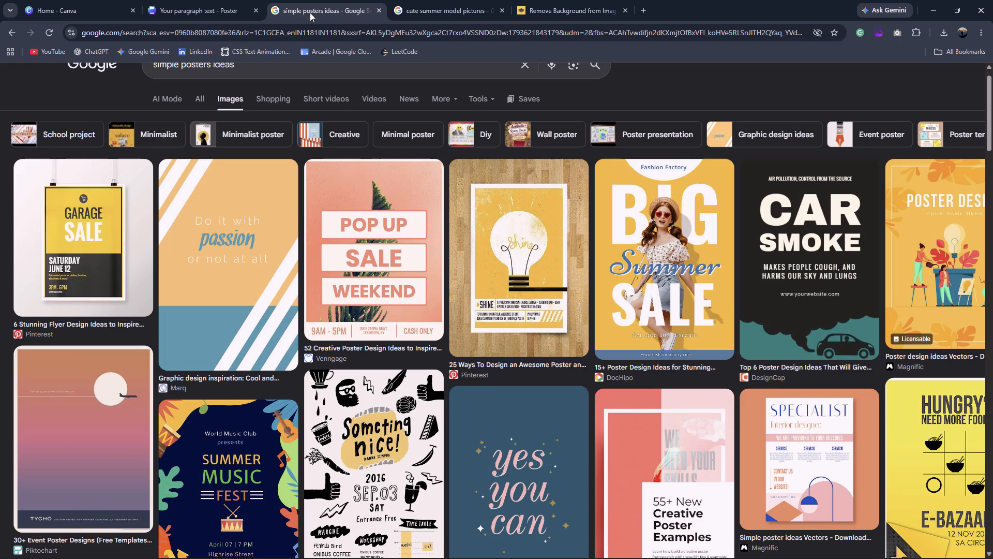
{"action": "left_click", "coordinate": [229, 0]}
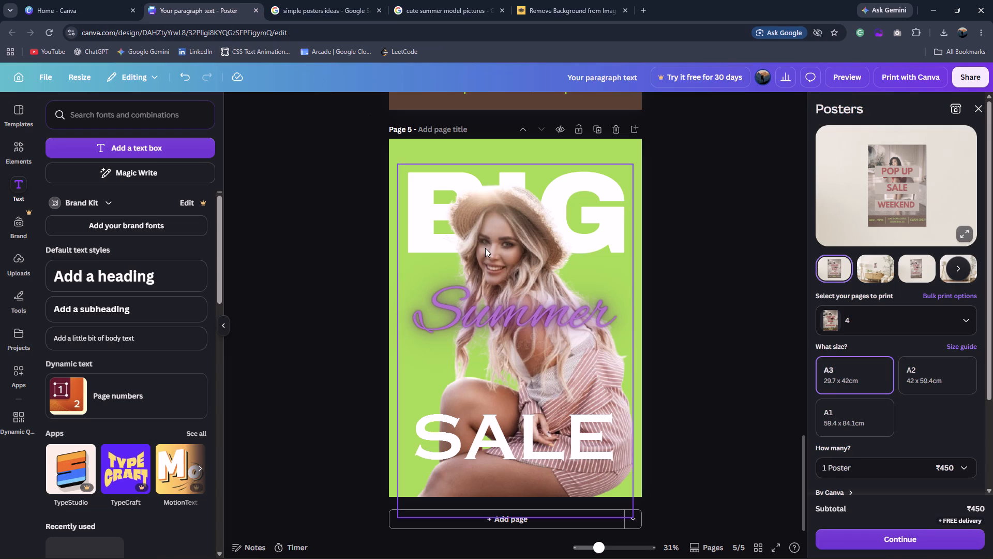
{"action": "left_click", "coordinate": [503, 520]}
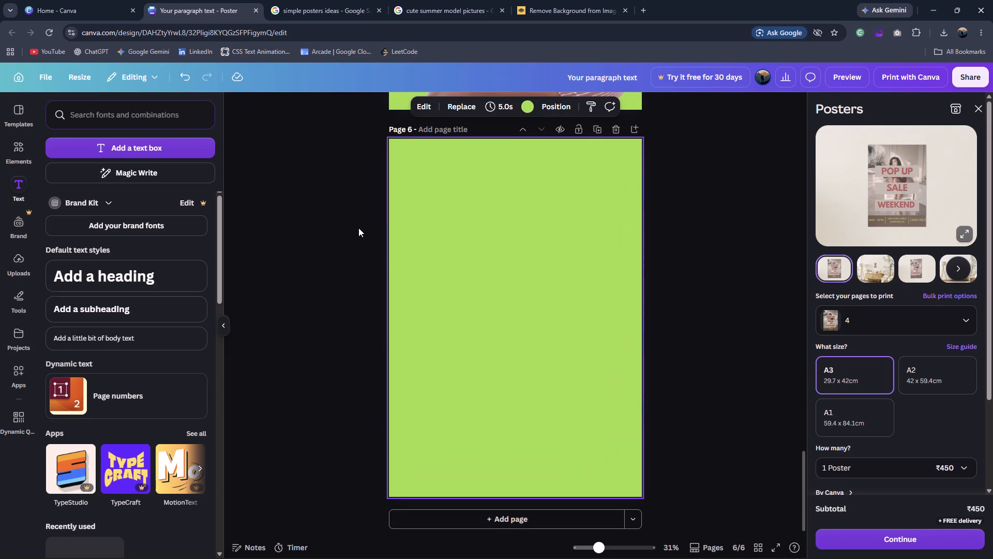
Browse the "simple posters ideas" image results for a layout to use on the new poster page.
{"action": "left_click", "coordinate": [344, 1]}
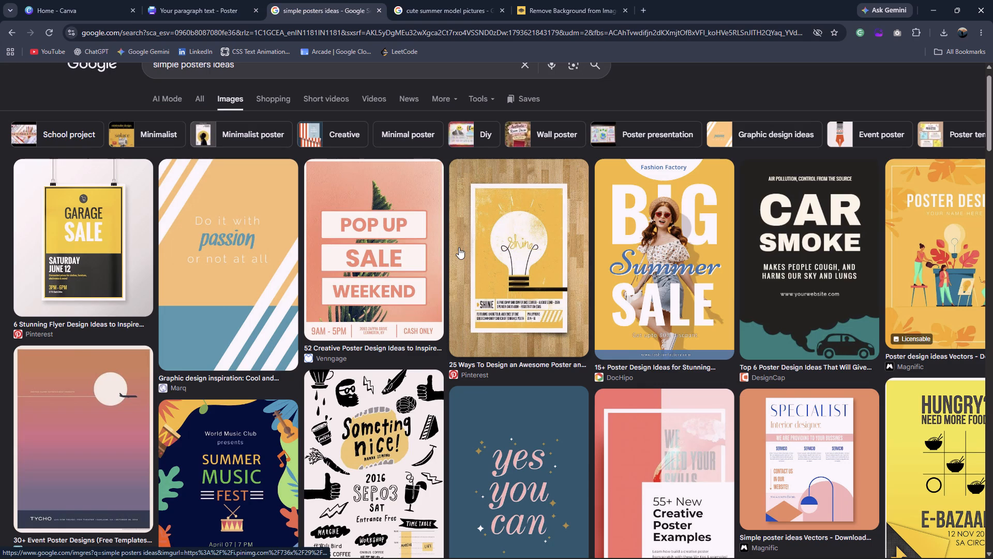
{"action": "scroll", "coordinate": [814, 350], "scroll_direction": "down", "scroll_amount": 1}
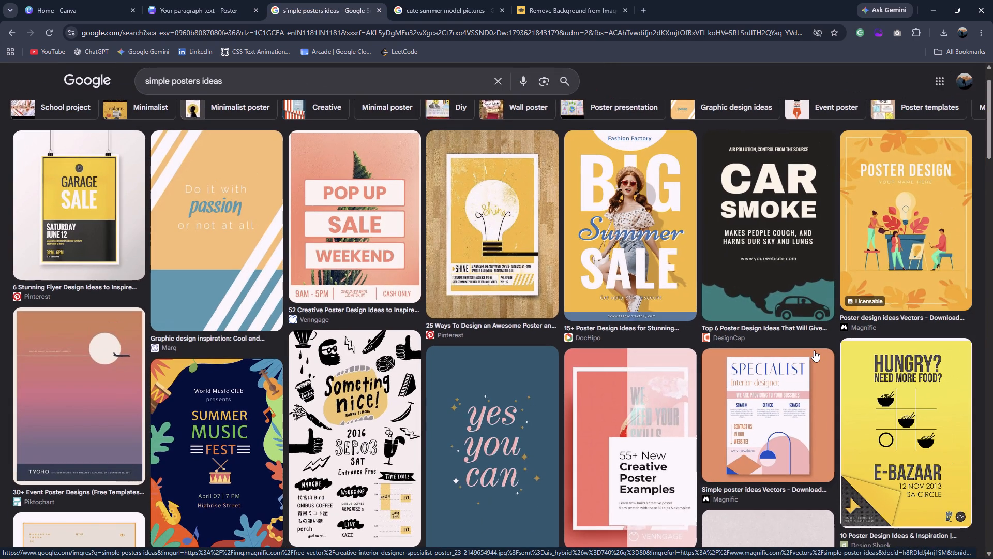
{"action": "scroll", "coordinate": [814, 350], "scroll_direction": "down", "scroll_amount": 6}
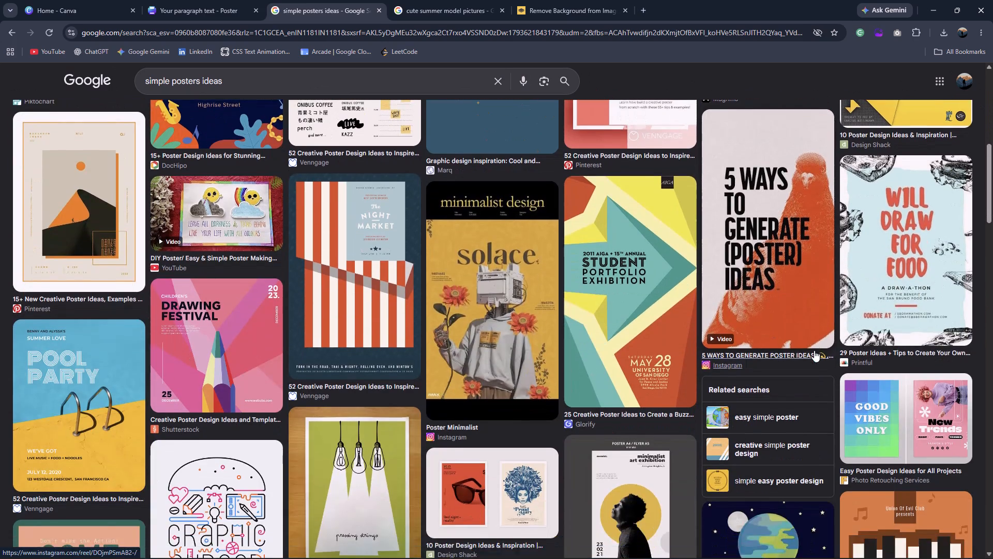
{"action": "scroll", "coordinate": [814, 350], "scroll_direction": "down", "scroll_amount": 8}
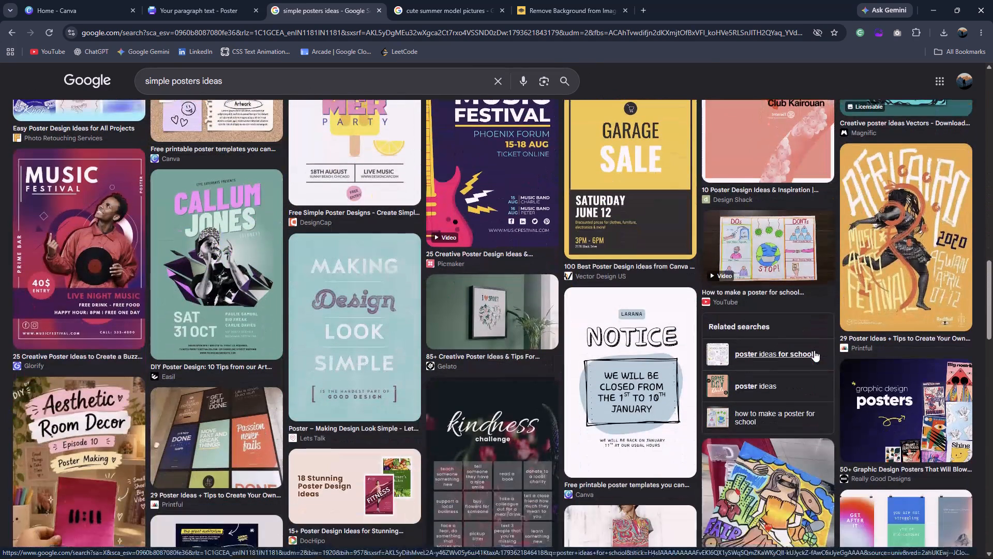
{"action": "scroll", "coordinate": [814, 350], "scroll_direction": "down", "scroll_amount": 1}
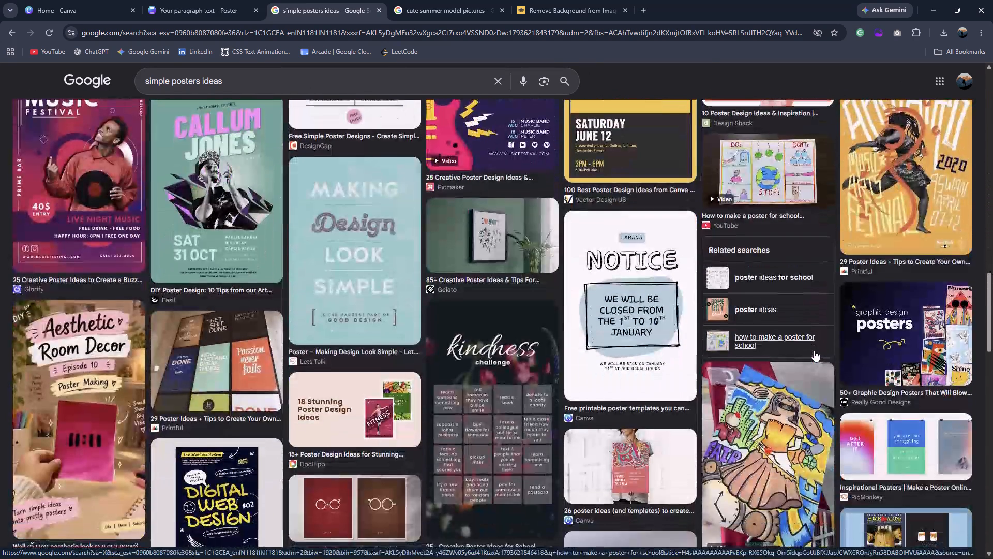
{"action": "scroll", "coordinate": [814, 350], "scroll_direction": "down", "scroll_amount": 4}
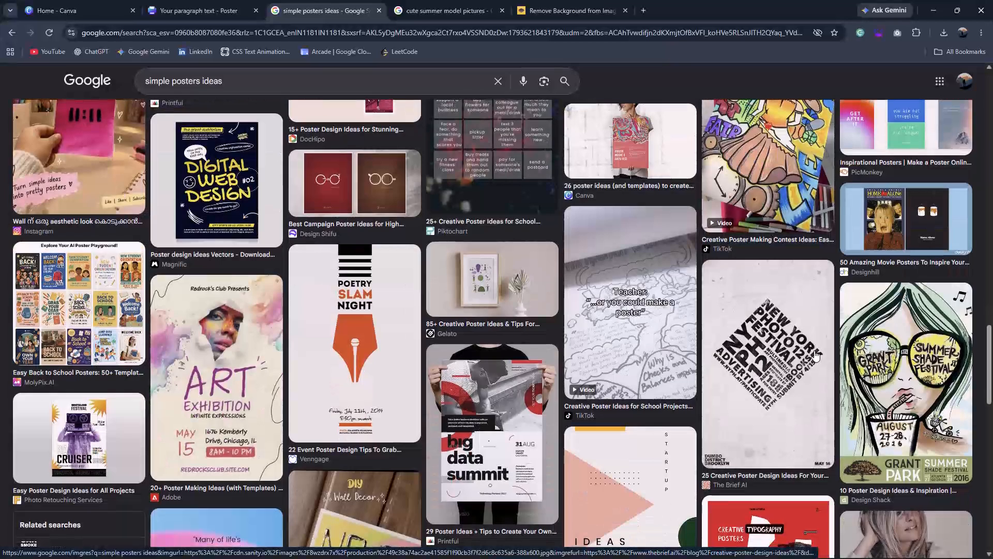
Replace the summer model image search with a search for "teared page background picture".
{"action": "left_click", "coordinate": [456, 9]}
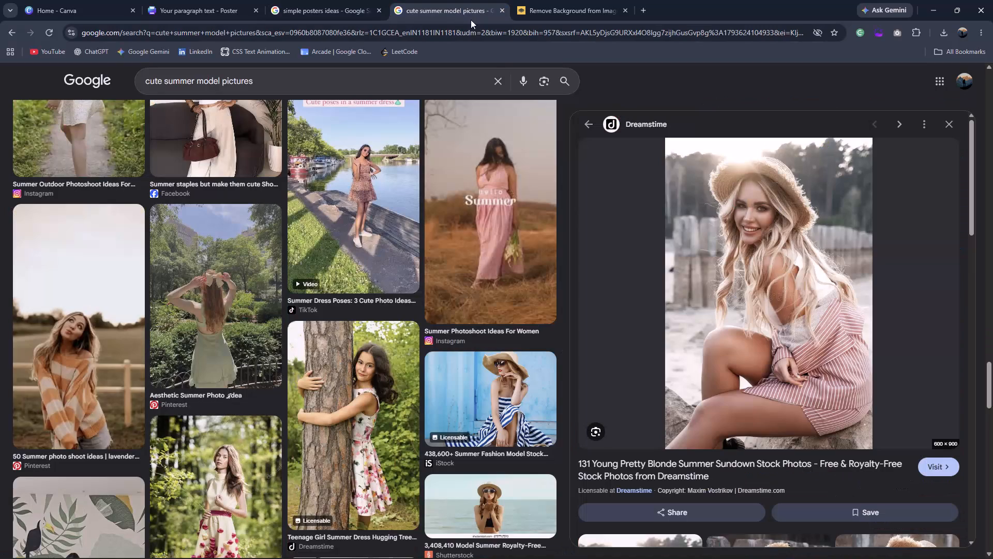
{"action": "left_click", "coordinate": [502, 81]}
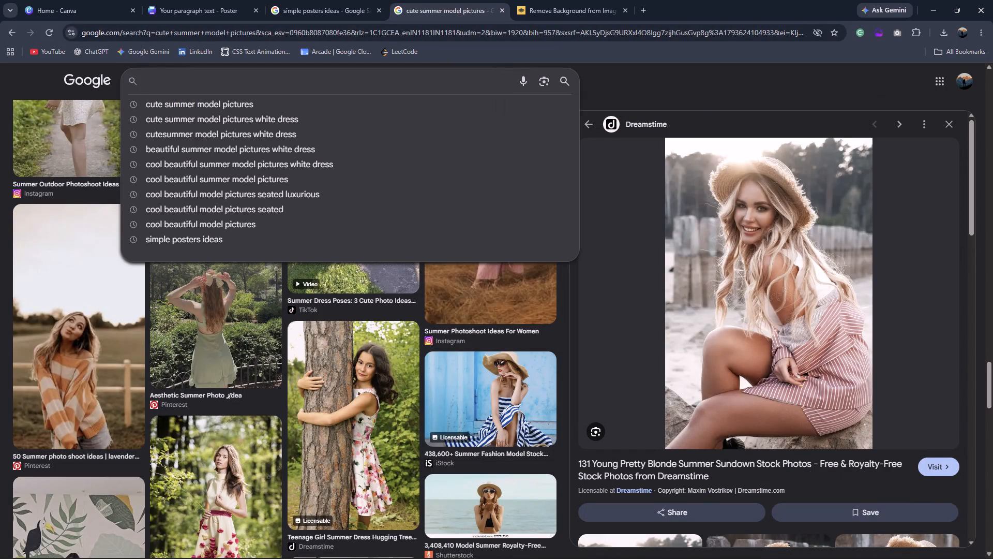
{"action": "type", "text": "teared"}
{"action": "key", "text": "space"}
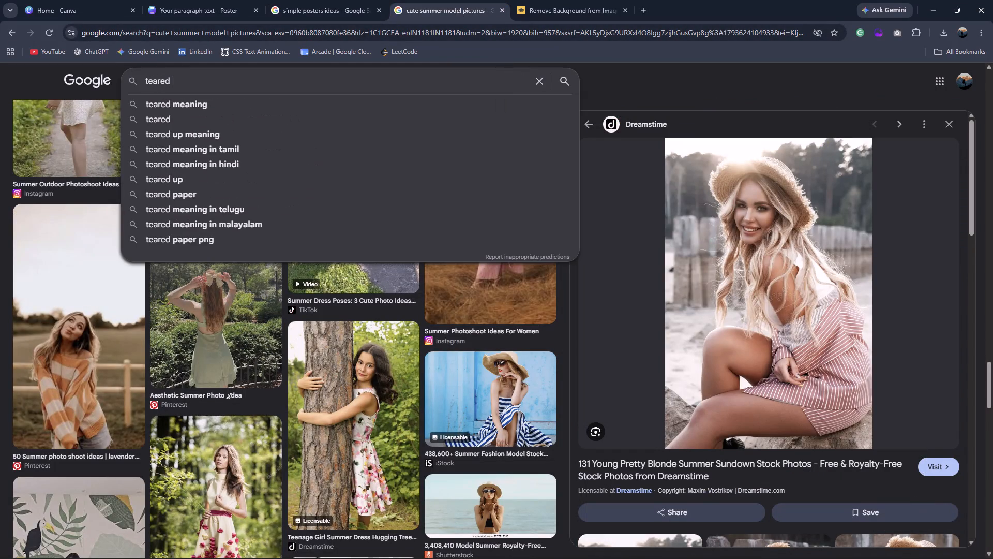
{"action": "type", "text": "page"}
{"action": "key", "text": "space"}
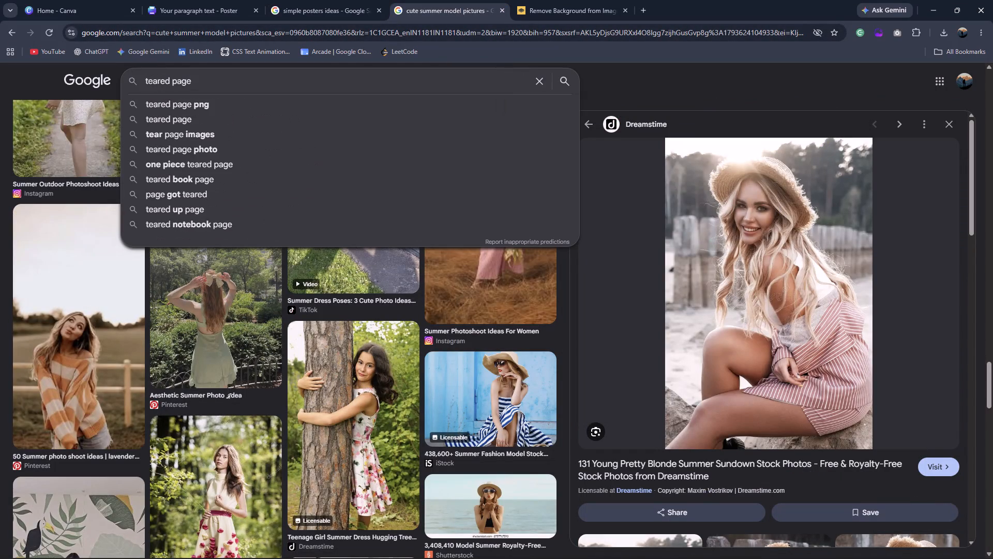
{"action": "type", "text": "background picture"}
{"action": "key", "text": "Return"}
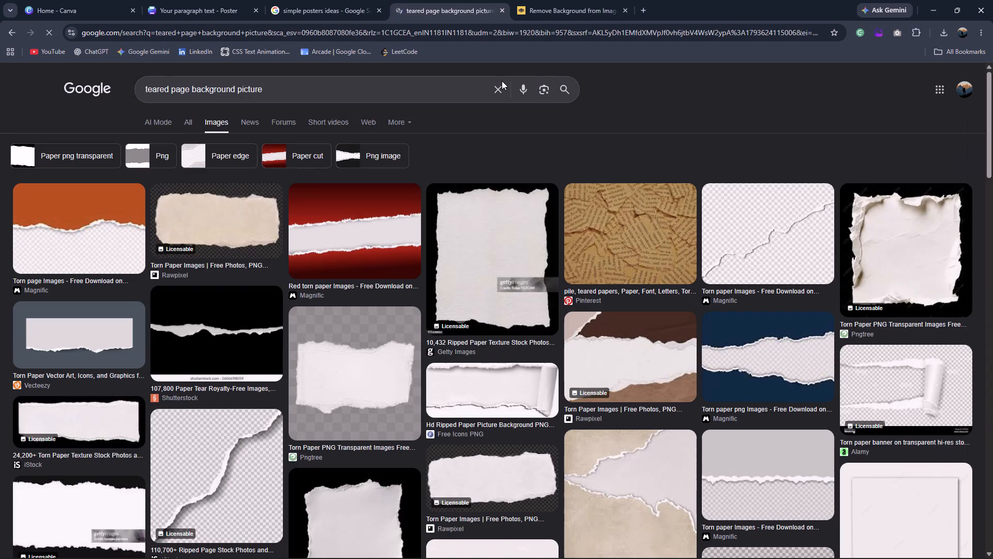
Look through the torn paper results and preview the Alamy image of a ripped-open hole in white paper.
{"action": "scroll", "coordinate": [600, 382], "scroll_direction": "down", "scroll_amount": 3}
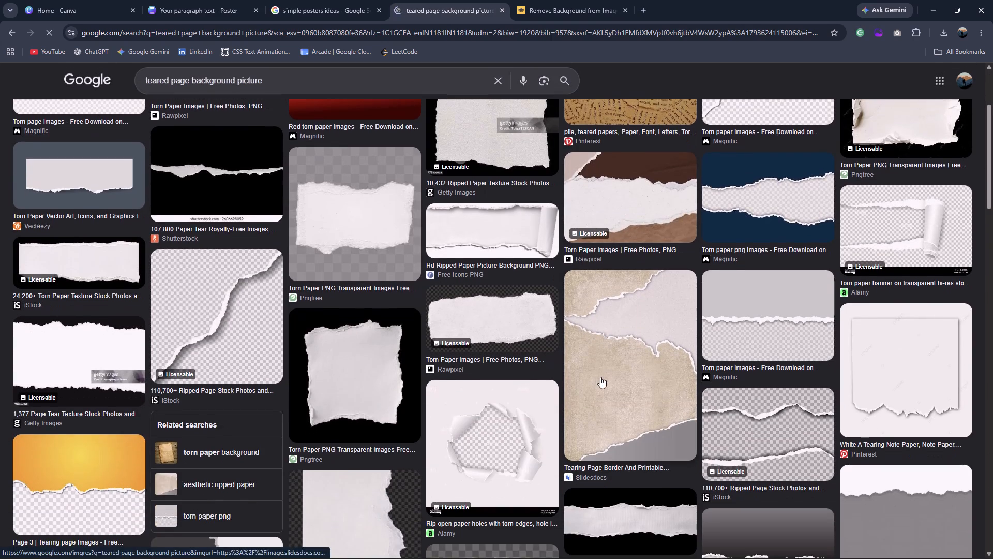
{"action": "scroll", "coordinate": [600, 377], "scroll_direction": "down", "scroll_amount": 3}
{"action": "left_click", "coordinate": [519, 333]}
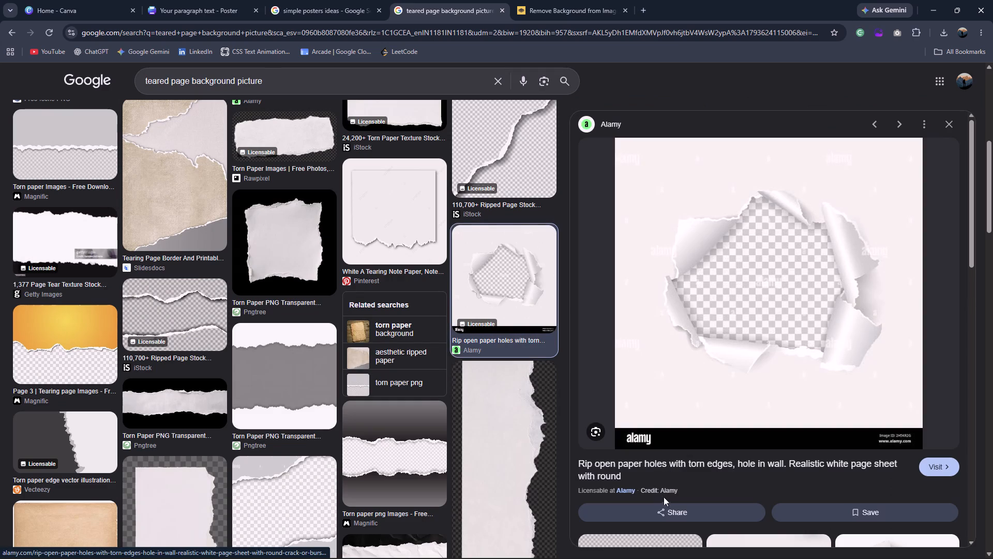
{"action": "left_click", "coordinate": [953, 127]}
Refine the image search to "teared in hole page background picture".
{"action": "left_click", "coordinate": [170, 82]}
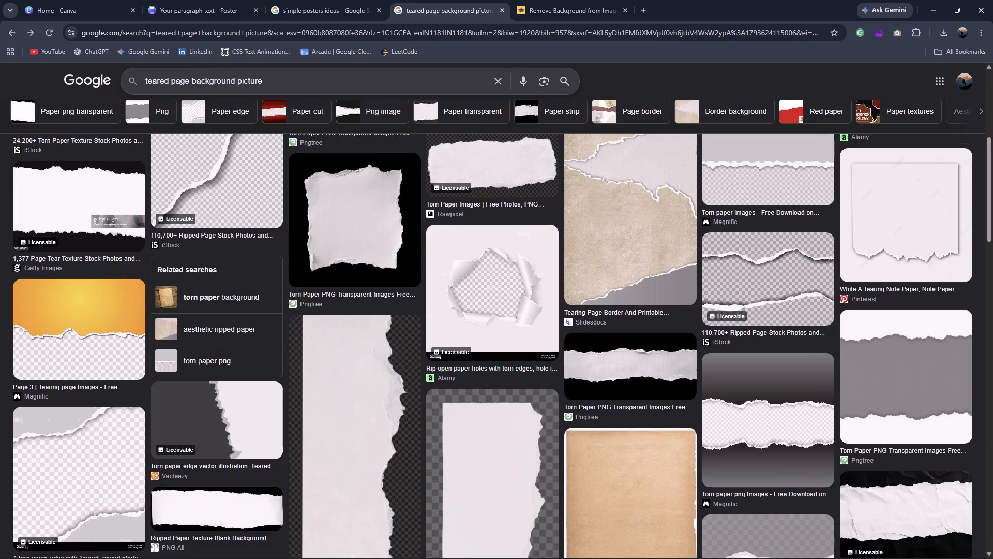
{"action": "type", "text": "in hole"}
{"action": "key", "text": "space"}
{"action": "key", "text": "Return"}
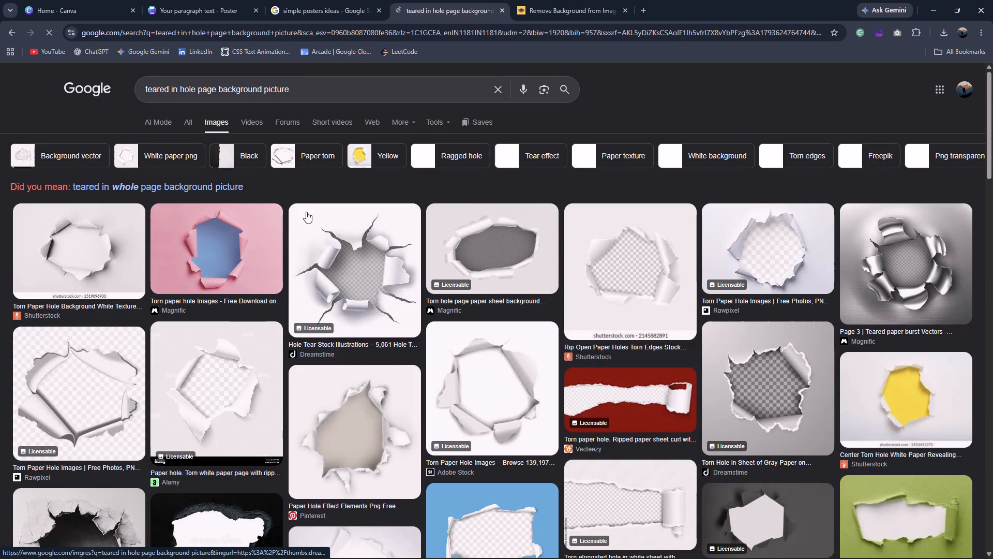
Examine the torn-hole paper results for a usable background, checking back against the poster ideas.
{"action": "left_click", "coordinate": [342, 3]}
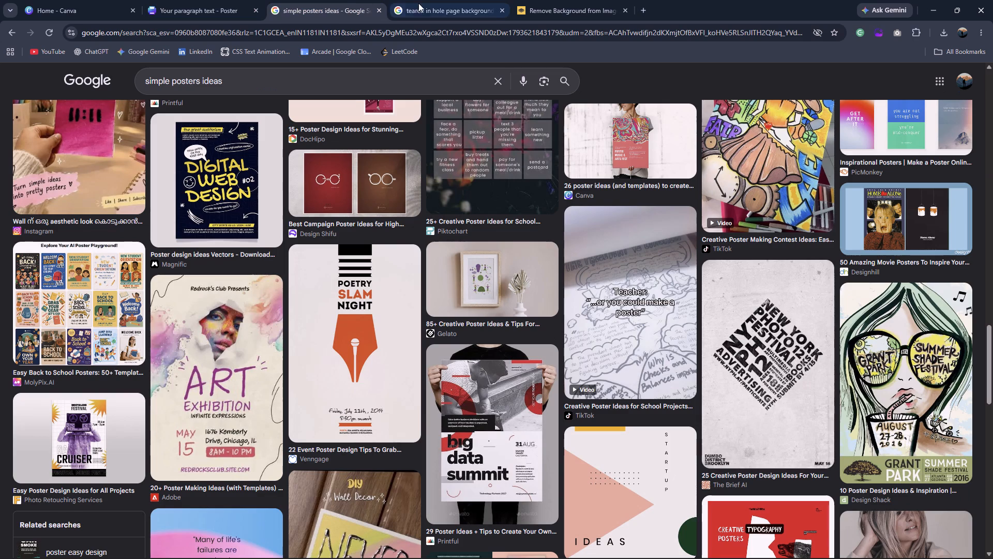
{"action": "left_click", "coordinate": [454, 0]}
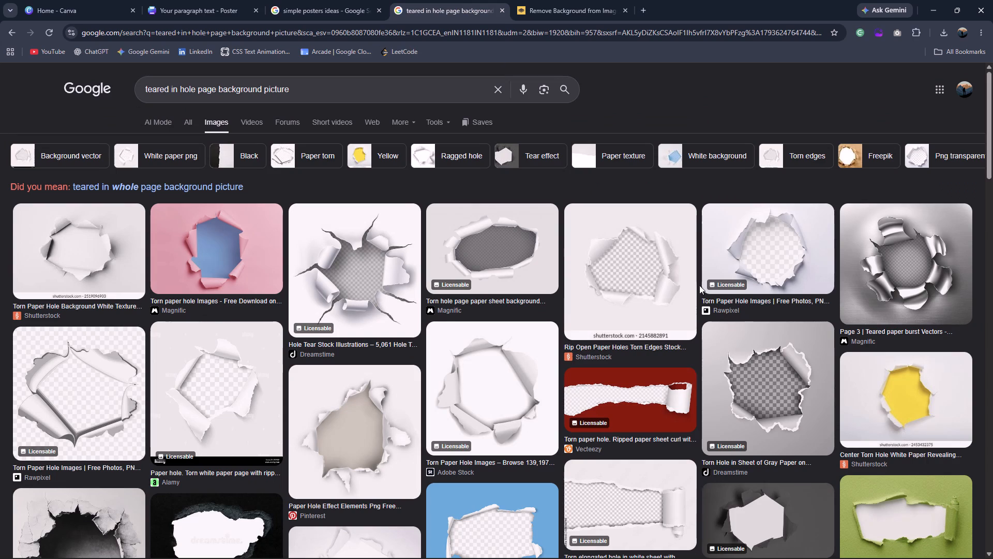
{"action": "scroll", "coordinate": [628, 350], "scroll_direction": "down", "scroll_amount": 6}
{"action": "scroll", "coordinate": [628, 350], "scroll_direction": "up", "scroll_amount": 5}
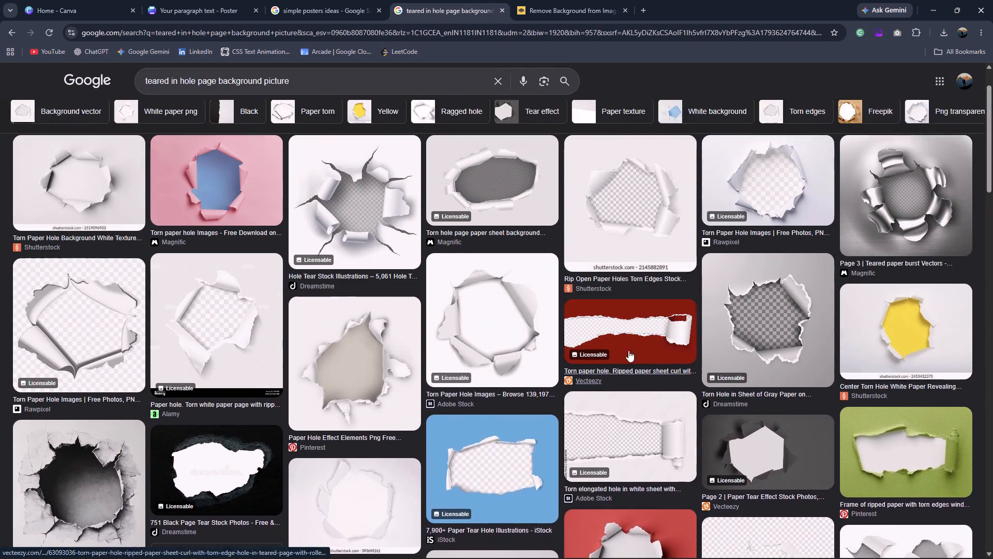
{"action": "scroll", "coordinate": [628, 350], "scroll_direction": "up", "scroll_amount": 4}
Refine the image search to "teared in hole page background picture stylish".
{"action": "left_click", "coordinate": [304, 95]}
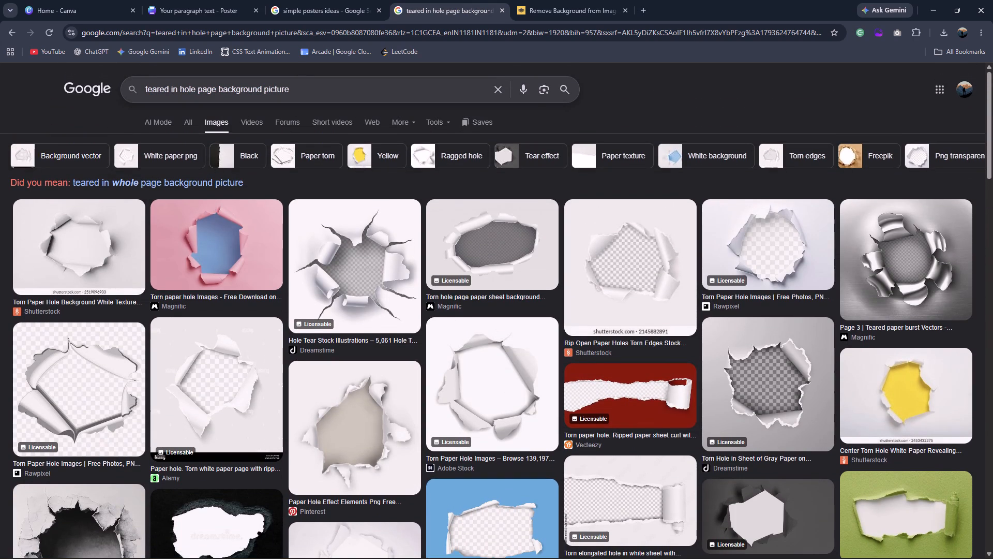
{"action": "key", "text": "space"}
{"action": "type", "text": "sy"}
{"action": "key", "text": "BackSpace"}
{"action": "type", "text": "tyk"}
{"action": "key", "text": "BackSpace"}
{"action": "type", "text": "ls"}
{"action": "key", "text": "BackSpace"}
{"action": "type", "text": "ish"}
{"action": "key", "text": "Return"}
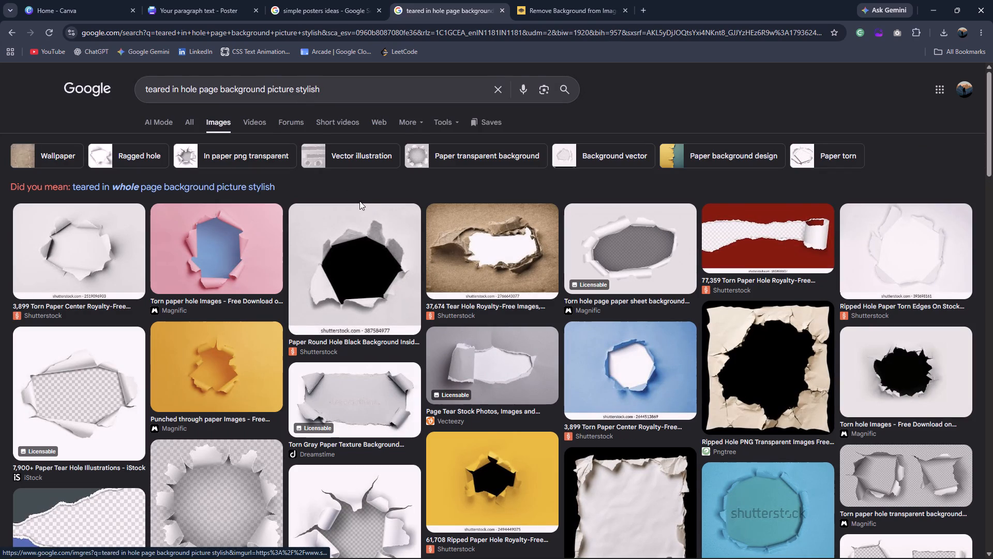
Browse the stylish torn-hole paper results for a poster background, then close that search.
{"action": "scroll", "coordinate": [390, 261], "scroll_direction": "down", "scroll_amount": 8}
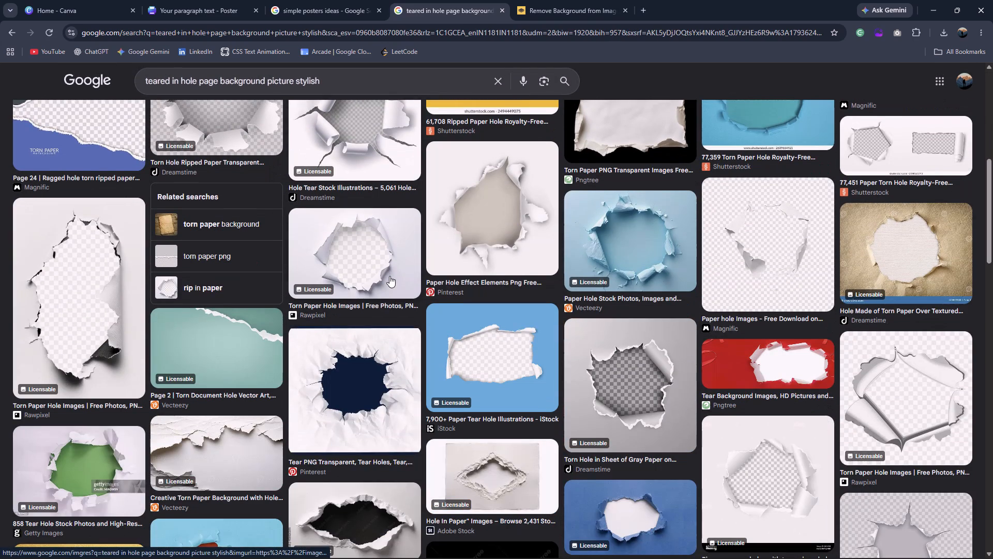
{"action": "left_click", "coordinate": [293, 0]}
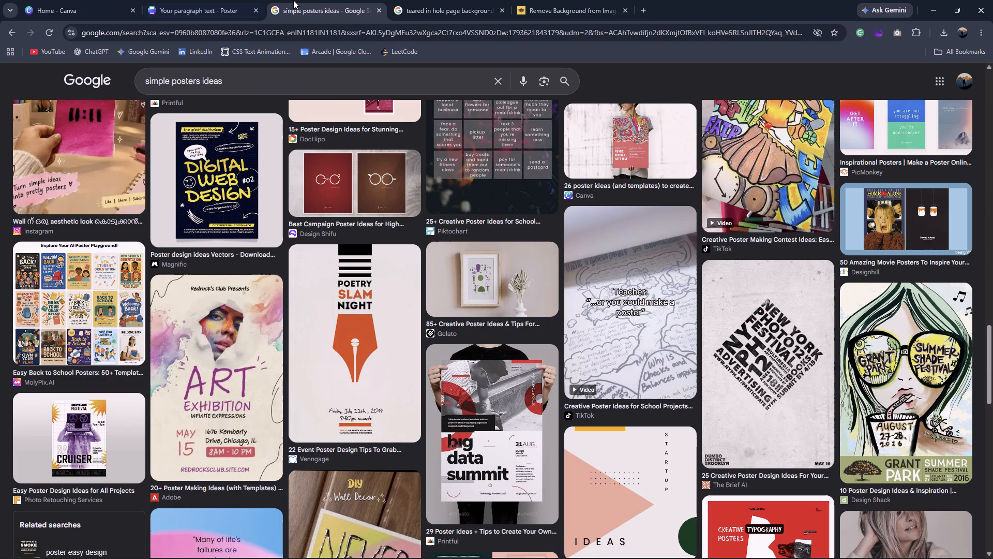
{"action": "left_click", "coordinate": [432, 0]}
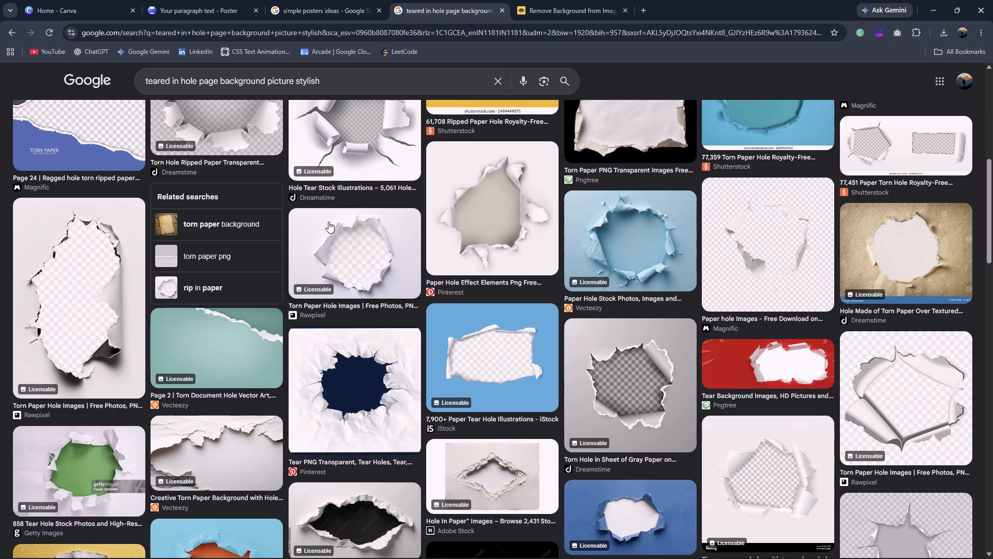
{"action": "scroll", "coordinate": [317, 231], "scroll_direction": "down", "scroll_amount": 11}
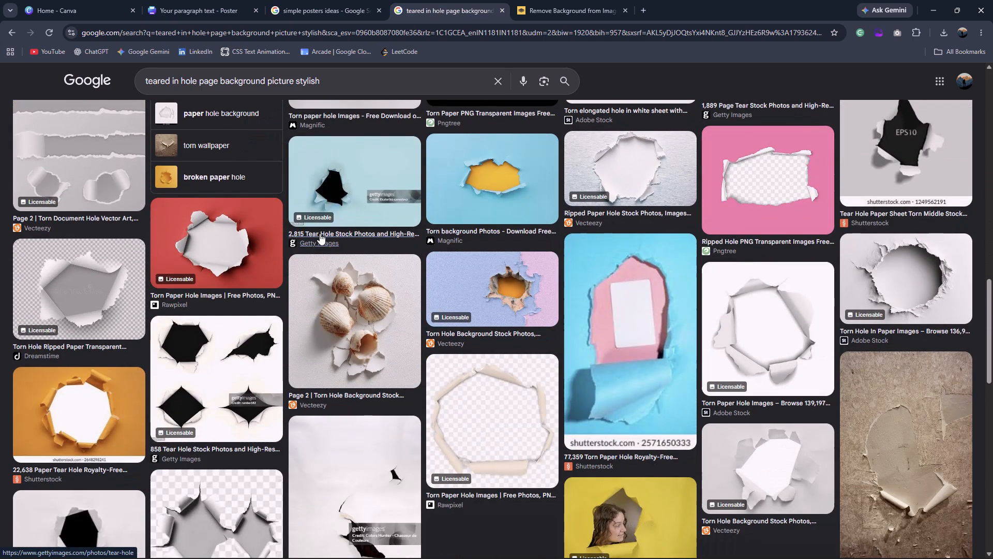
{"action": "scroll", "coordinate": [320, 233], "scroll_direction": "down", "scroll_amount": 4}
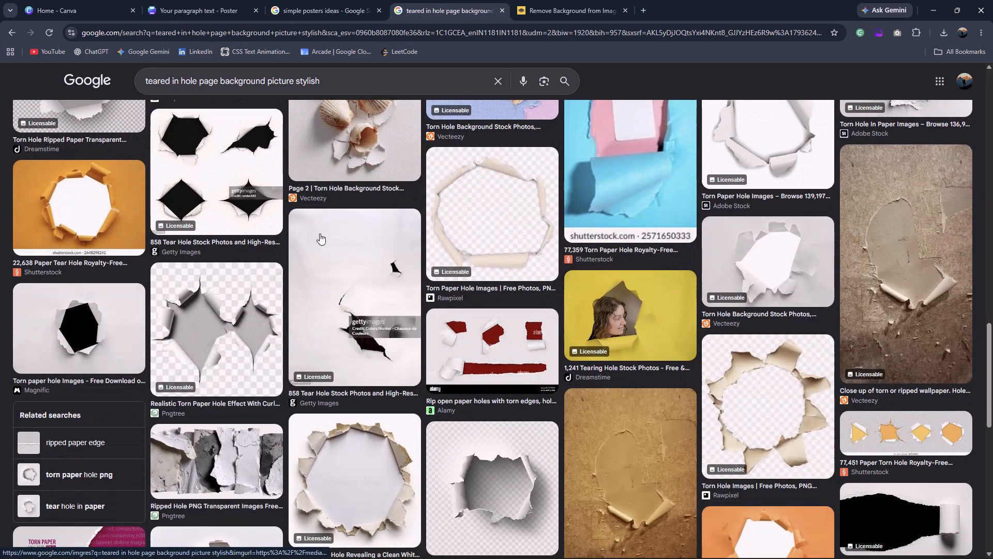
{"action": "scroll", "coordinate": [320, 233], "scroll_direction": "down", "scroll_amount": 5}
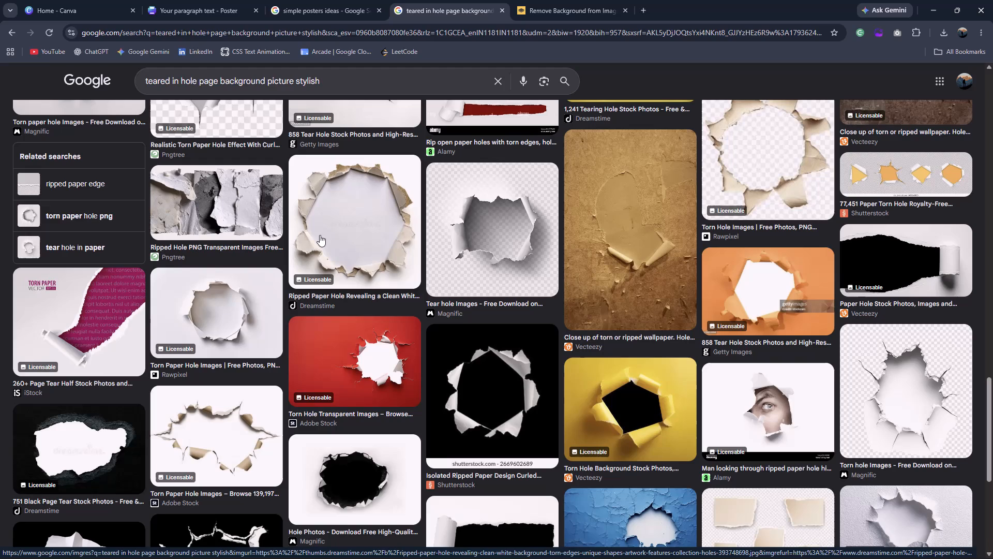
{"action": "left_click", "coordinate": [503, 6]}
Browse further through the "simple posters ideas" image results for another poster concept.
{"action": "left_click", "coordinate": [338, 0]}
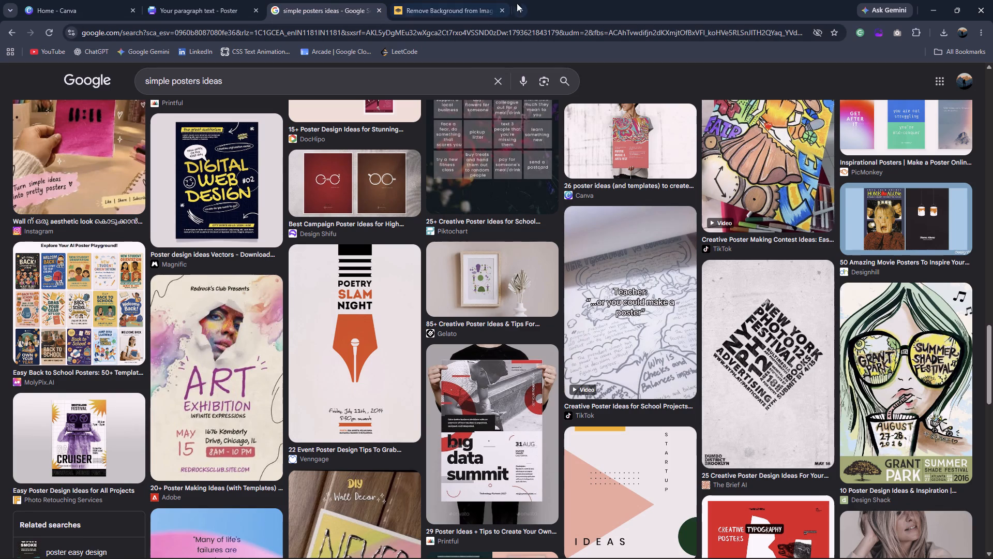
{"action": "scroll", "coordinate": [470, 159], "scroll_direction": "down", "scroll_amount": 10}
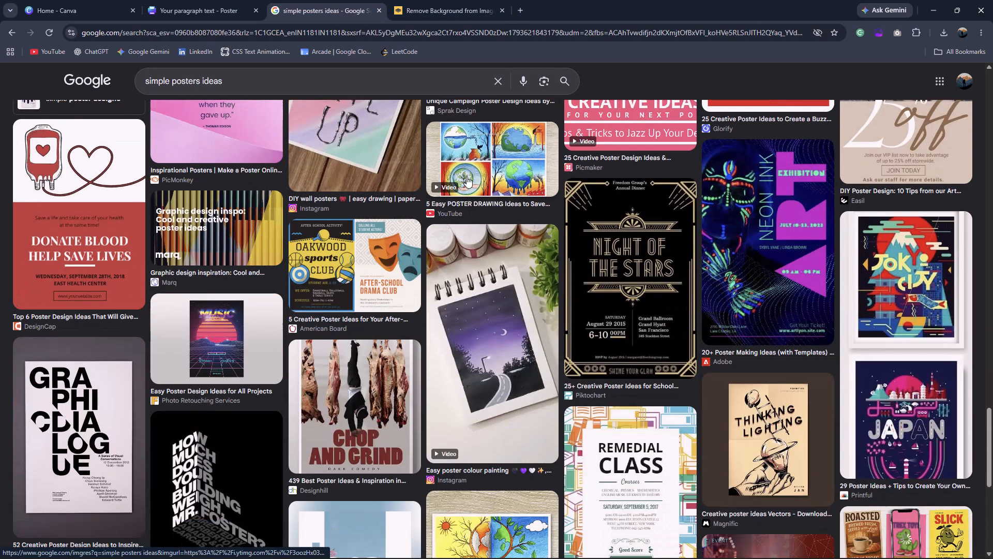
{"action": "scroll", "coordinate": [467, 176], "scroll_direction": "down", "scroll_amount": 8}
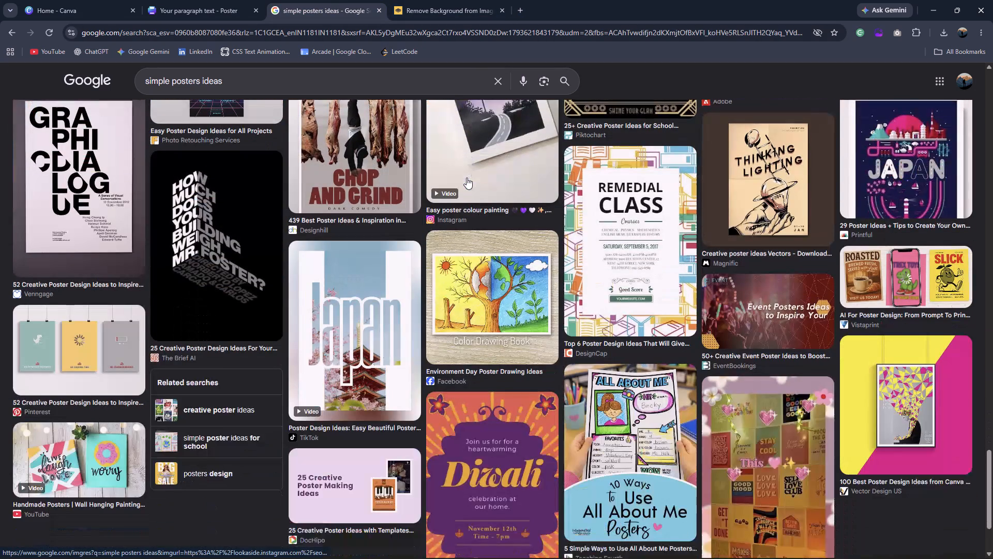
{"action": "scroll", "coordinate": [467, 178], "scroll_direction": "down", "scroll_amount": 3}
{"action": "scroll", "coordinate": [467, 178], "scroll_direction": "up", "scroll_amount": 13}
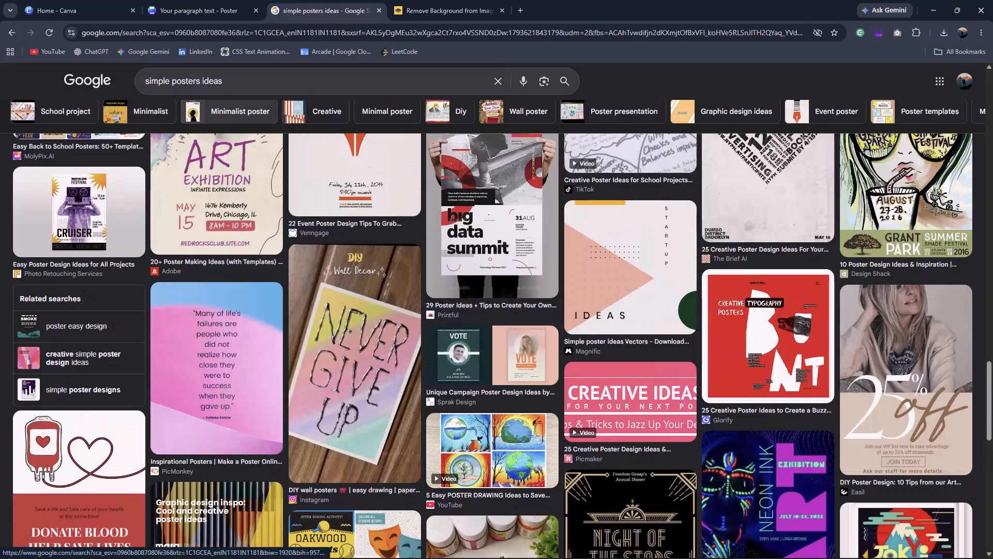
Change the poster ideas image search to "simple model posters ideas".
{"action": "left_click", "coordinate": [169, 82]}
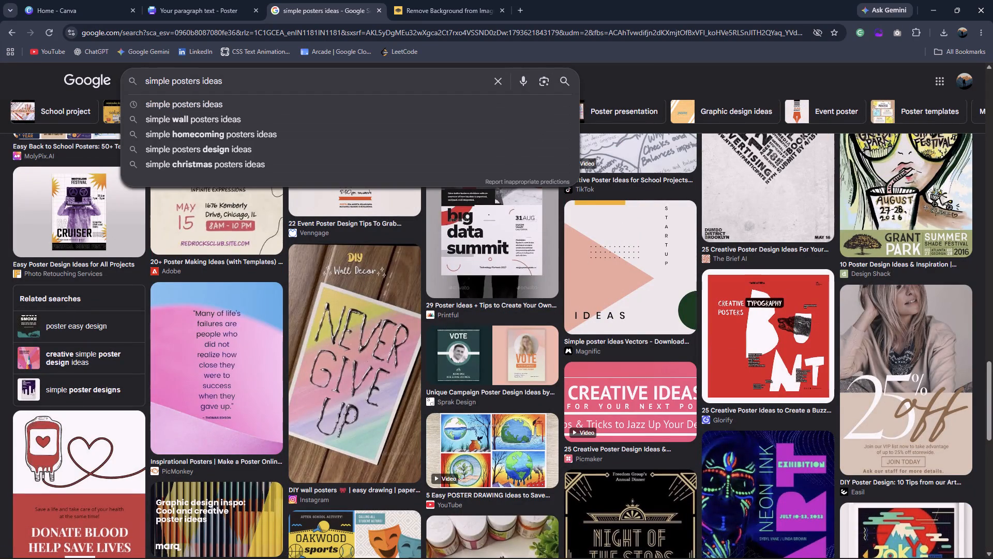
{"action": "key", "text": "space"}
{"action": "type", "text": "model"}
{"action": "key", "text": "space"}
{"action": "key", "text": "Return"}
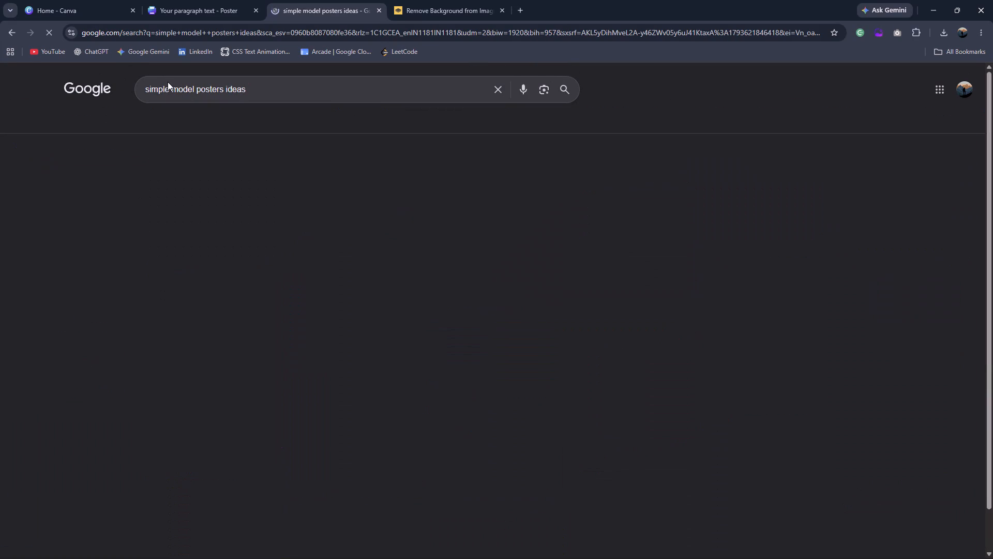
Switch to the corrected search "simple model poster ideas" and examine the "Bring Me Flowers" poster up close.
{"action": "left_click", "coordinate": [104, 183]}
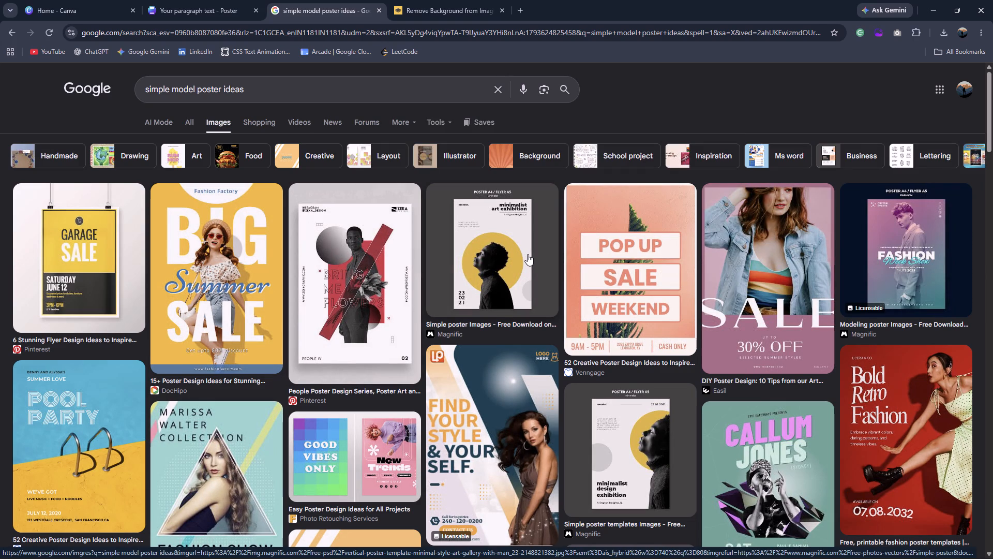
{"action": "left_click", "coordinate": [379, 281]}
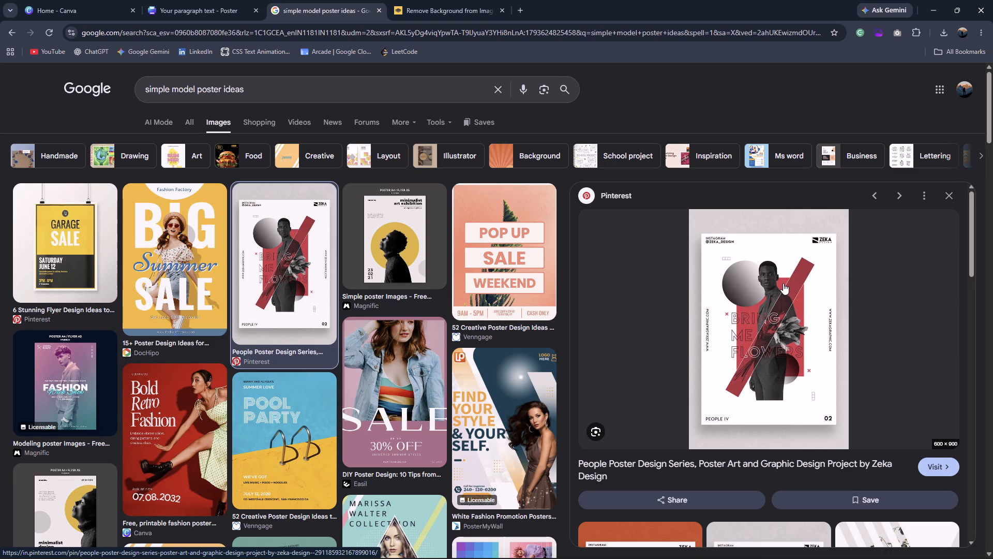
{"action": "scroll", "coordinate": [783, 283], "scroll_direction": "left", "scroll_amount": 1}
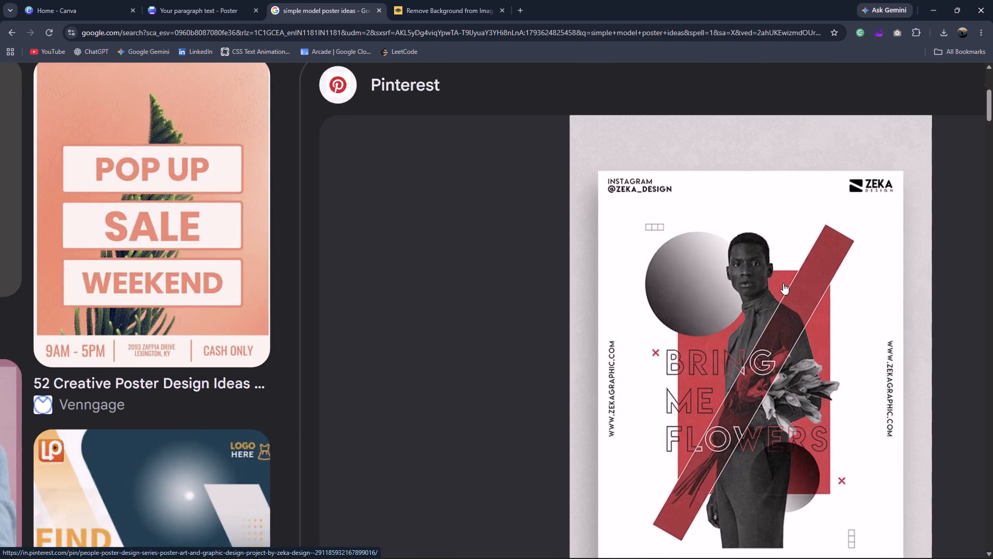
{"action": "scroll", "coordinate": [783, 283], "scroll_direction": "left", "scroll_amount": 2}
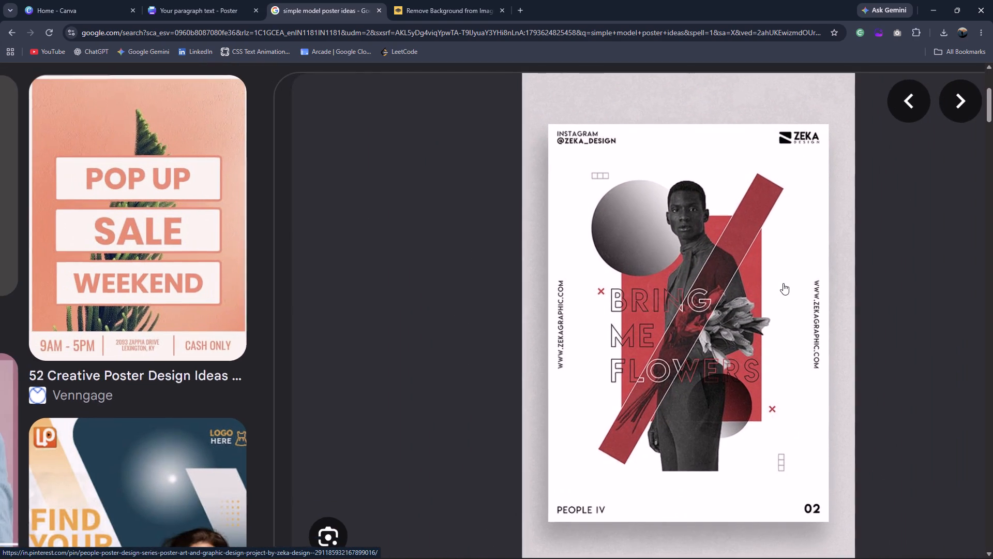
{"action": "scroll", "coordinate": [783, 283], "scroll_direction": "left", "scroll_amount": 1}
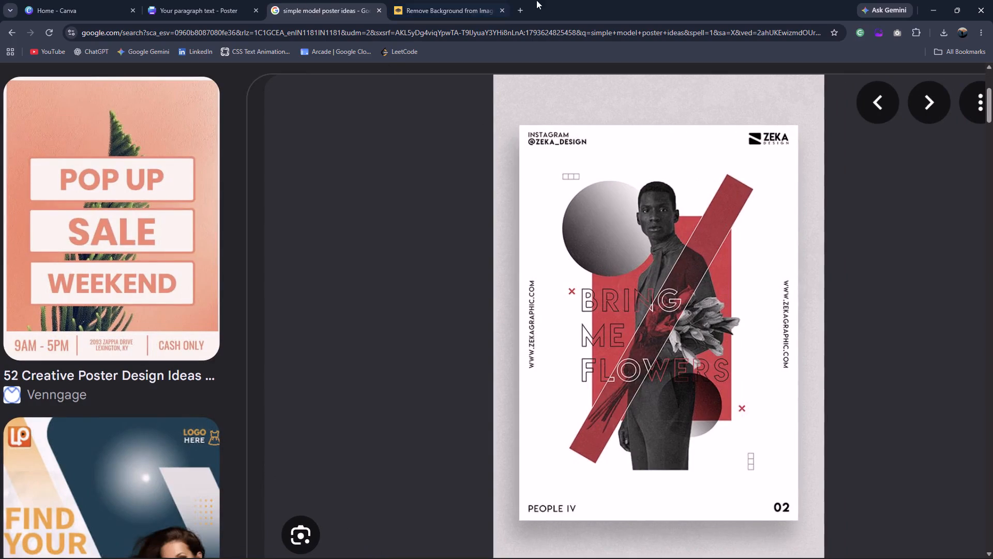
Search for images of "male model cool pose standing" in a new tab.
{"action": "left_click", "coordinate": [517, 13]}
{"action": "type", "text": "male model"}
{"action": "key", "text": "space"}
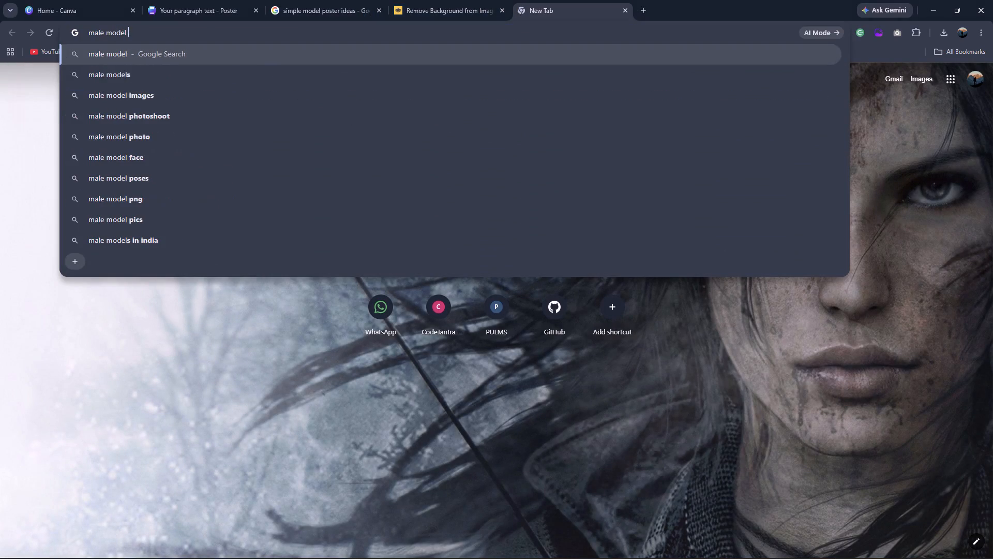
{"action": "type", "text": "cool pose d"}
{"action": "key", "text": "BackSpace"}
{"action": "type", "text": "sa"}
{"action": "key", "text": "BackSpace"}
{"action": "type", "text": "tandinh"}
{"action": "key", "text": "BackSpace"}
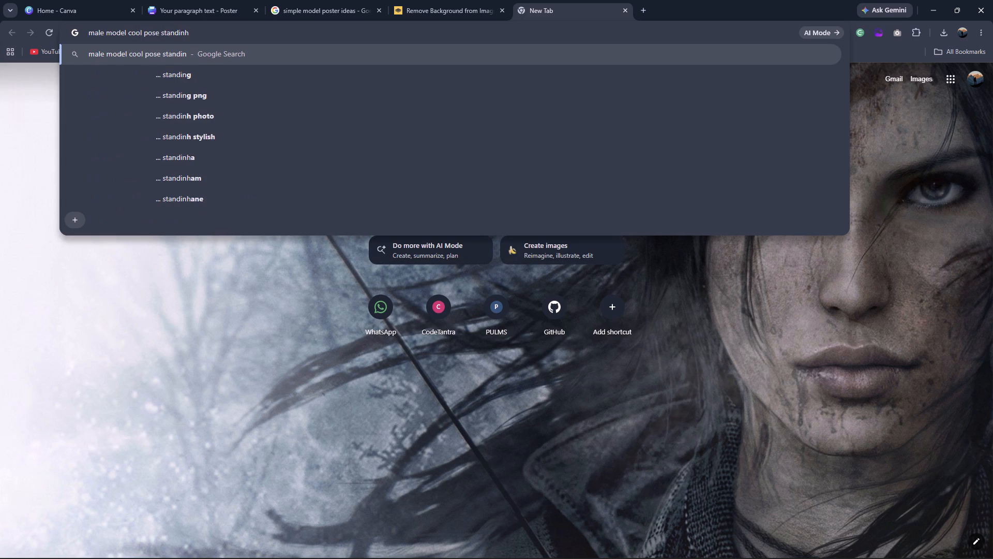
{"action": "type", "text": "g"}
{"action": "key", "text": "space"}
{"action": "key", "text": "Return"}
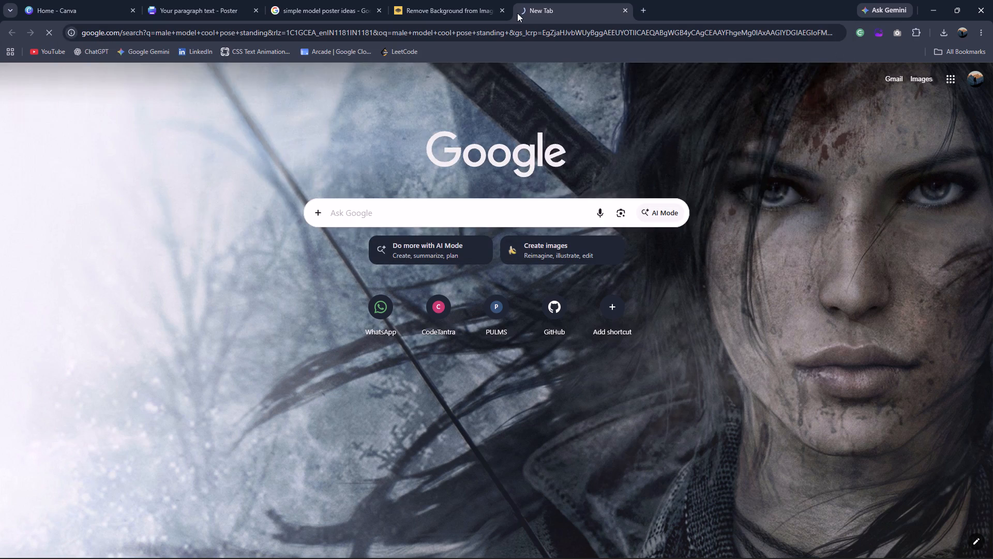
{"action": "left_click", "coordinate": [223, 127]}
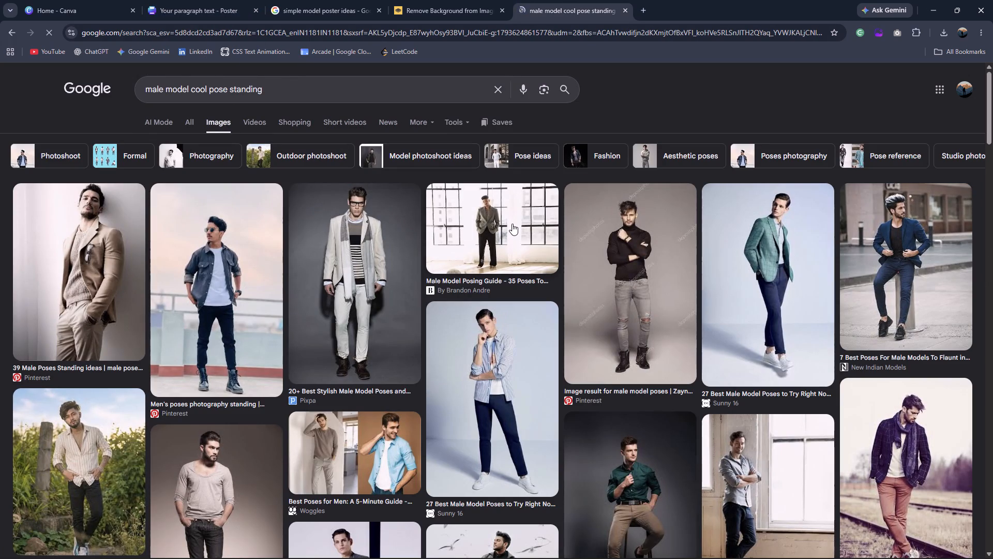
Look over the cool-pose results, then change the image search to "male model masculine pose standing".
{"action": "scroll", "coordinate": [512, 224], "scroll_direction": "down", "scroll_amount": 2}
{"action": "scroll", "coordinate": [537, 415], "scroll_direction": "down", "scroll_amount": 7}
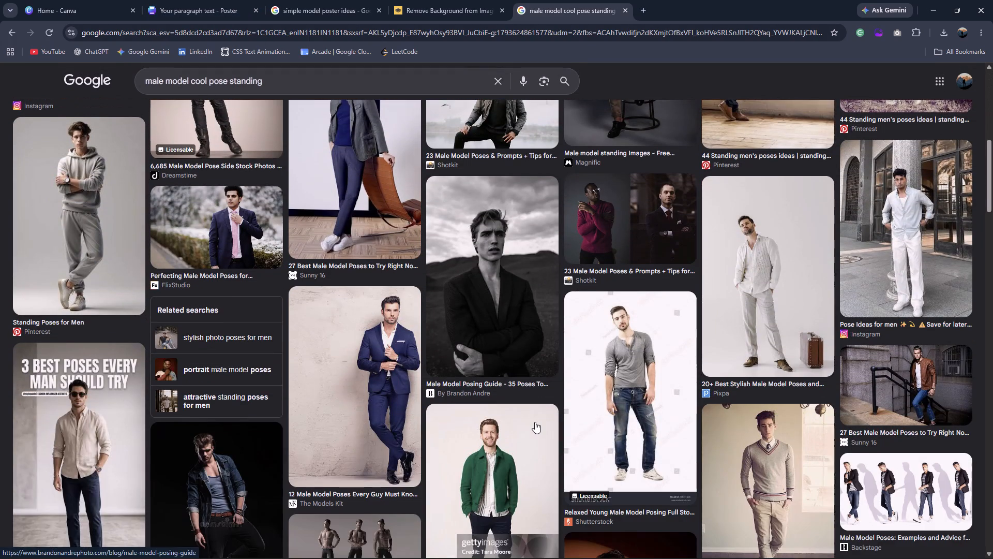
{"action": "scroll", "coordinate": [535, 422], "scroll_direction": "up", "scroll_amount": 11}
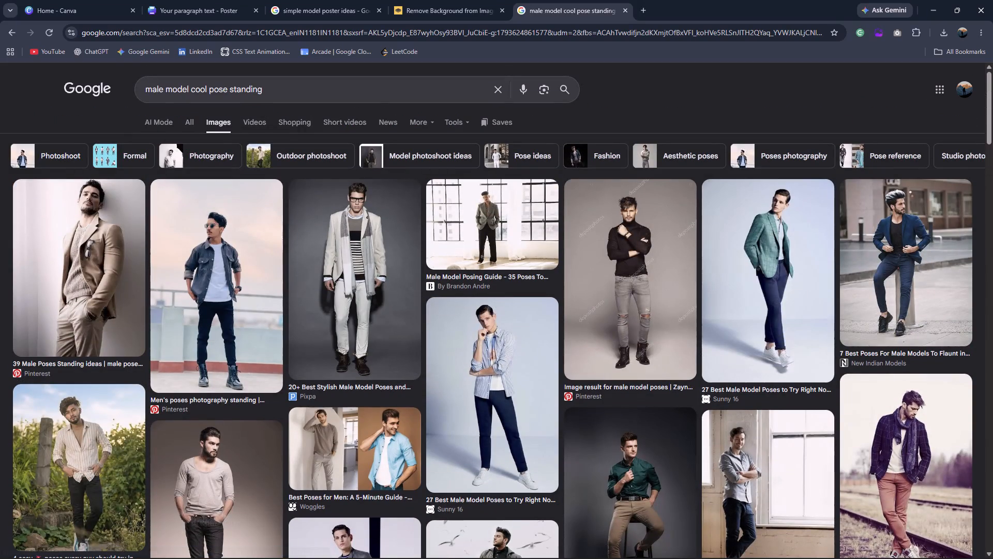
{"action": "double_click", "coordinate": [200, 86]}
{"action": "type", "text": "masculine"}
{"action": "key", "text": "space"}
{"action": "key", "text": "Return"}
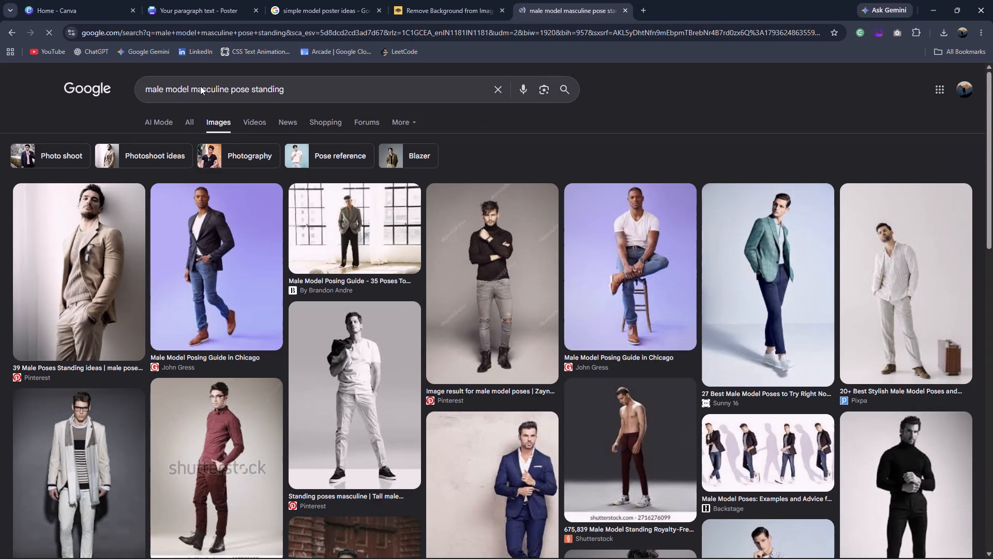
Browse the masculine standing pose results for a model photo that suits the "Bring Me Flowers" reference poster.
{"action": "scroll", "coordinate": [490, 364], "scroll_direction": "down", "scroll_amount": 1}
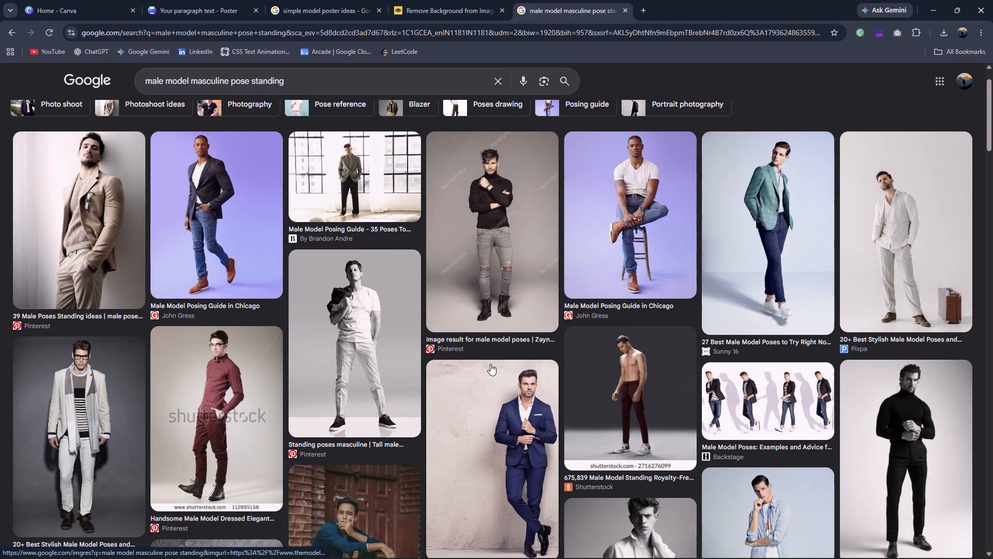
{"action": "scroll", "coordinate": [490, 364], "scroll_direction": "down", "scroll_amount": 8}
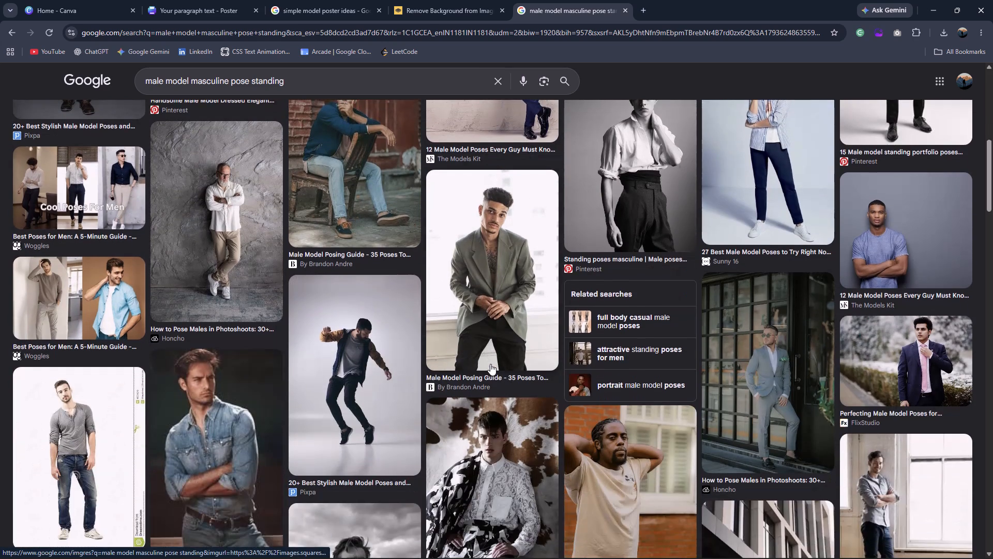
{"action": "scroll", "coordinate": [490, 364], "scroll_direction": "down", "scroll_amount": 4}
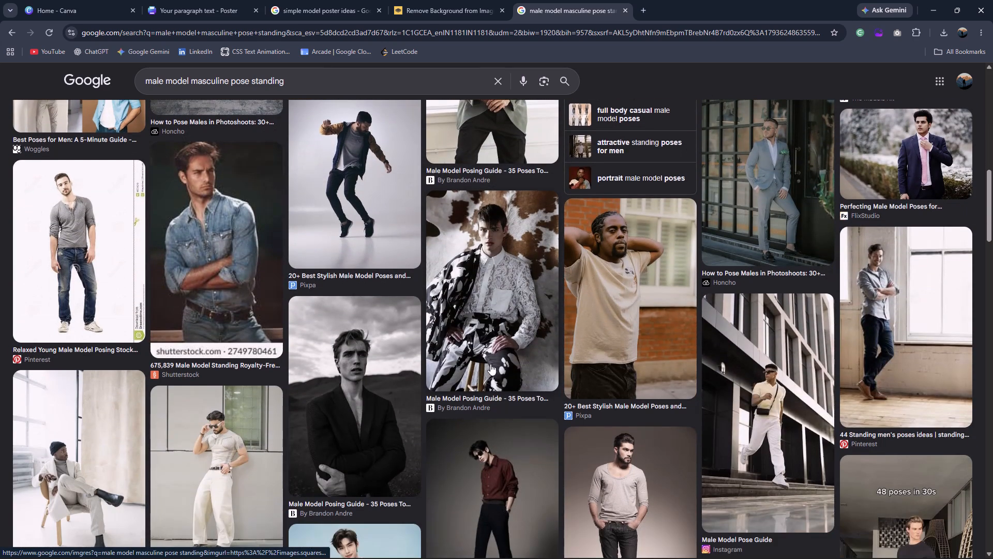
{"action": "scroll", "coordinate": [490, 365], "scroll_direction": "down", "scroll_amount": 8}
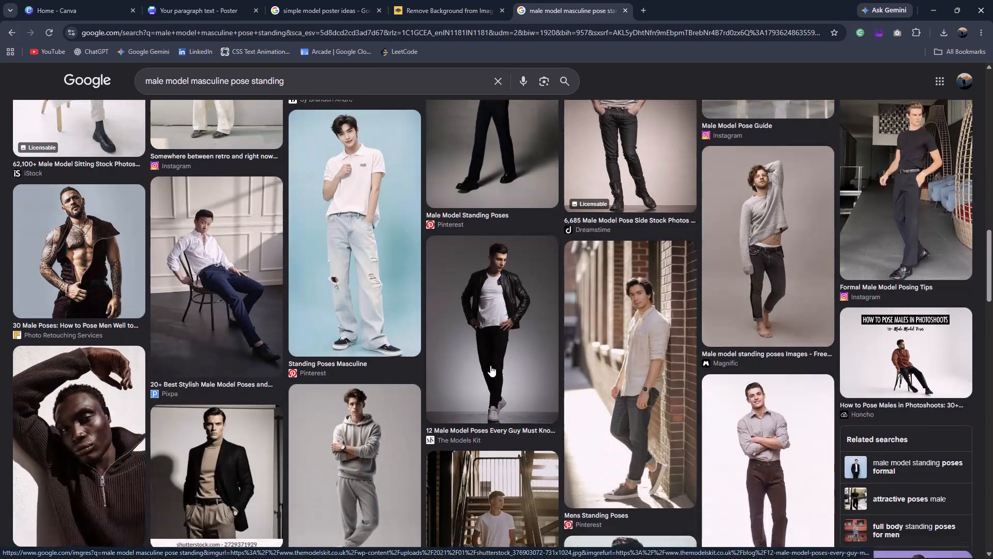
{"action": "scroll", "coordinate": [490, 365], "scroll_direction": "down", "scroll_amount": 5}
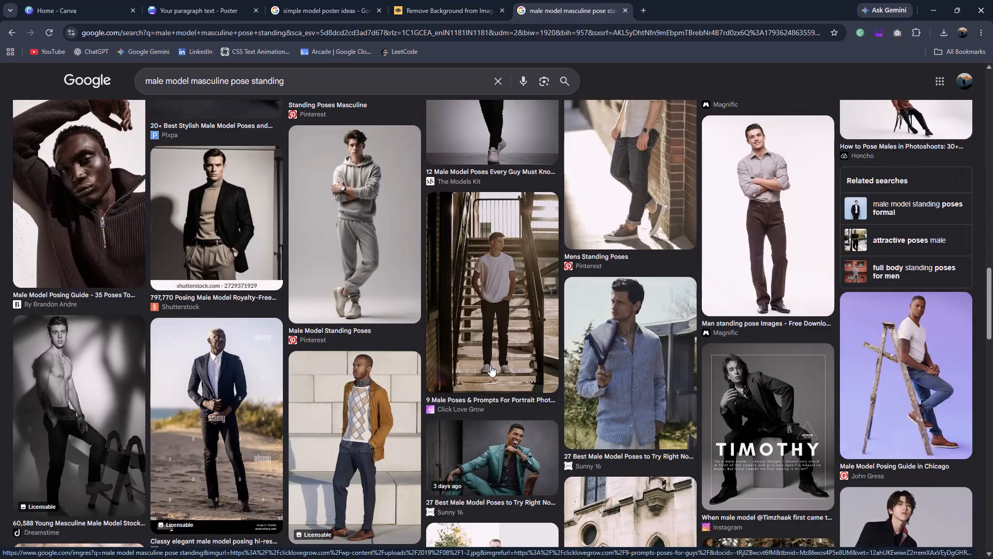
{"action": "left_click", "coordinate": [347, 0]}
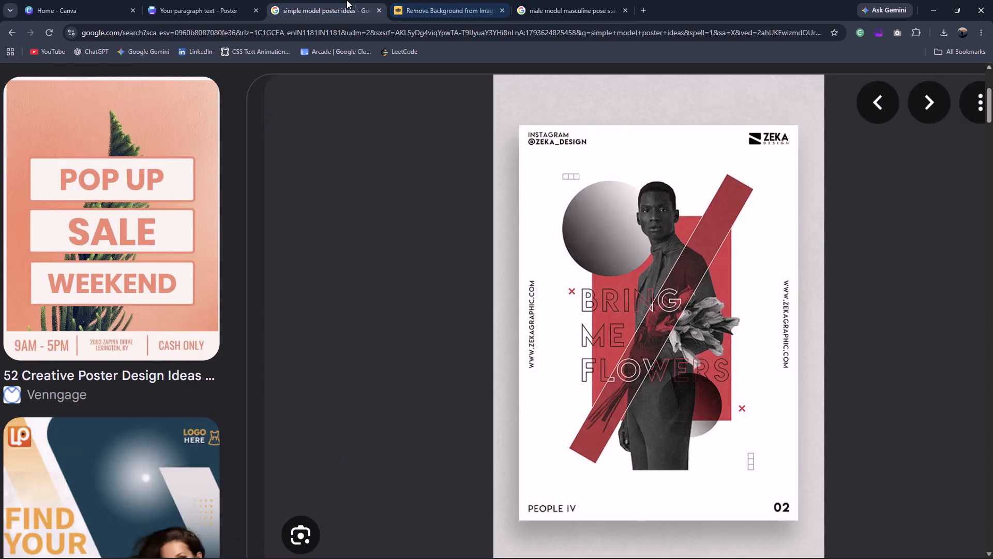
{"action": "left_click", "coordinate": [529, 0]}
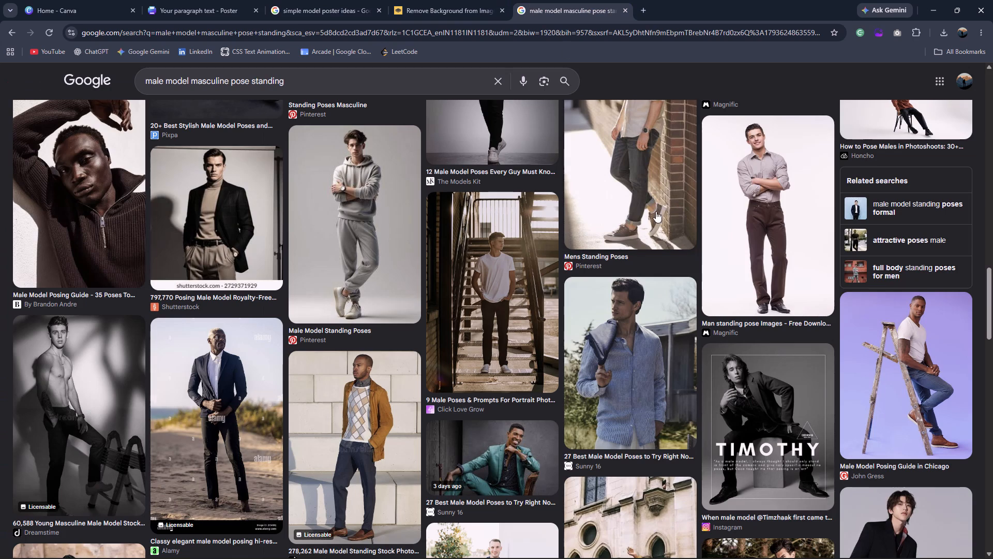
{"action": "scroll", "coordinate": [646, 262], "scroll_direction": "down", "scroll_amount": 4}
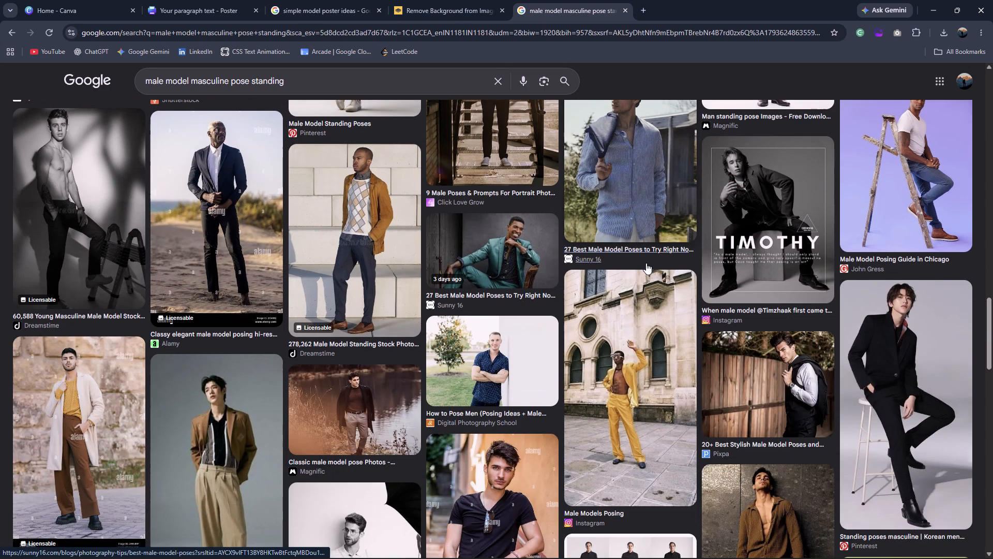
{"action": "scroll", "coordinate": [646, 263], "scroll_direction": "up", "scroll_amount": 2}
{"action": "scroll", "coordinate": [646, 263], "scroll_direction": "down", "scroll_amount": 6}
{"action": "scroll", "coordinate": [644, 266], "scroll_direction": "up", "scroll_amount": 5}
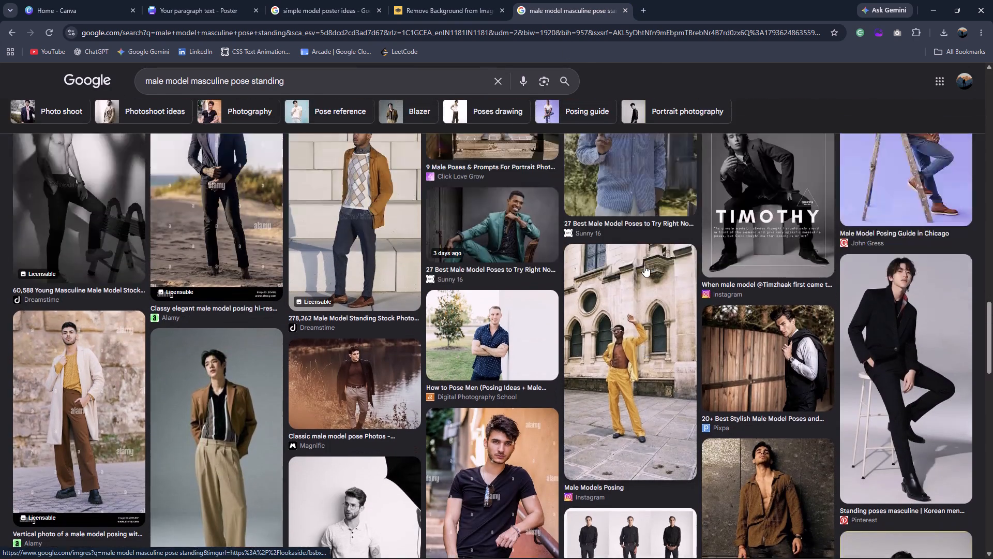
{"action": "scroll", "coordinate": [644, 266], "scroll_direction": "up", "scroll_amount": 15}
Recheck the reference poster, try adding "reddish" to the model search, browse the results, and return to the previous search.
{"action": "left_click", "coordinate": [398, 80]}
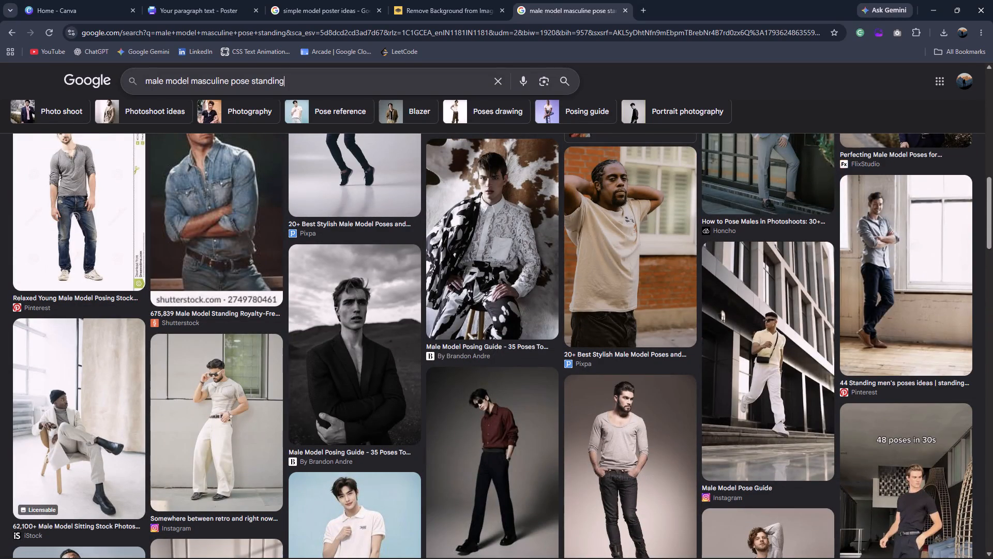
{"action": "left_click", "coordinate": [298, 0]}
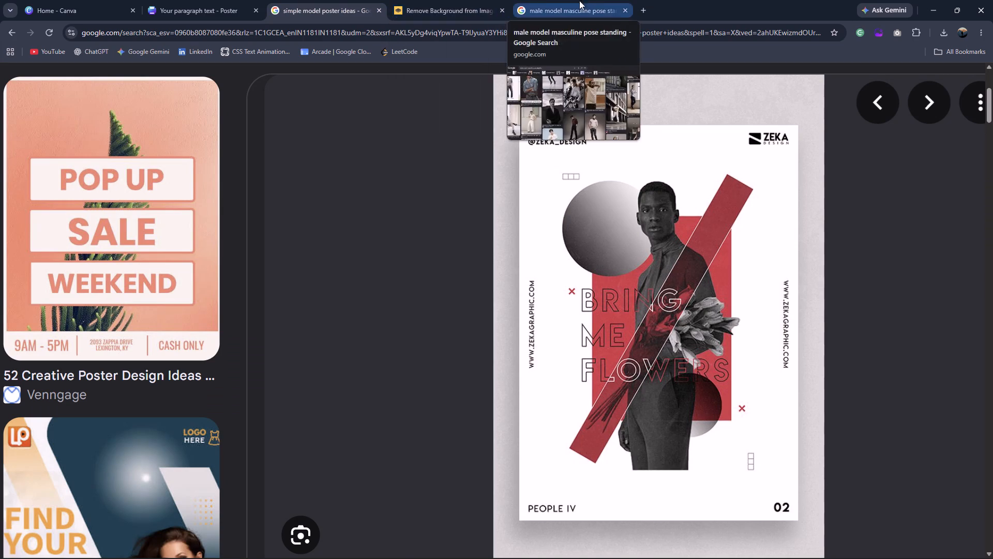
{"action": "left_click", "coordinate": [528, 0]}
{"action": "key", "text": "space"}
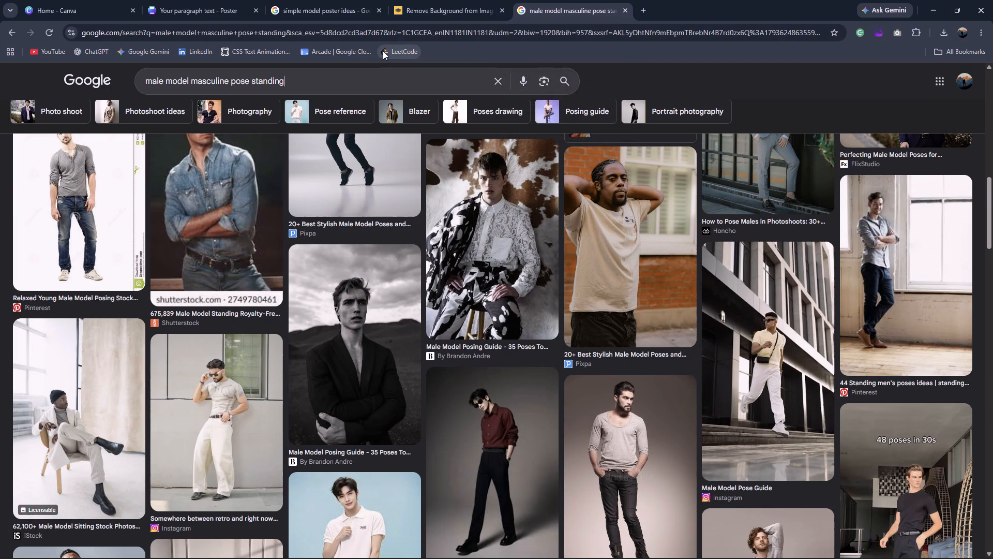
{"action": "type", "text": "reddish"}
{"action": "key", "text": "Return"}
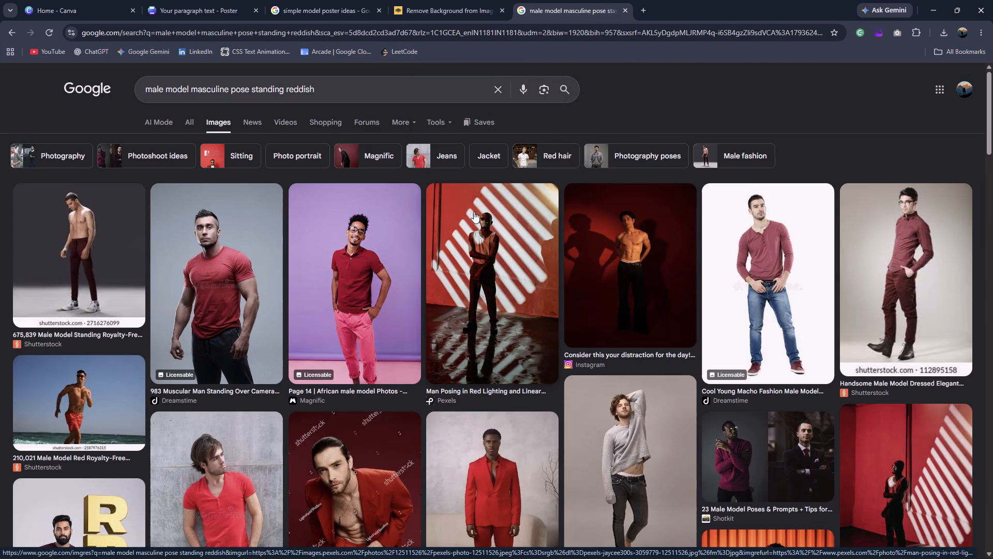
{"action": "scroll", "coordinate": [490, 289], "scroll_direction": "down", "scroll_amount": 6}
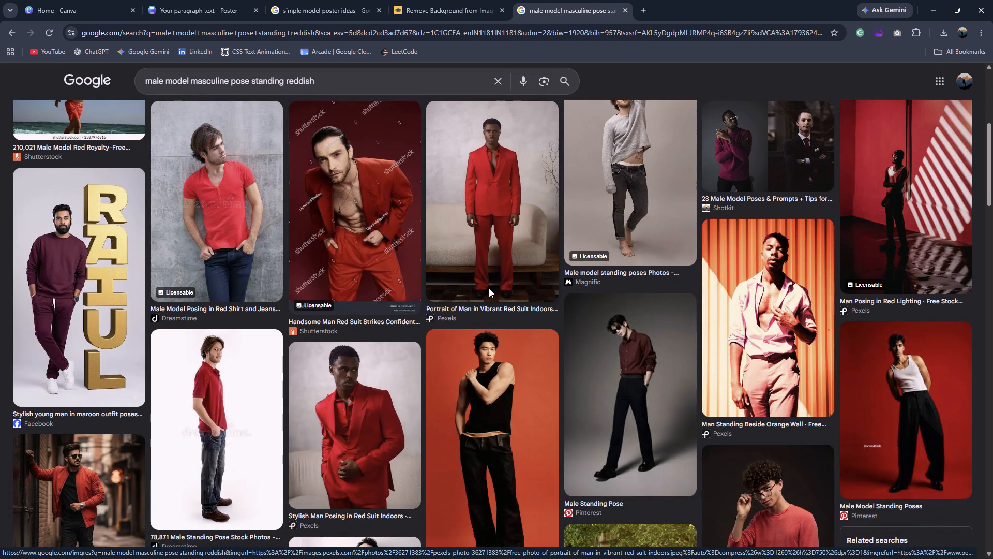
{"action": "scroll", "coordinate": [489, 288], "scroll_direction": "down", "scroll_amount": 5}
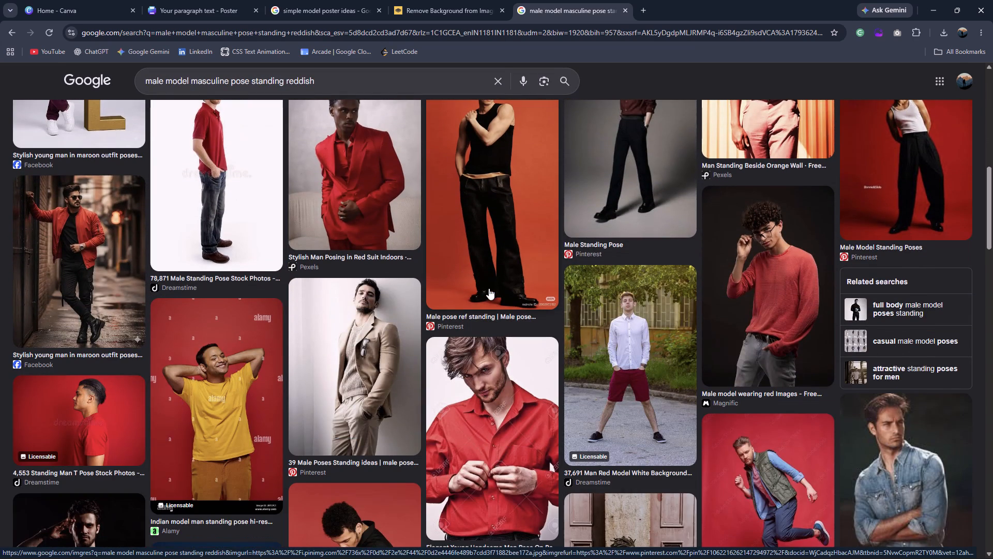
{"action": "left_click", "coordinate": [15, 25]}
Refine the image search to "male model masculine attitude pose standing".
{"action": "scroll", "coordinate": [273, 263], "scroll_direction": "down", "scroll_amount": 5}
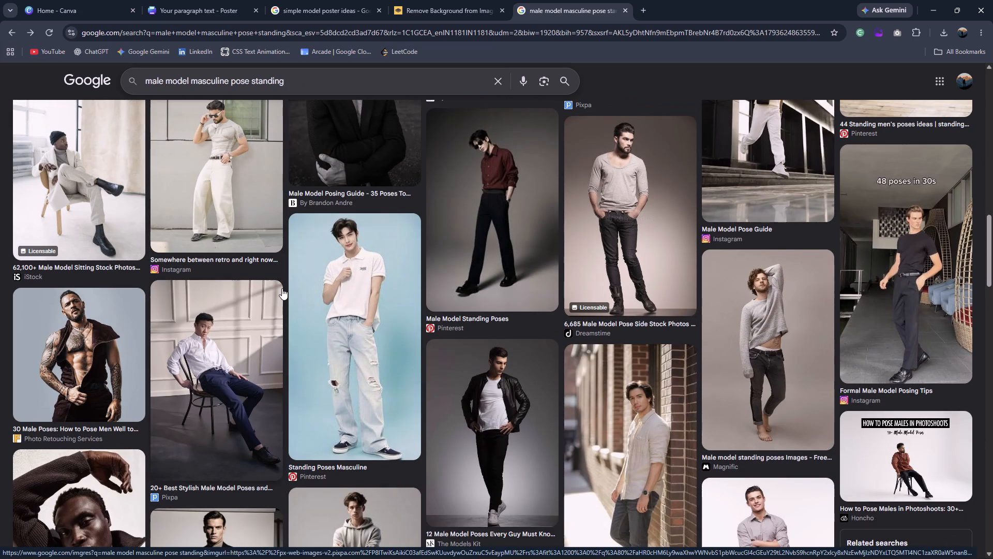
{"action": "scroll", "coordinate": [282, 286], "scroll_direction": "up", "scroll_amount": 10}
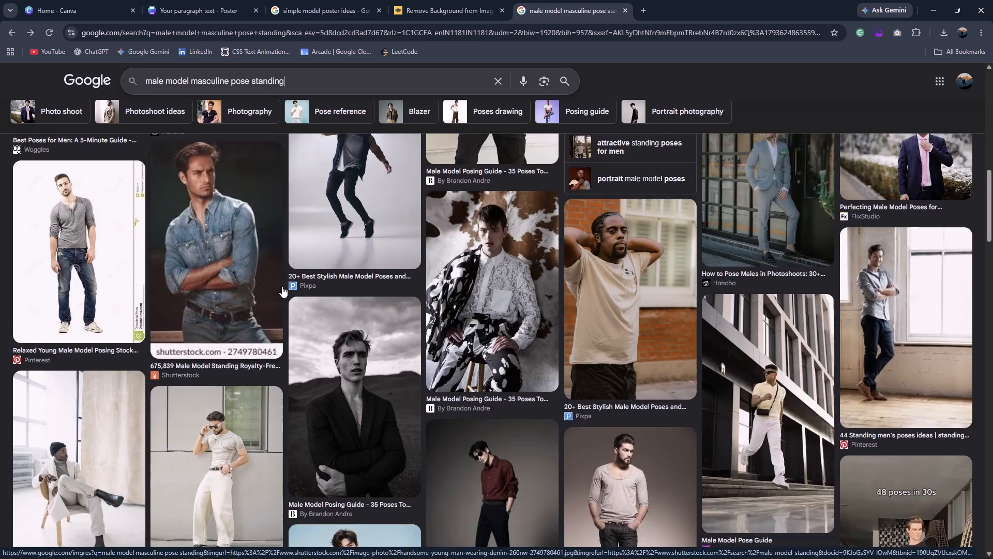
{"action": "scroll", "coordinate": [282, 286], "scroll_direction": "up", "scroll_amount": 2}
{"action": "left_click", "coordinate": [228, 79]}
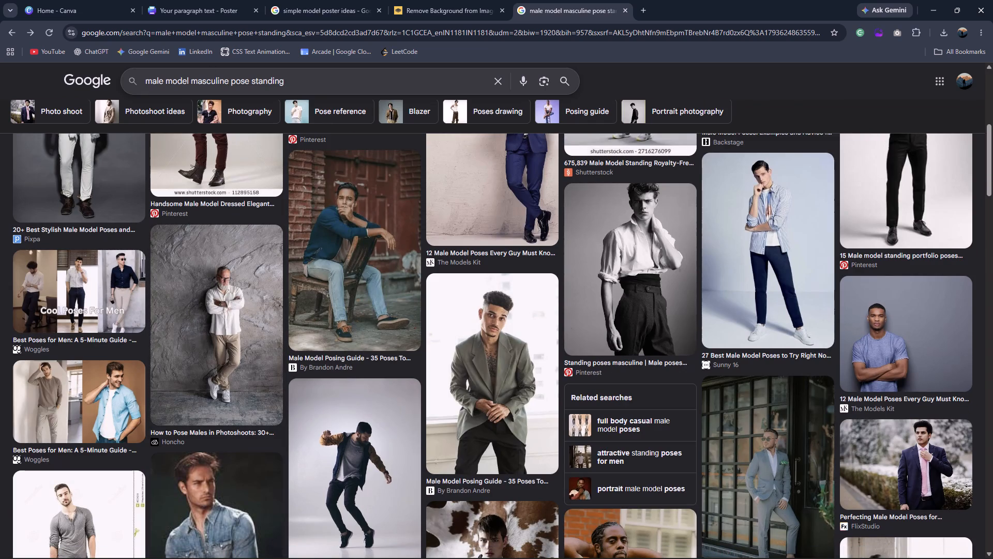
{"action": "key", "text": "space"}
{"action": "type", "text": "attitude"}
{"action": "key", "text": "Return"}
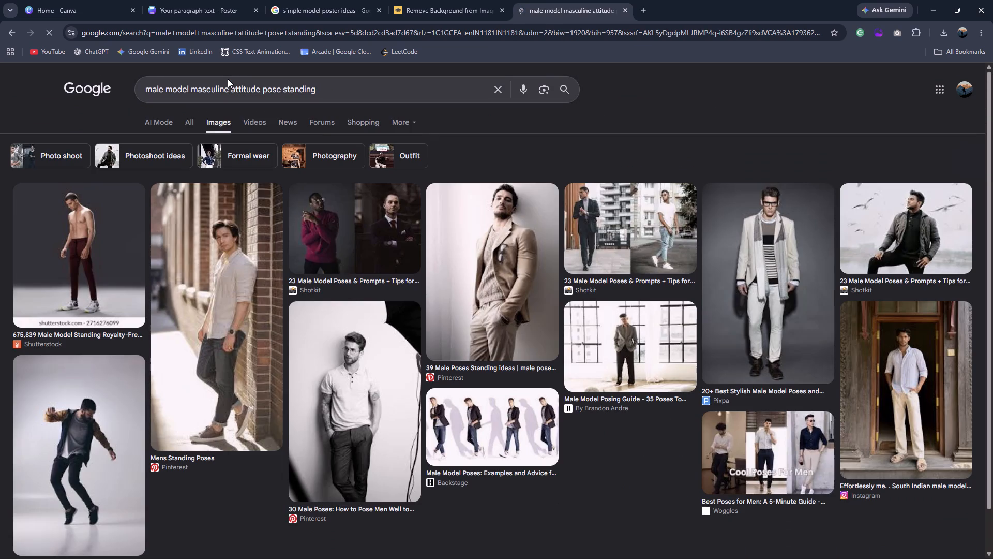
Preview the black-and-white photo of the standing model in a polo shirt, browse its related images, and save the photo as a PNG.
{"action": "left_click", "coordinate": [367, 345]}
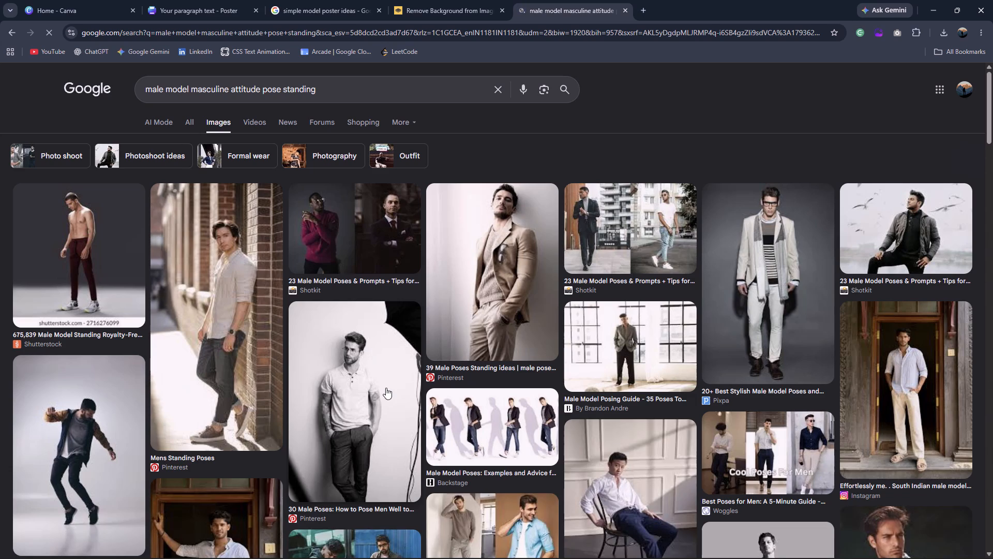
{"action": "left_click", "coordinate": [386, 387]}
{"action": "scroll", "coordinate": [695, 363], "scroll_direction": "down", "scroll_amount": 3}
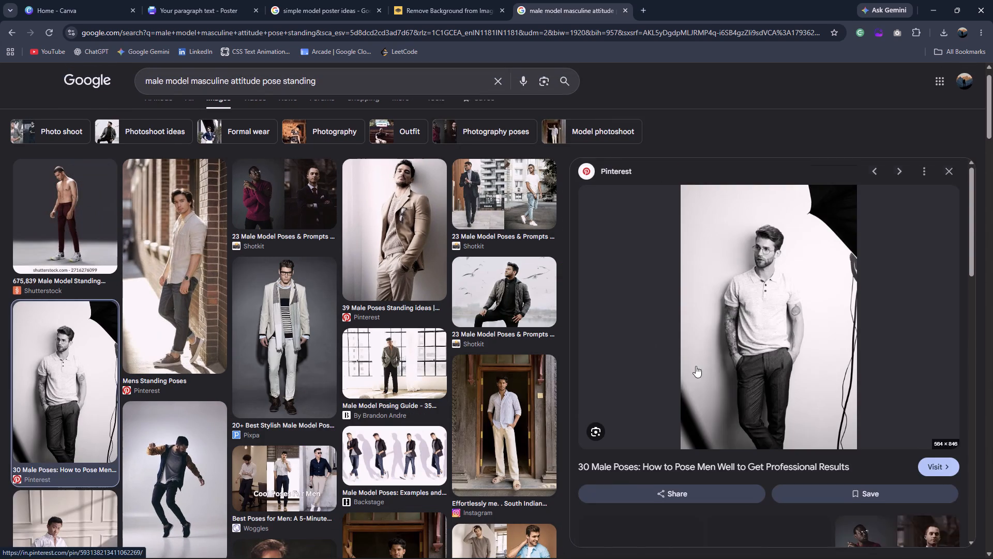
{"action": "scroll", "coordinate": [696, 366], "scroll_direction": "down", "scroll_amount": 6}
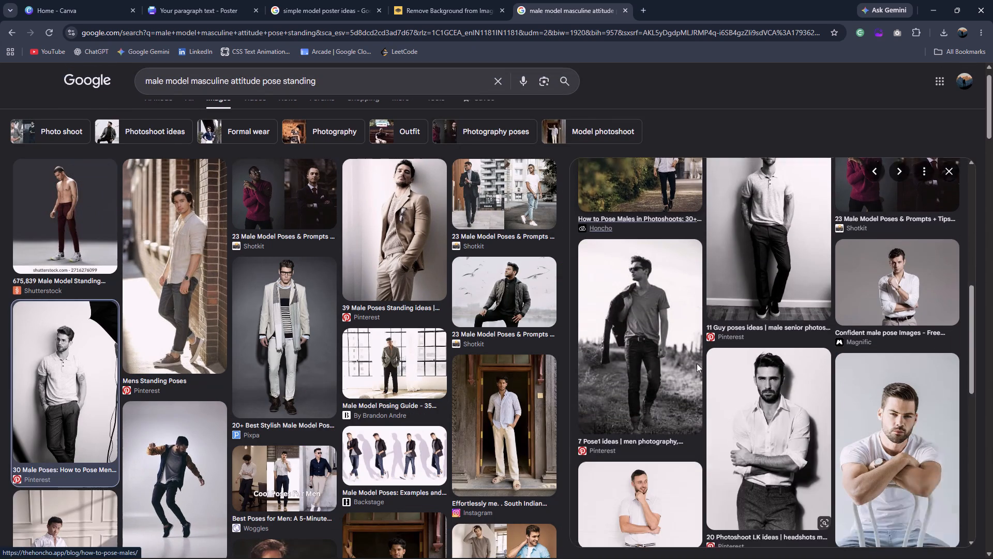
{"action": "scroll", "coordinate": [697, 363], "scroll_direction": "down", "scroll_amount": 5}
{"action": "scroll", "coordinate": [697, 362], "scroll_direction": "up", "scroll_amount": 4}
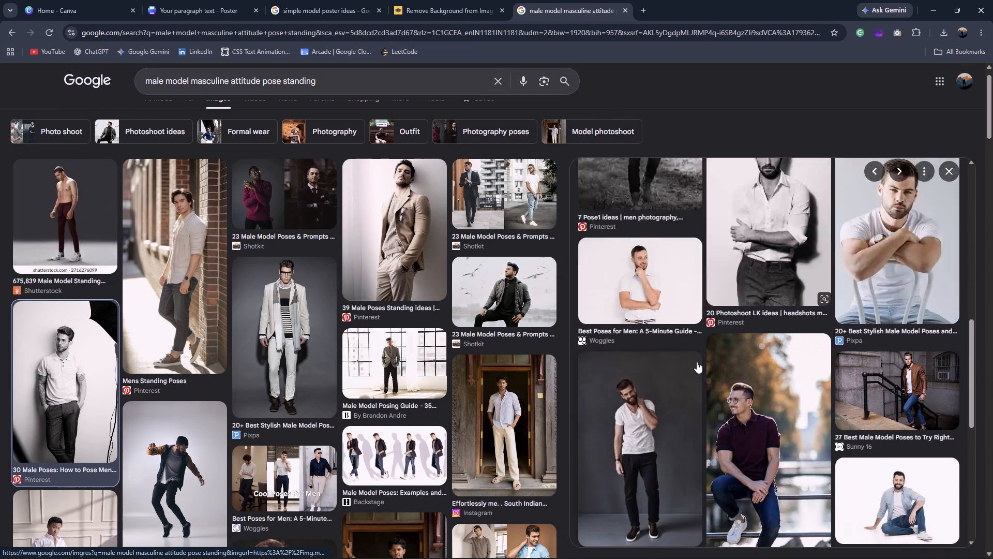
{"action": "scroll", "coordinate": [697, 362], "scroll_direction": "up", "scroll_amount": 12}
{"action": "right_click", "coordinate": [732, 328]}
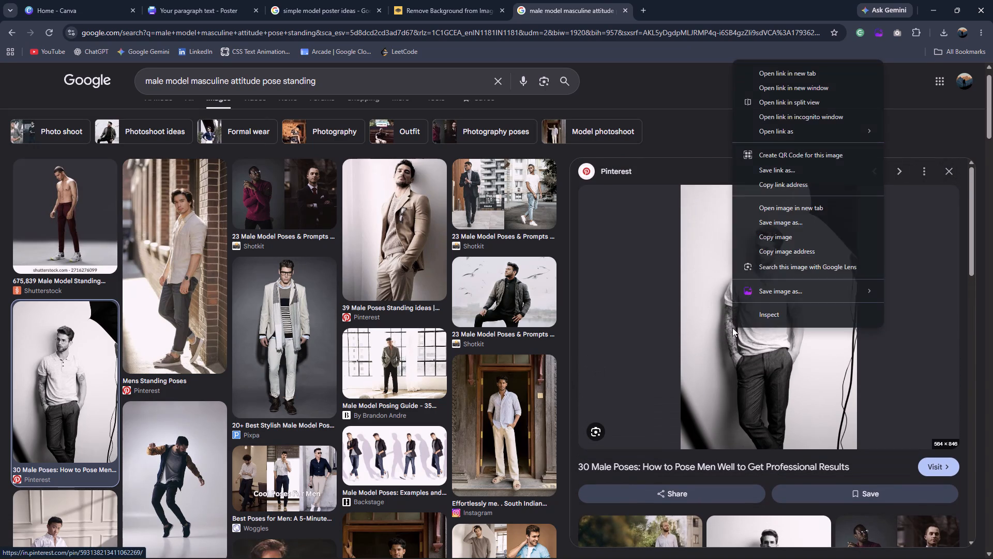
{"action": "left_click", "coordinate": [792, 290]}
{"action": "left_click", "coordinate": [910, 301]}
Open the uploaded images in the Canva poster design and recheck the "Bring Me Flowers" reference poster.
{"action": "left_click", "coordinate": [188, 0]}
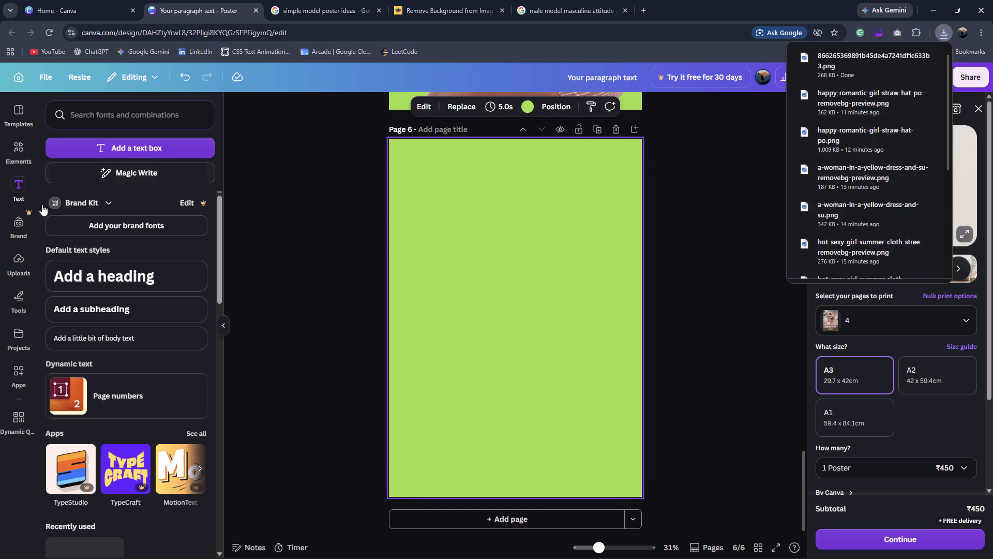
{"action": "left_click", "coordinate": [22, 263]}
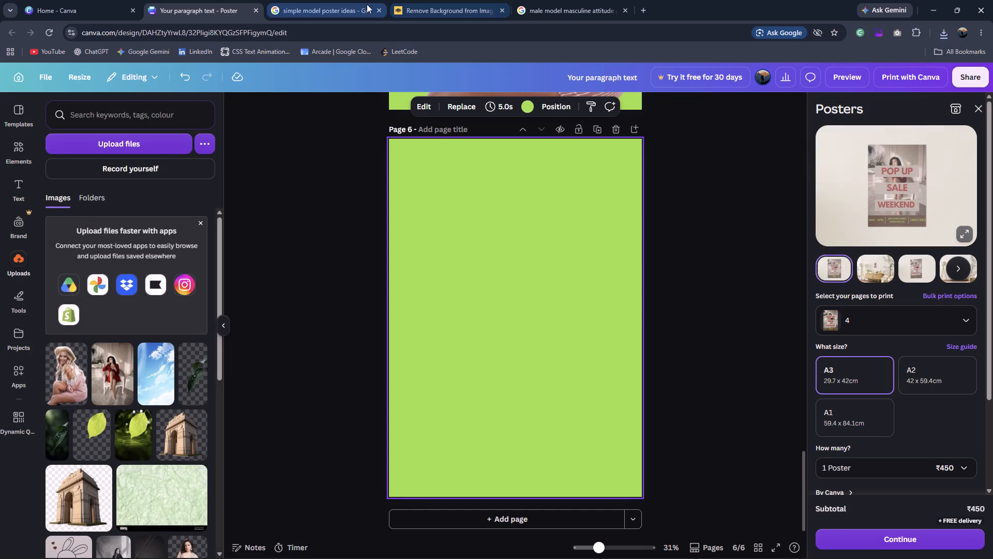
{"action": "left_click", "coordinate": [328, 1]}
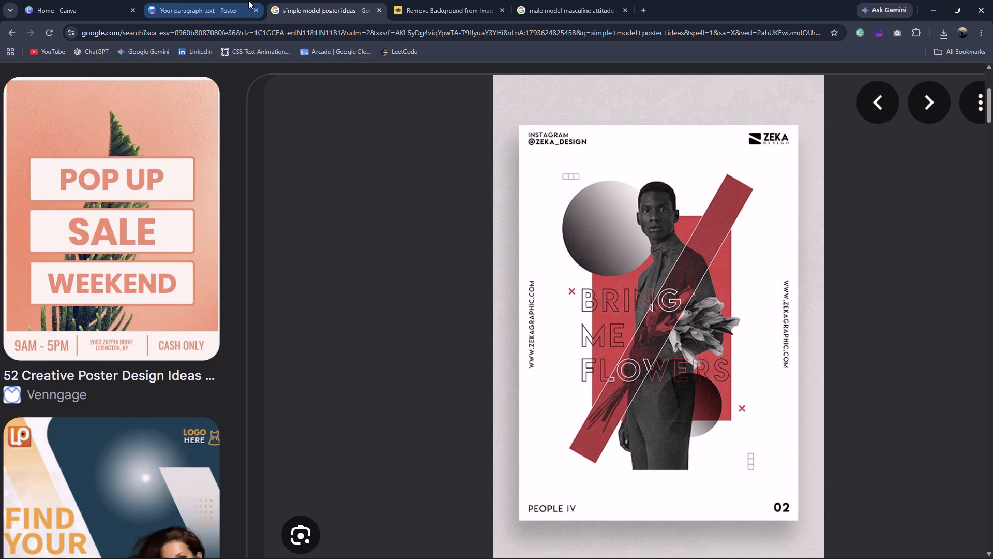
{"action": "left_click", "coordinate": [248, 0]}
Remove the background from the saved model photo in remove.bg and download the free 408 x 612 preview.
{"action": "left_click", "coordinate": [459, 4]}
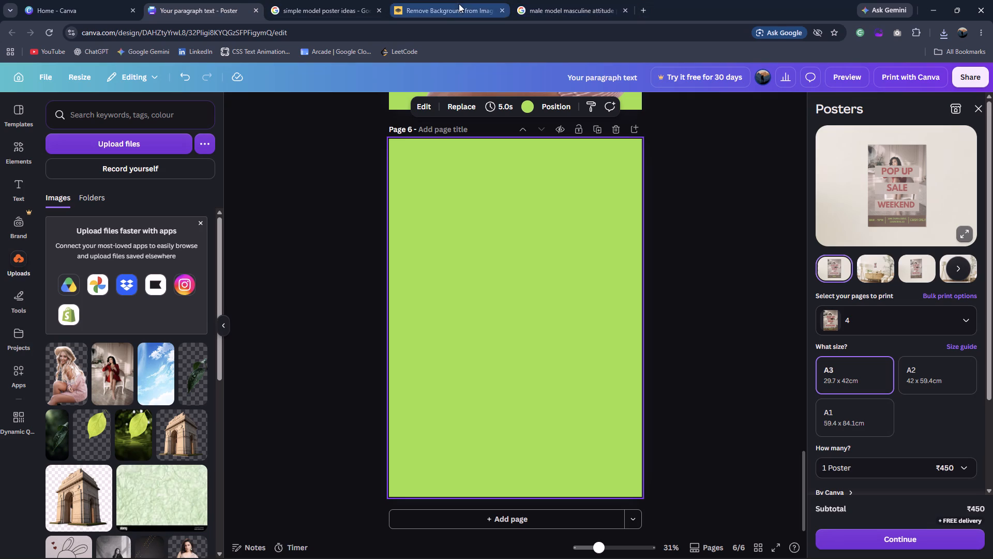
{"action": "left_click", "coordinate": [426, 537]}
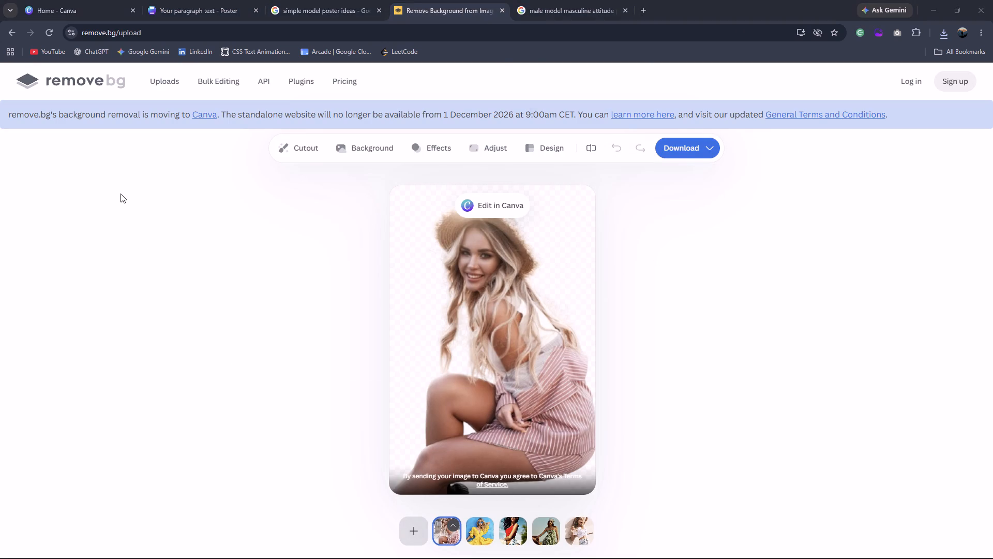
{"action": "left_click", "coordinate": [134, 102]}
{"action": "left_click", "coordinate": [424, 370]}
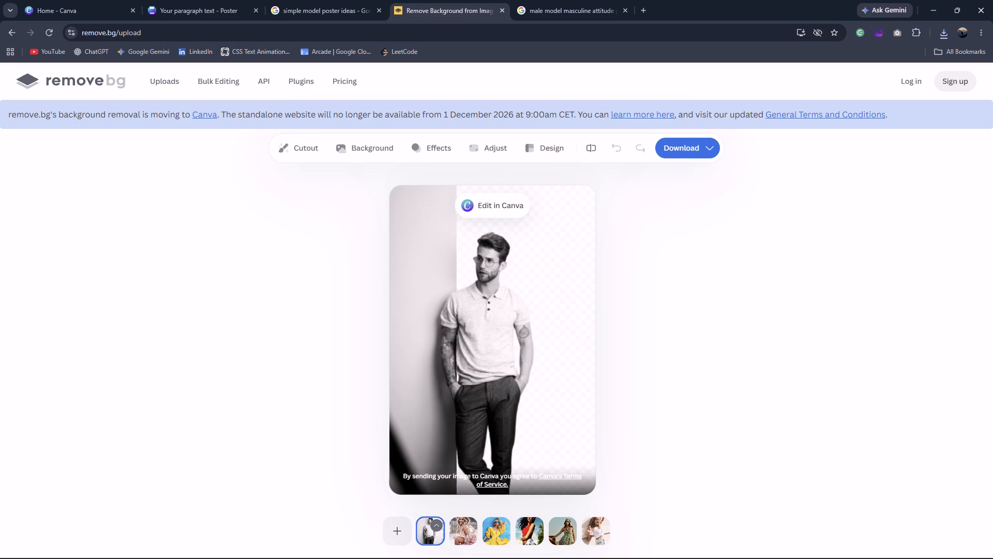
{"action": "left_click", "coordinate": [681, 149]}
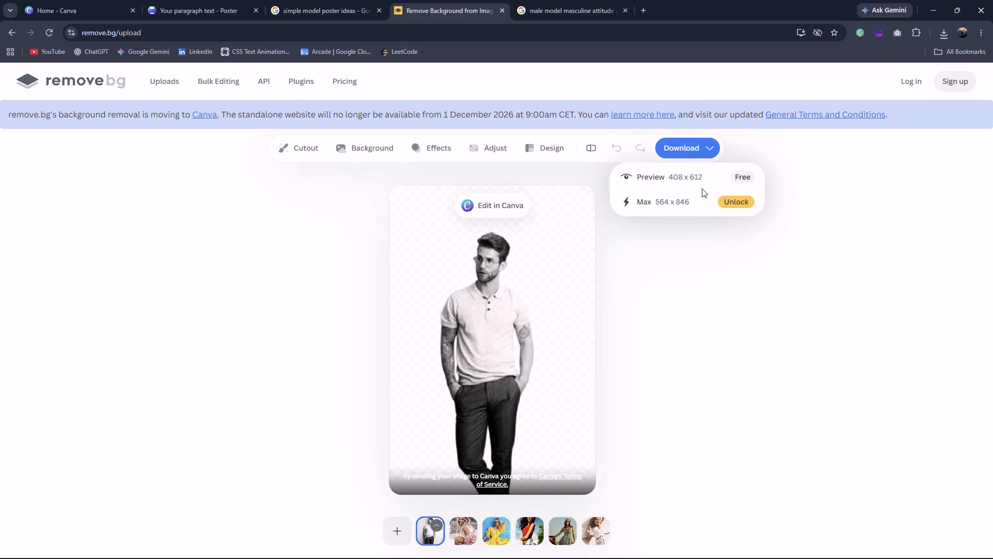
{"action": "left_click", "coordinate": [690, 183]}
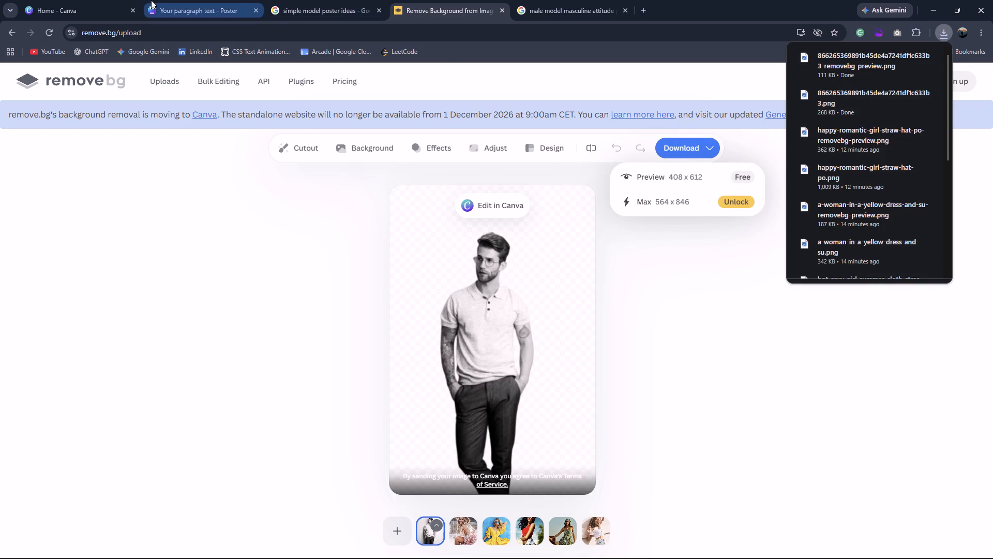
Switch to the Canva poster and place the downloaded background-free model cutout on the blank green page 6.
{"action": "left_click", "coordinate": [151, 0]}
{"action": "left_click", "coordinate": [266, 269]}
{"action": "left_click", "coordinate": [115, 135]}
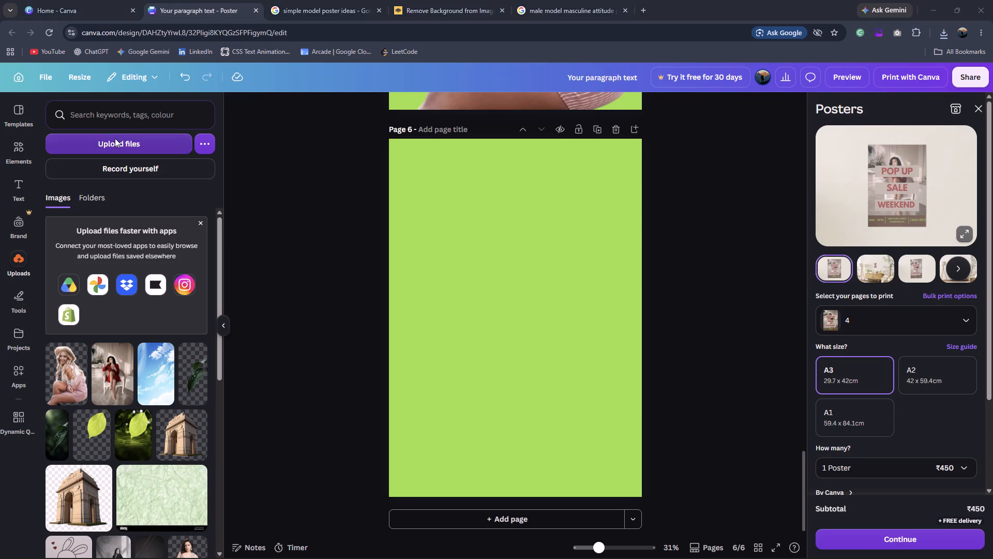
{"action": "left_click_drag", "start_coordinate": [116, 99], "coordinate": [548, 271]}
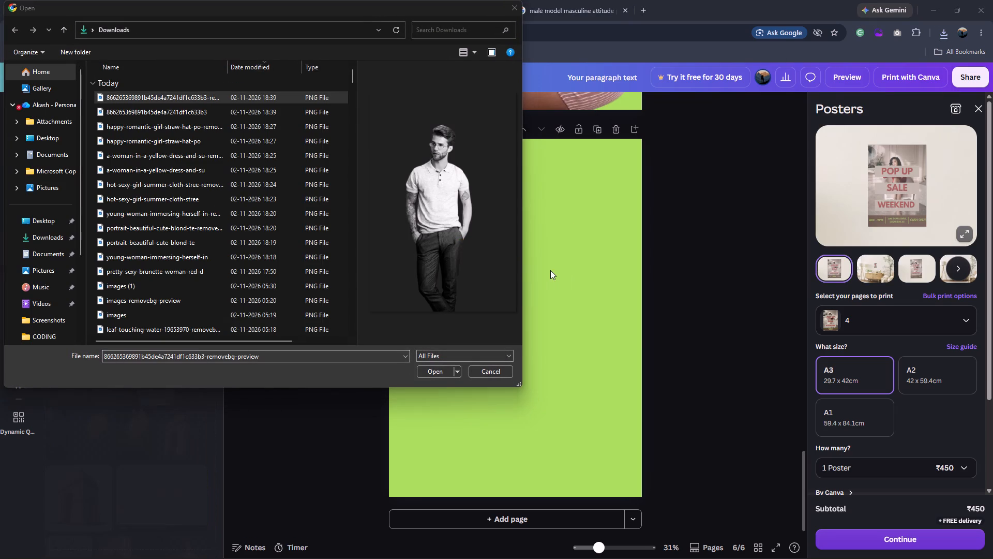
{"action": "left_click", "coordinate": [512, 8]}
{"action": "left_click", "coordinate": [677, 350]}
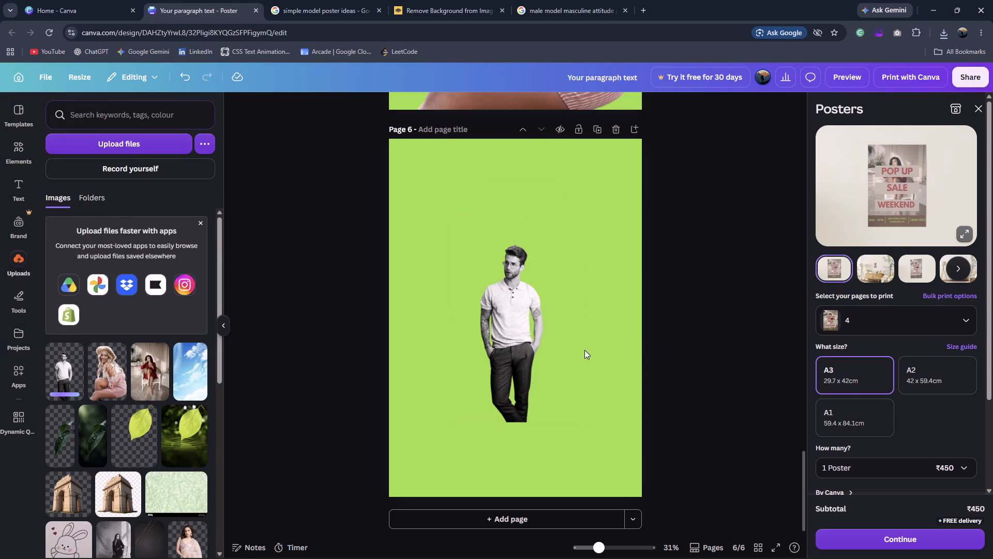
Enlarge the model cutout to nearly the full height of page 6 and center it on the page.
{"action": "left_click", "coordinate": [526, 339]}
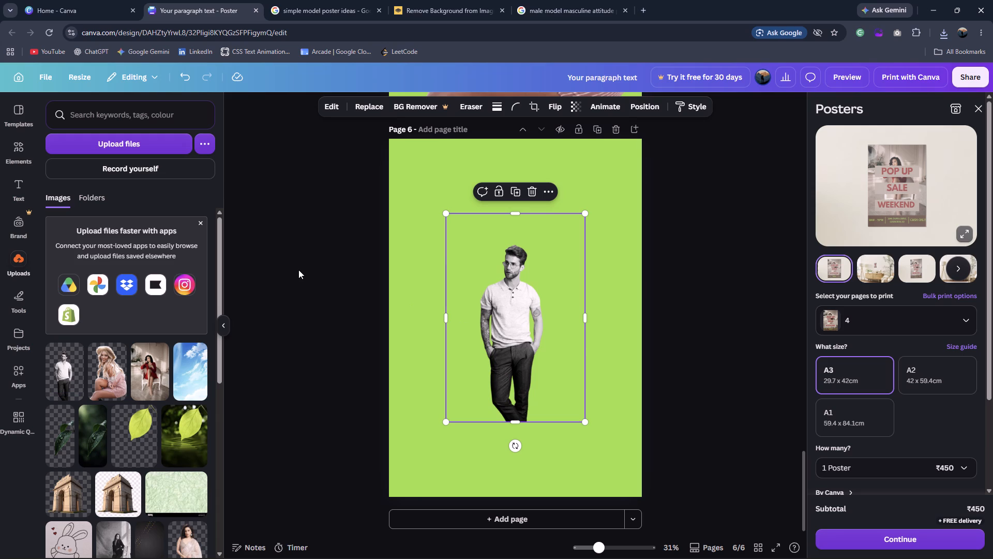
{"action": "left_click", "coordinate": [760, 366]}
{"action": "left_click_drag", "start_coordinate": [500, 332], "coordinate": [468, 278]}
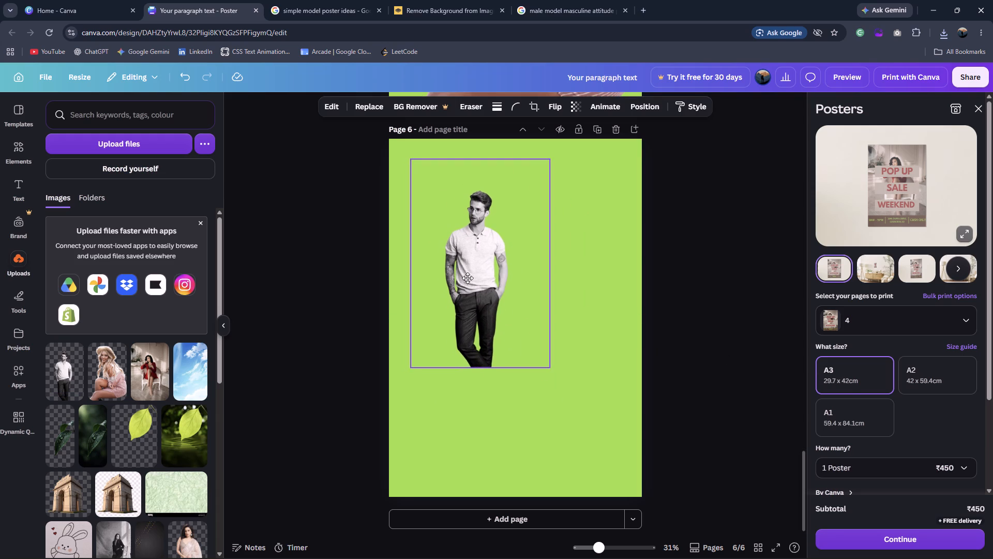
{"action": "left_click_drag", "start_coordinate": [468, 278], "coordinate": [464, 278]}
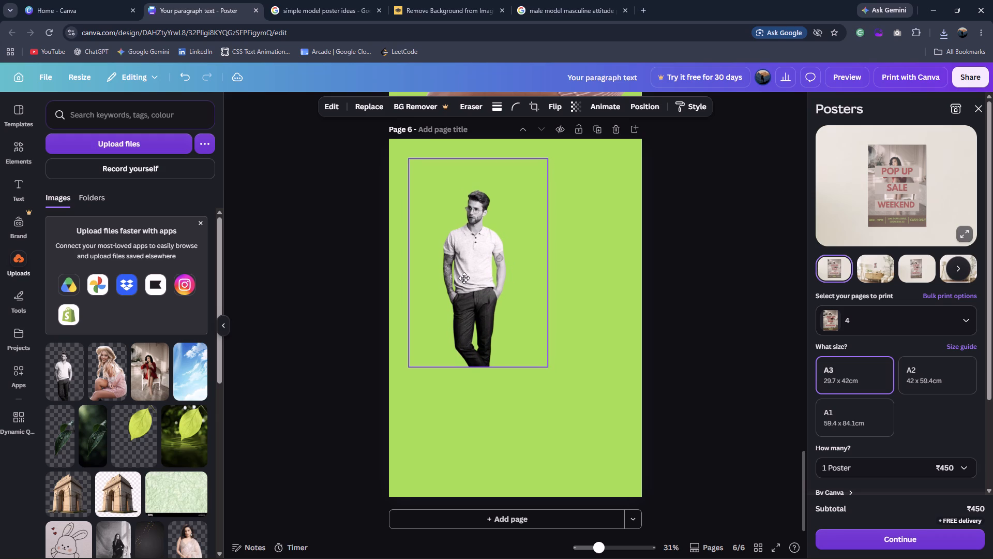
{"action": "left_click_drag", "start_coordinate": [464, 278], "coordinate": [468, 278]}
{"action": "left_click_drag", "start_coordinate": [552, 367], "coordinate": [623, 505]}
{"action": "left_click_drag", "start_coordinate": [572, 415], "coordinate": [564, 410]}
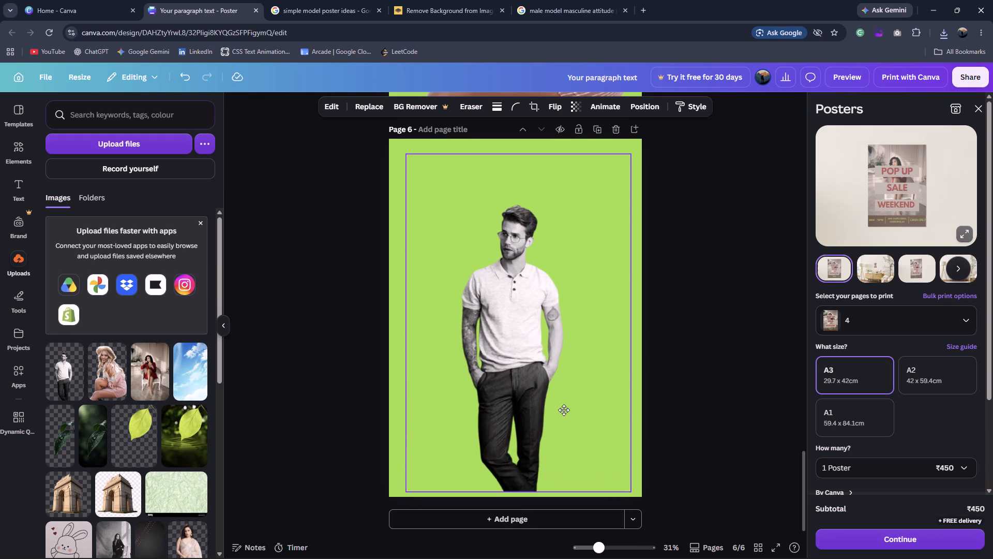
{"action": "left_click_drag", "start_coordinate": [564, 410], "coordinate": [561, 414]}
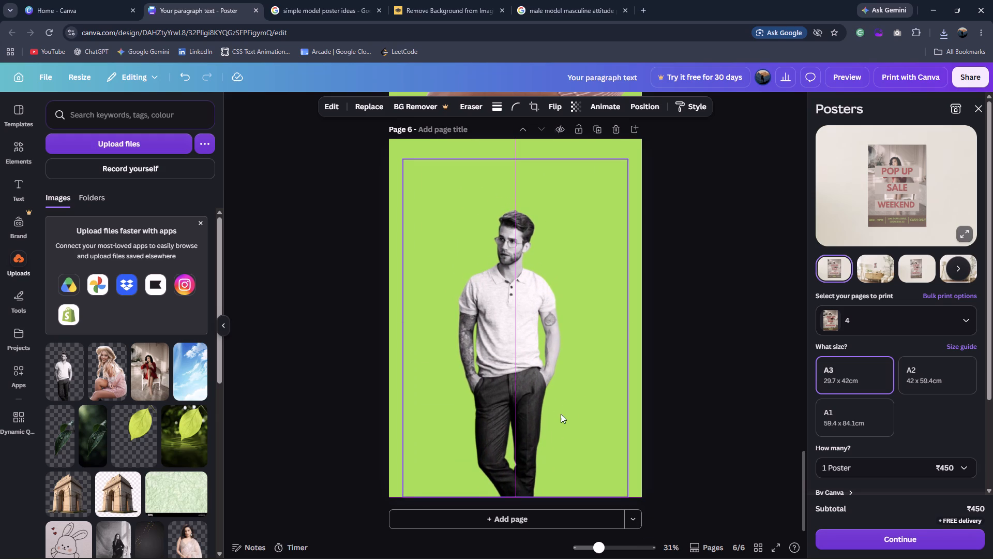
{"action": "left_click", "coordinate": [684, 369]}
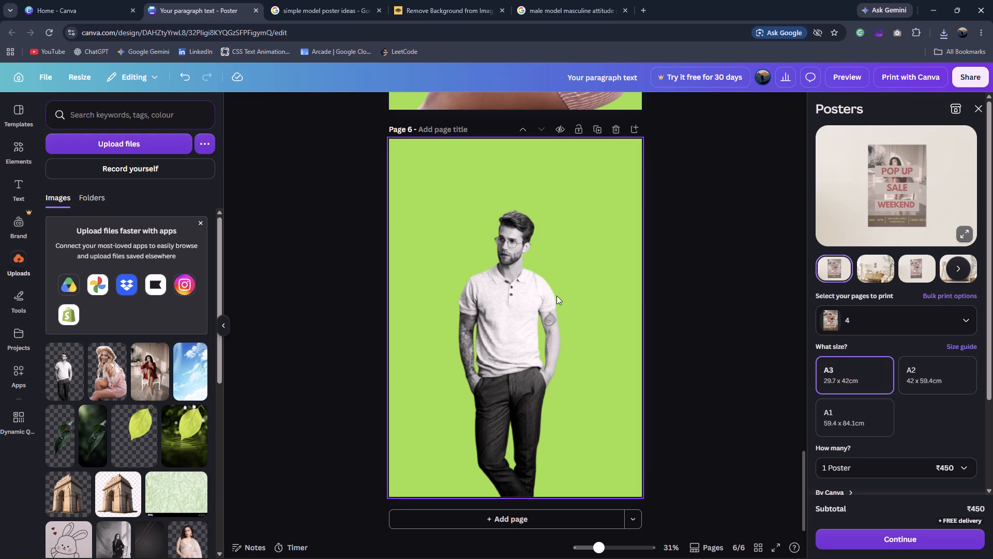
{"action": "left_click_drag", "start_coordinate": [556, 296], "coordinate": [558, 284]}
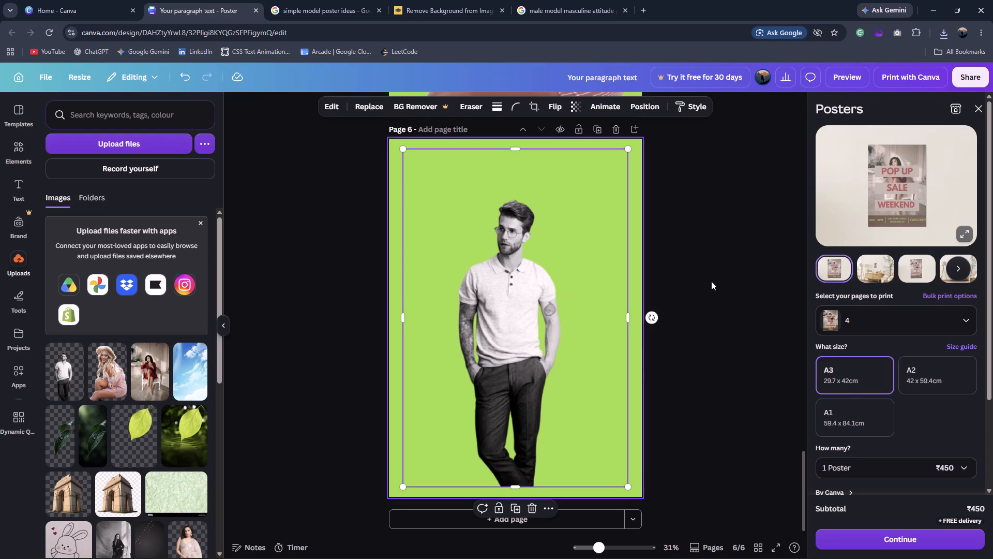
{"action": "left_click", "coordinate": [711, 281]}
Check the reference poster, scale the model cutout down slightly, and recenter it on page 6.
{"action": "left_click", "coordinate": [300, 0]}
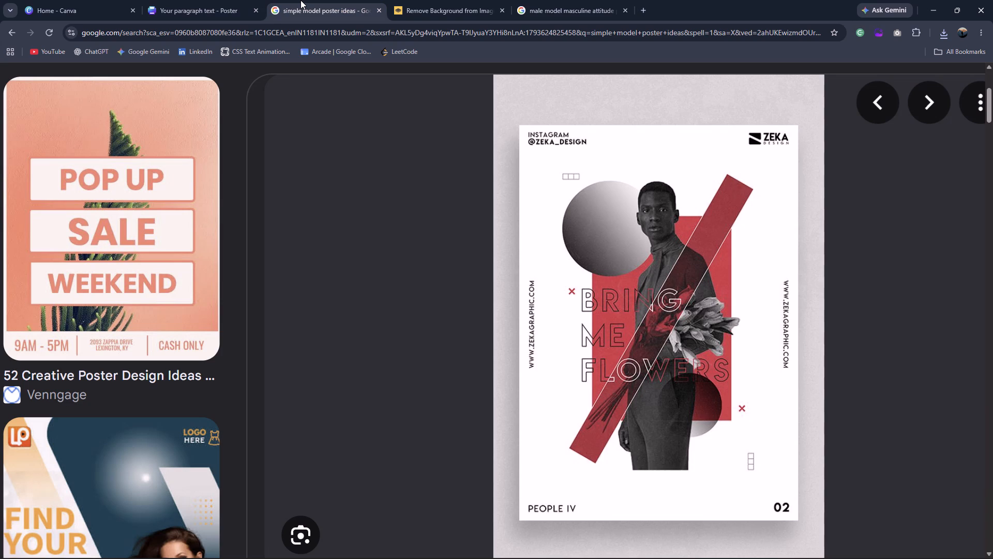
{"action": "left_click", "coordinate": [166, 0]}
{"action": "left_click", "coordinate": [502, 412]}
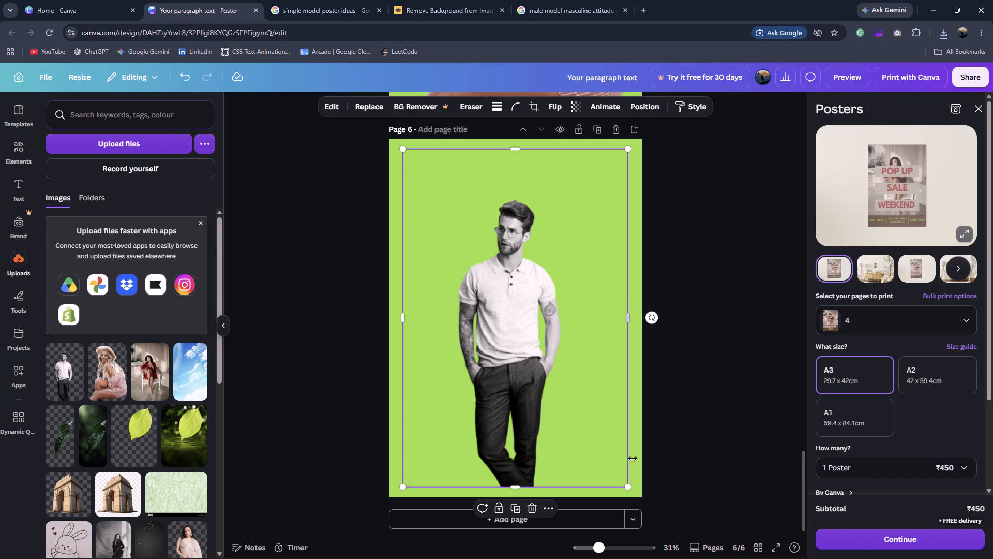
{"action": "left_click_drag", "start_coordinate": [627, 489], "coordinate": [591, 444]}
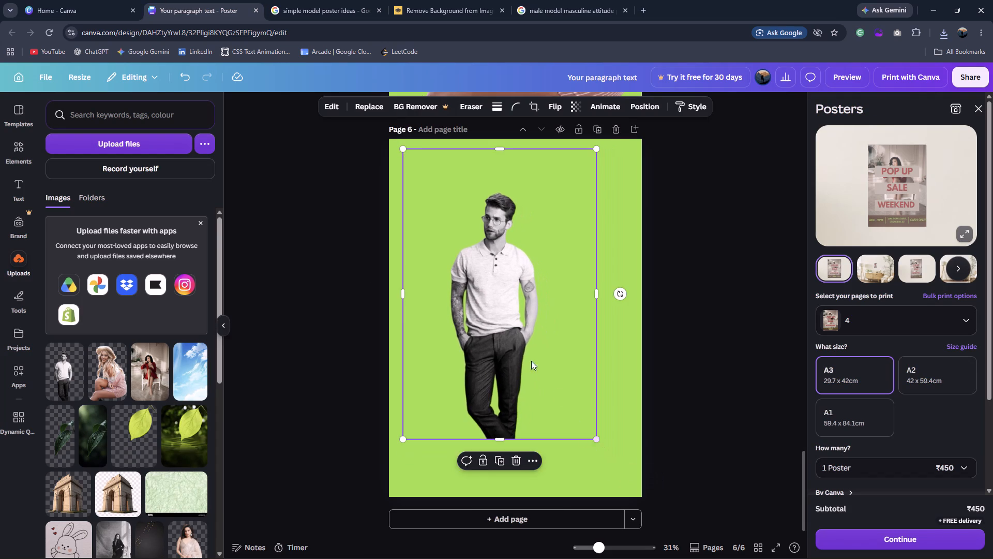
{"action": "left_click_drag", "start_coordinate": [511, 336], "coordinate": [529, 359]}
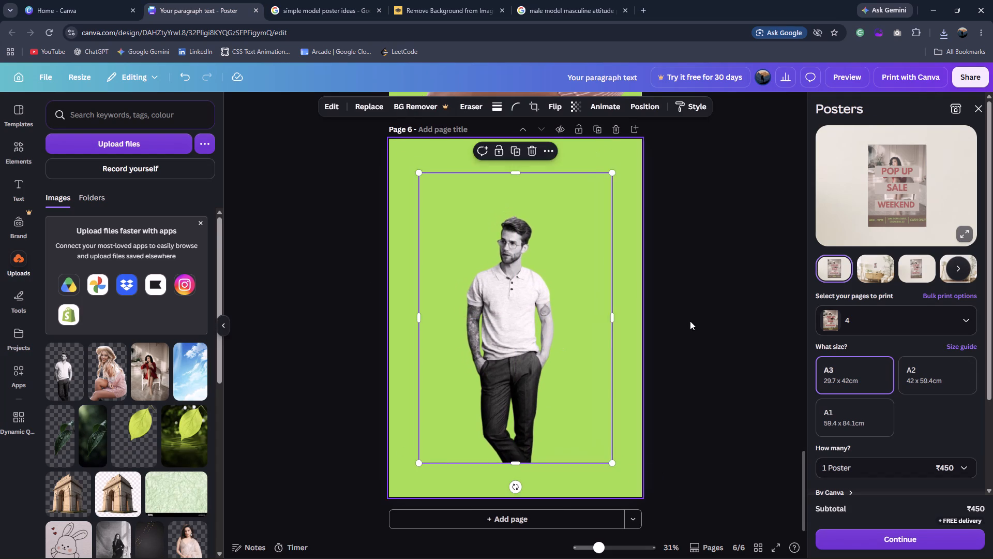
{"action": "left_click", "coordinate": [690, 321]}
Check the reference poster, add a square shape to page 6, and stretch it into a tall rectangle over the model cutout.
{"action": "left_click", "coordinate": [370, 13]}
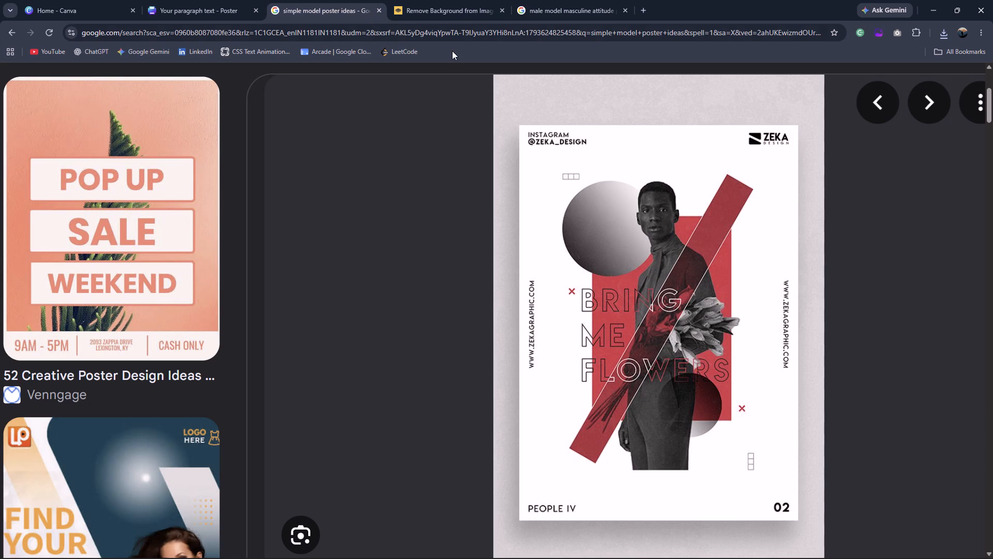
{"action": "left_click", "coordinate": [217, 8]}
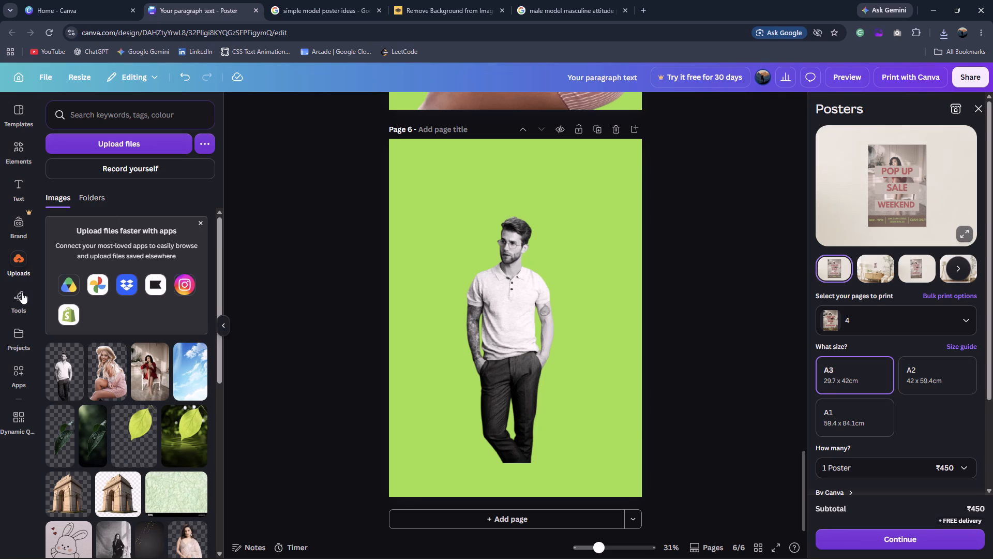
{"action": "left_click", "coordinate": [21, 158]}
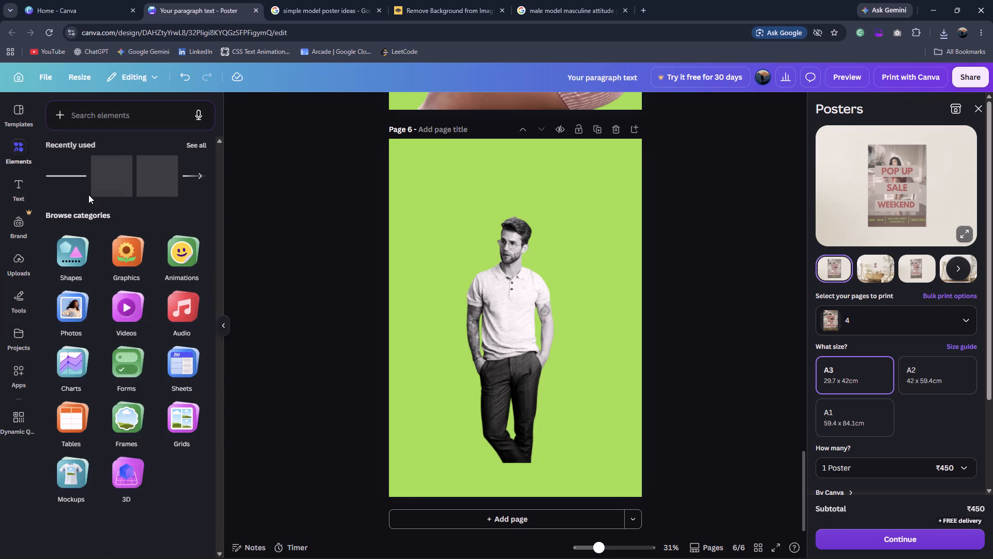
{"action": "left_click", "coordinate": [100, 193]}
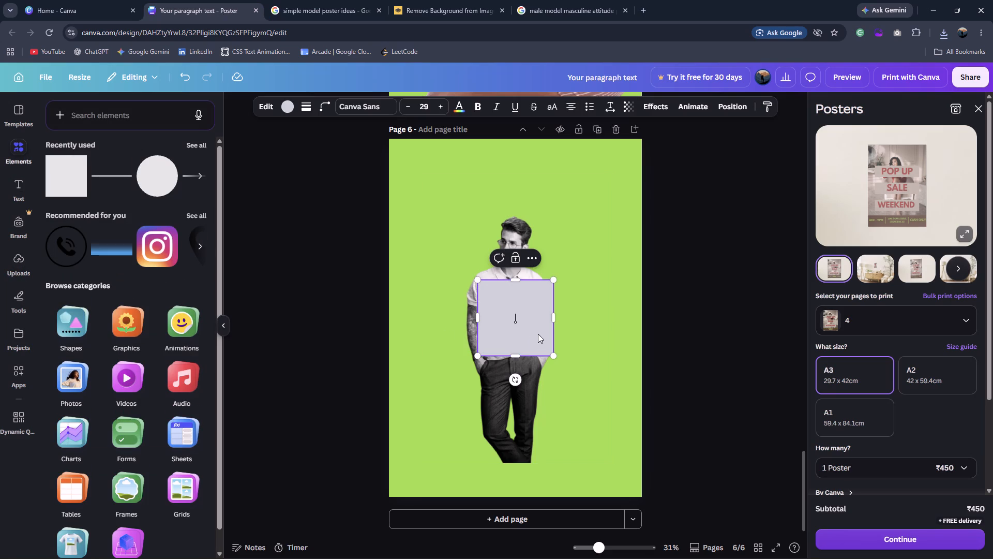
{"action": "left_click_drag", "start_coordinate": [531, 328], "coordinate": [495, 229]}
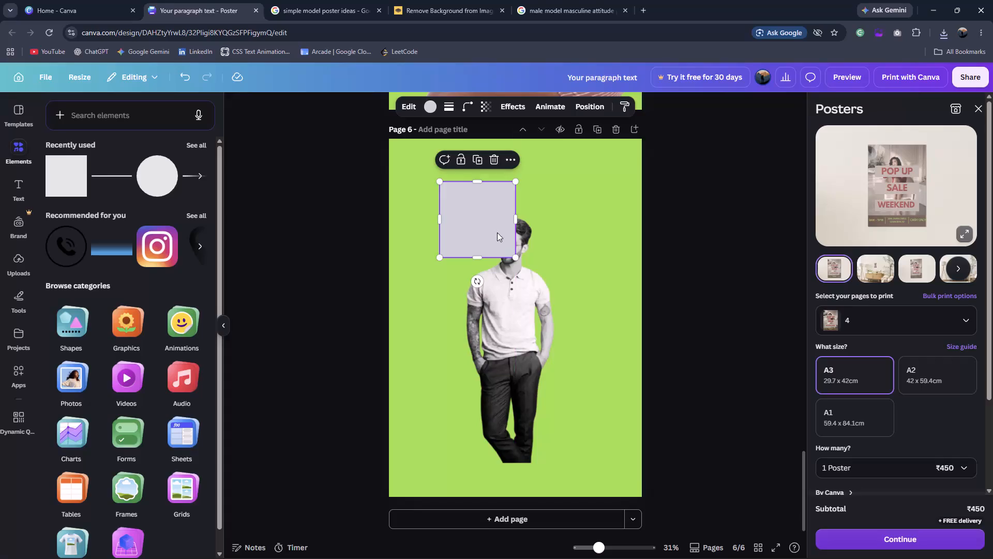
{"action": "left_click_drag", "start_coordinate": [515, 259], "coordinate": [564, 431]}
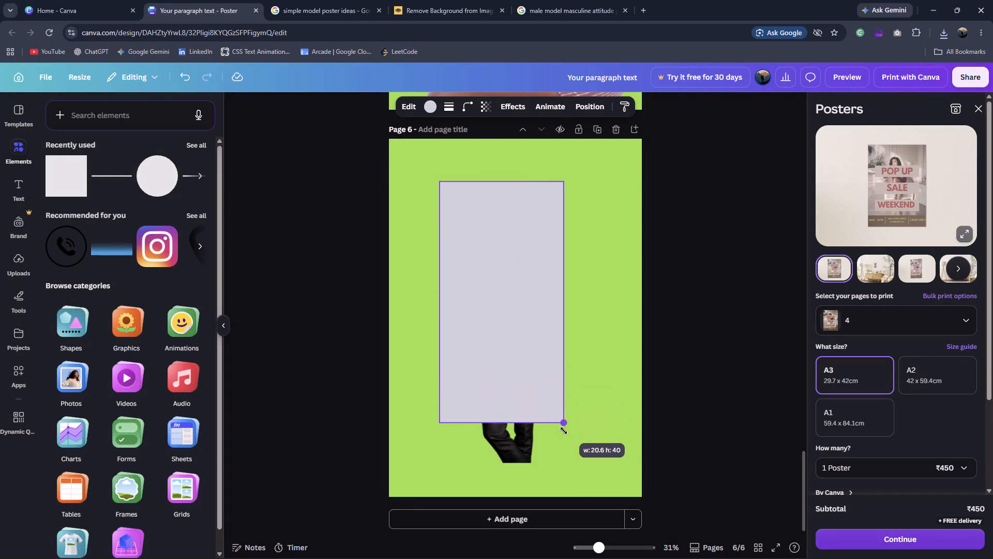
{"action": "left_click_drag", "start_coordinate": [564, 431], "coordinate": [567, 440]}
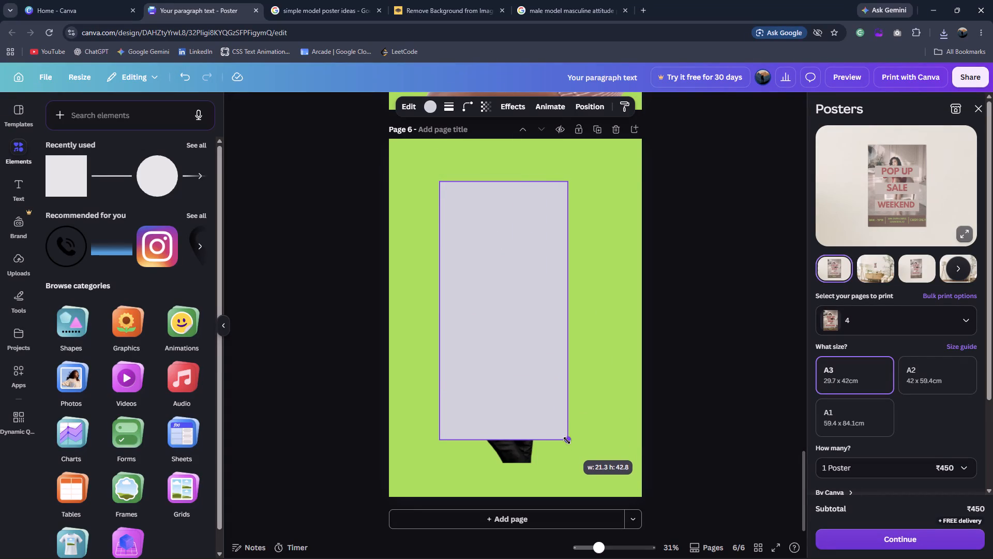
{"action": "left_click_drag", "start_coordinate": [567, 440], "coordinate": [562, 432]}
Move the rectangle down over the model's body and shrink it to about 18.1 x 38 cm, ending level with his feet.
{"action": "left_click_drag", "start_coordinate": [503, 299], "coordinate": [521, 358]}
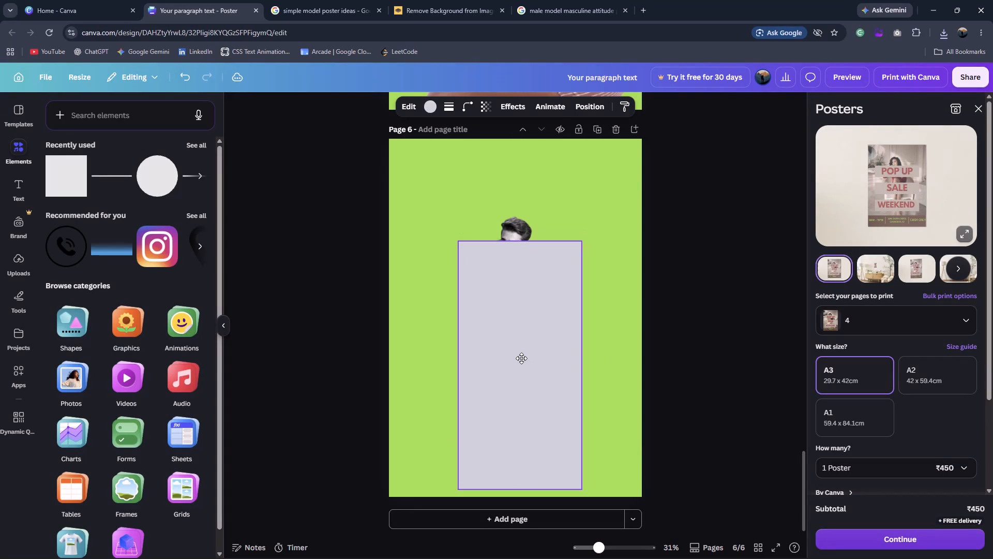
{"action": "left_click_drag", "start_coordinate": [521, 358], "coordinate": [514, 346]}
{"action": "left_click_drag", "start_coordinate": [579, 478], "coordinate": [579, 476]}
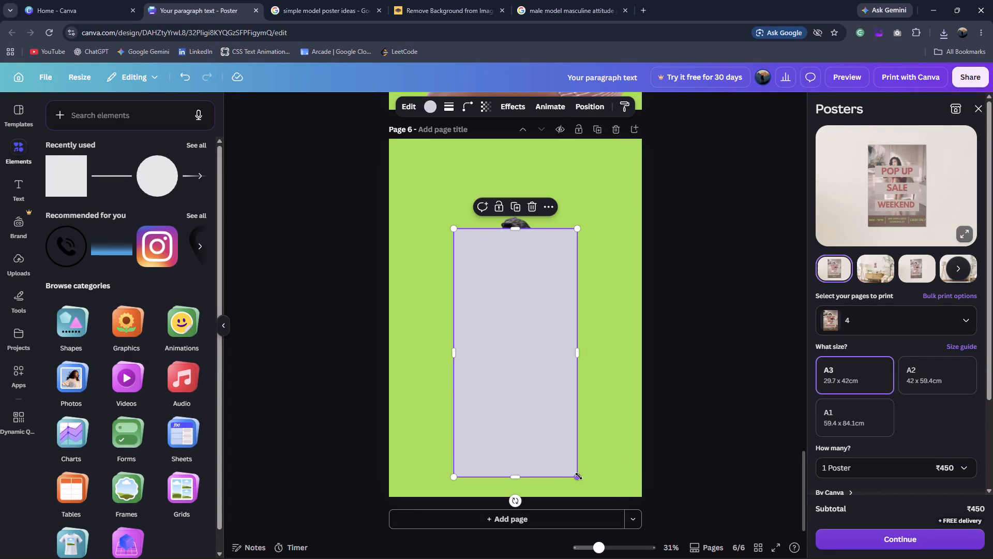
{"action": "left_click_drag", "start_coordinate": [579, 476], "coordinate": [566, 458]}
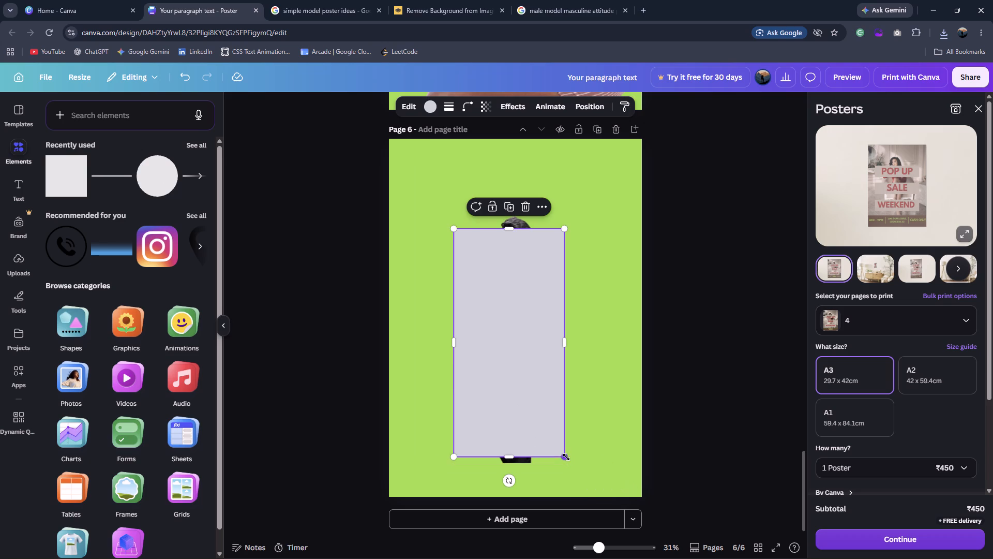
{"action": "key", "text": "ctrl+z"}
{"action": "left_click_drag", "start_coordinate": [578, 477], "coordinate": [567, 463], "text": "ctrl"}
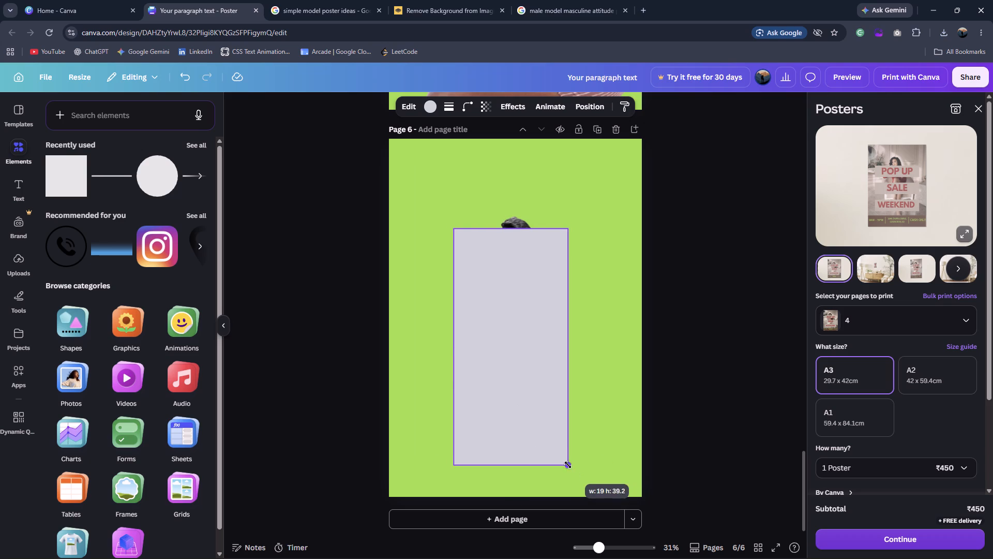
{"action": "left_click_drag", "start_coordinate": [567, 463], "coordinate": [563, 458], "text": "ctrl"}
{"action": "left_click_drag", "start_coordinate": [530, 407], "coordinate": [532, 416]}
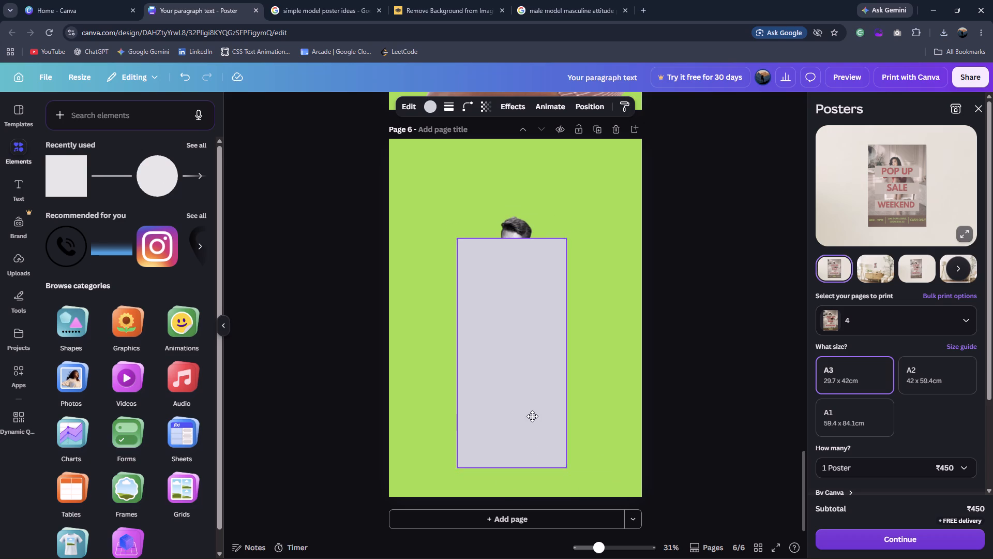
{"action": "left_click_drag", "start_coordinate": [532, 416], "coordinate": [530, 415]}
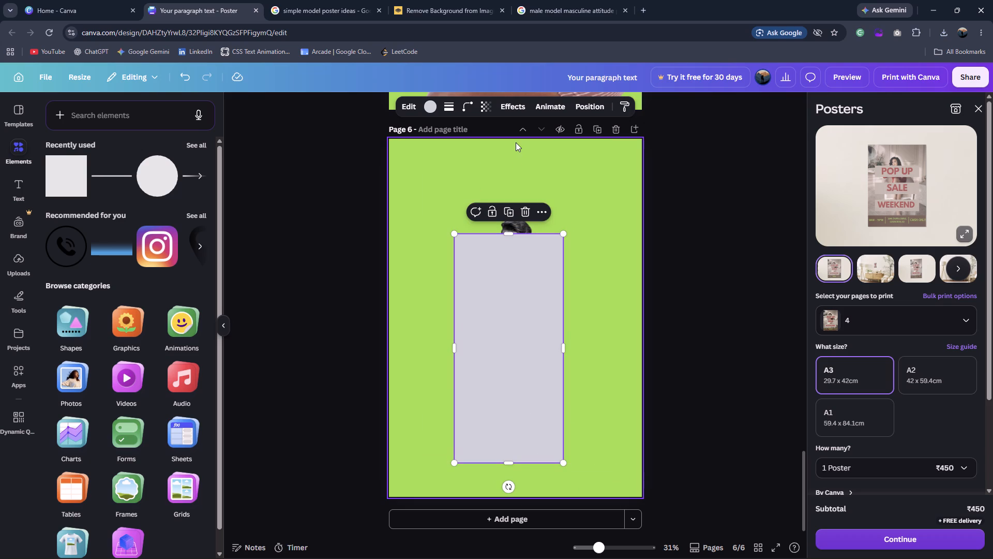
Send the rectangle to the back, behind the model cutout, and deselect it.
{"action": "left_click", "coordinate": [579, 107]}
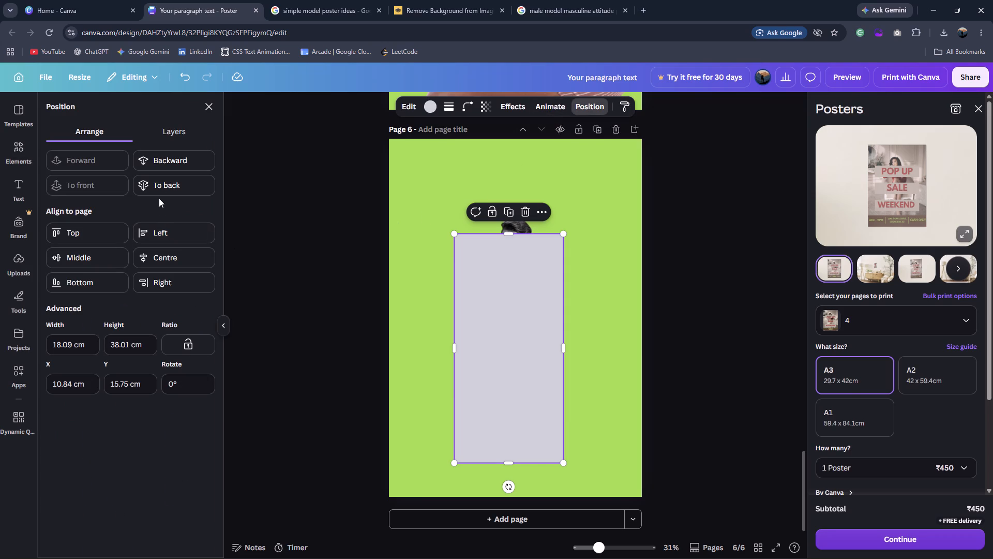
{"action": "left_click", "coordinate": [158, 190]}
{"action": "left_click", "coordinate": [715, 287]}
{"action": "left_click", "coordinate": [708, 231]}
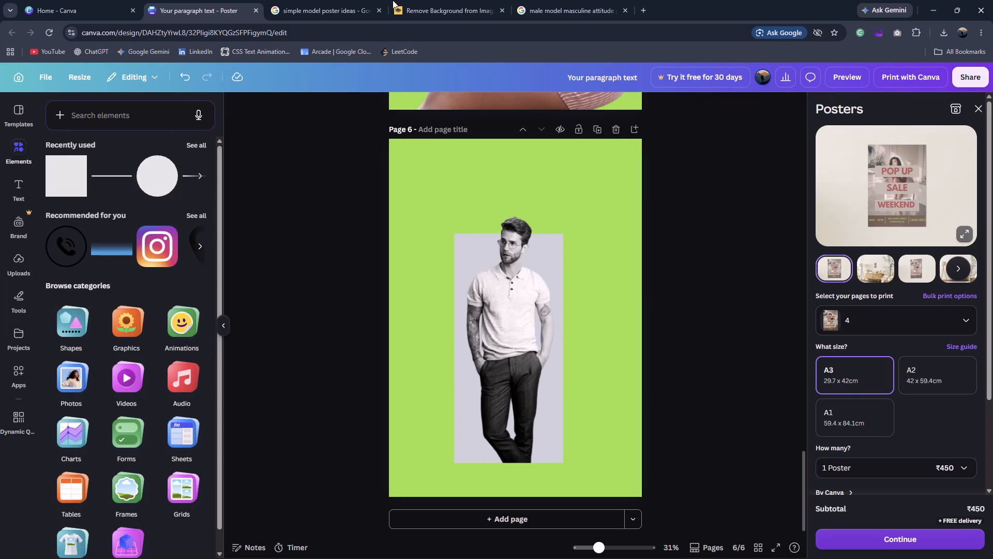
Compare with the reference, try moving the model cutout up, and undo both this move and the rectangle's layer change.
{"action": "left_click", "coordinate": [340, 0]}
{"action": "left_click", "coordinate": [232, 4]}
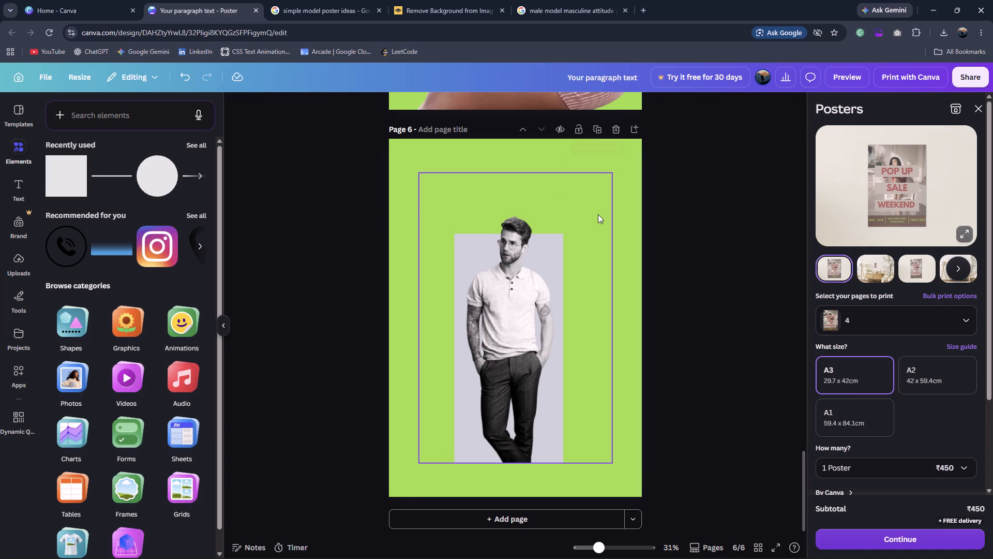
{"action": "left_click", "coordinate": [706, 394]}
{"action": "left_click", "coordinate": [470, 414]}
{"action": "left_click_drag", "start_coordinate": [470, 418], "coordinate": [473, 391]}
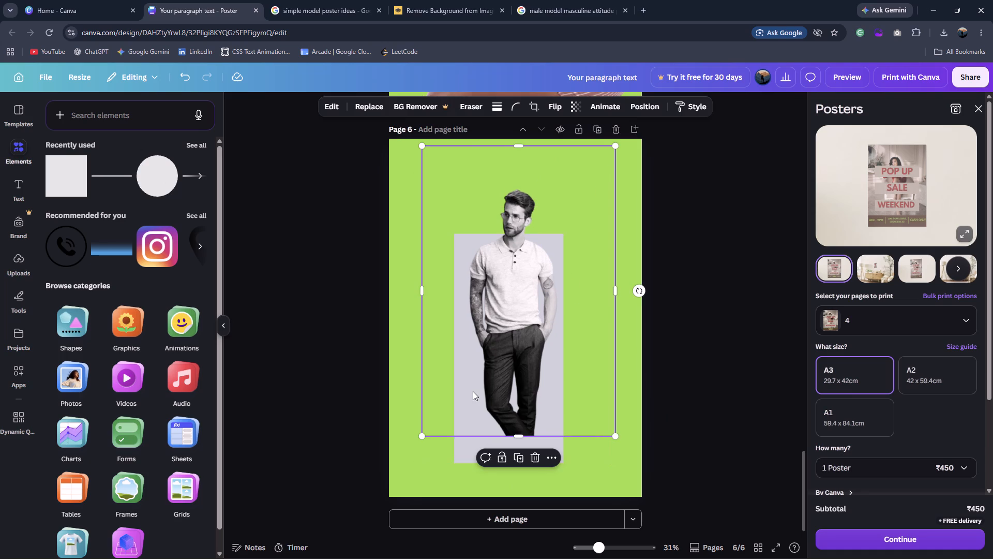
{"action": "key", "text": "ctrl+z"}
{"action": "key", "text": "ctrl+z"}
Widen the rectangle slightly on both sides and, checking against the reference, shorten it from the bottom to about 30.8 cm high.
{"action": "left_click", "coordinate": [494, 366]}
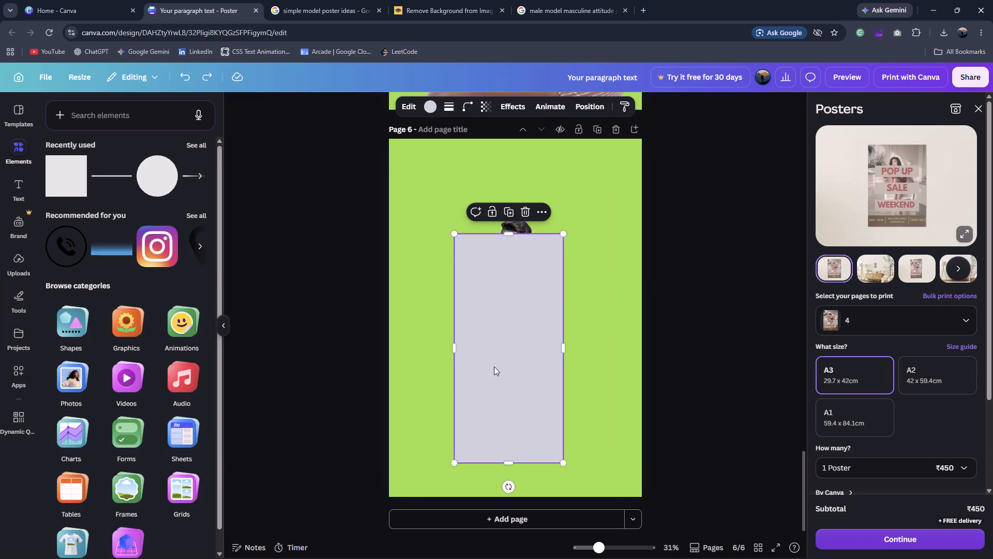
{"action": "left_click_drag", "start_coordinate": [565, 348], "coordinate": [575, 346]}
{"action": "left_click_drag", "start_coordinate": [455, 349], "coordinate": [448, 349]}
{"action": "left_click", "coordinate": [337, 5]}
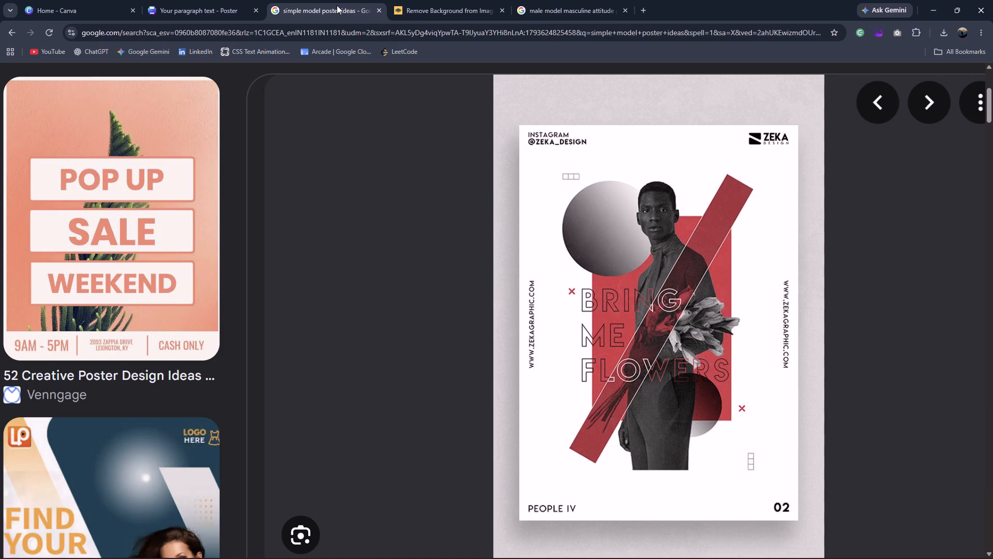
{"action": "left_click", "coordinate": [239, 5]}
{"action": "left_click_drag", "start_coordinate": [510, 461], "coordinate": [510, 424]}
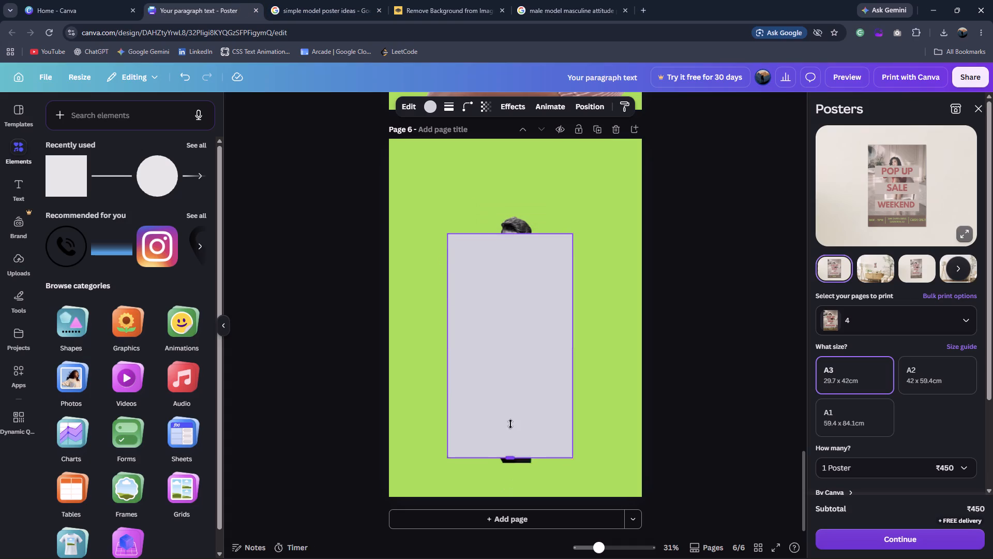
{"action": "left_click_drag", "start_coordinate": [510, 424], "coordinate": [513, 418]}
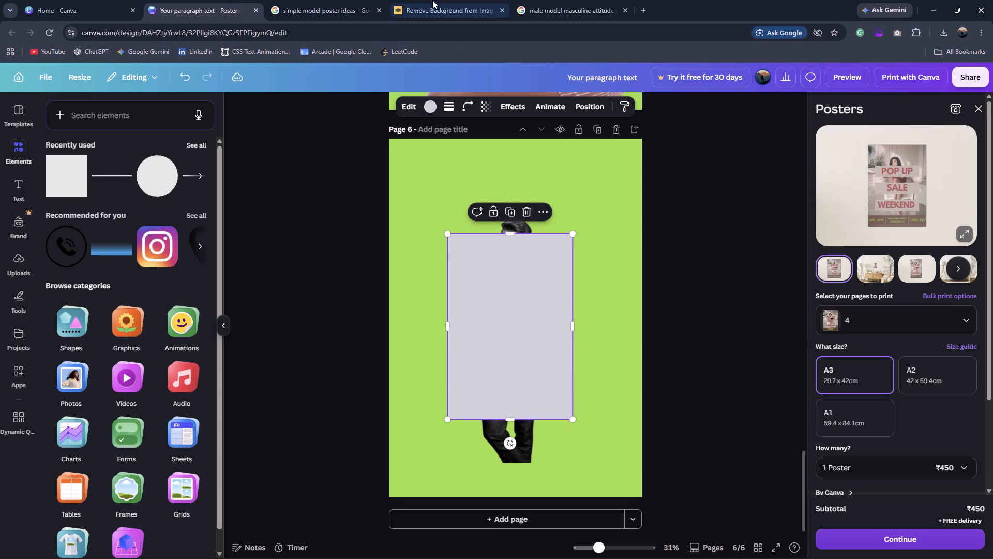
Compare with the reference poster and adjust the rectangle's side edges to make it about 20.4 cm wide.
{"action": "left_click", "coordinate": [353, 3]}
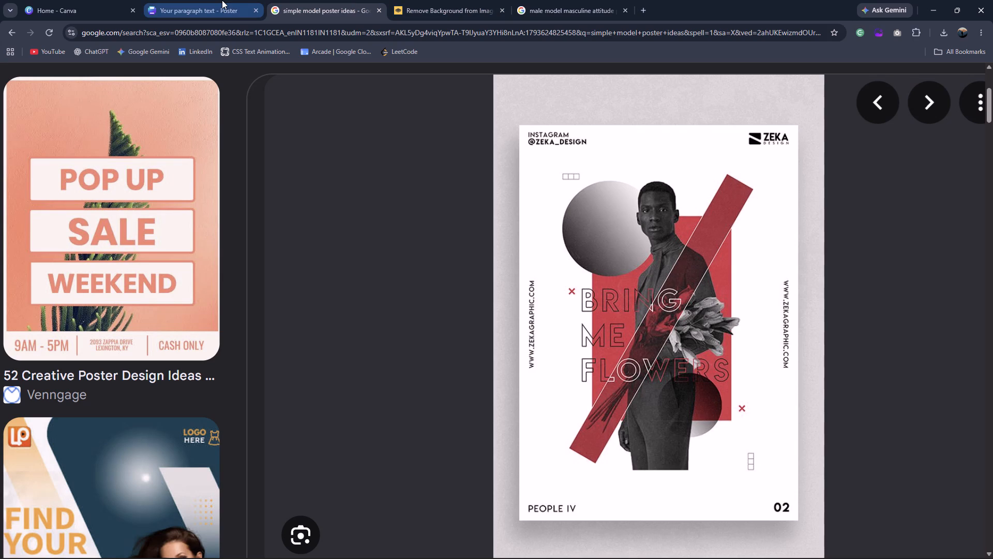
{"action": "left_click", "coordinate": [222, 0]}
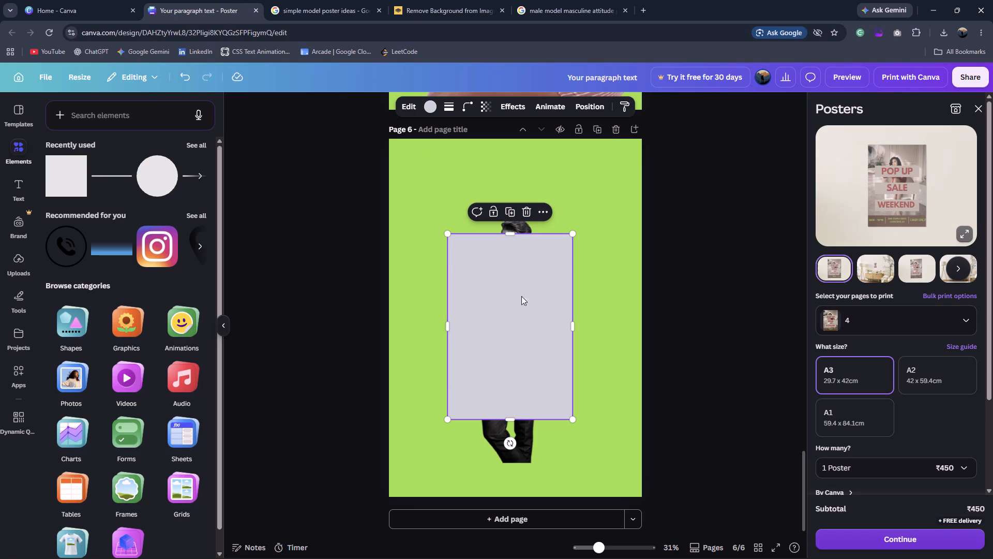
{"action": "left_click", "coordinate": [572, 323]}
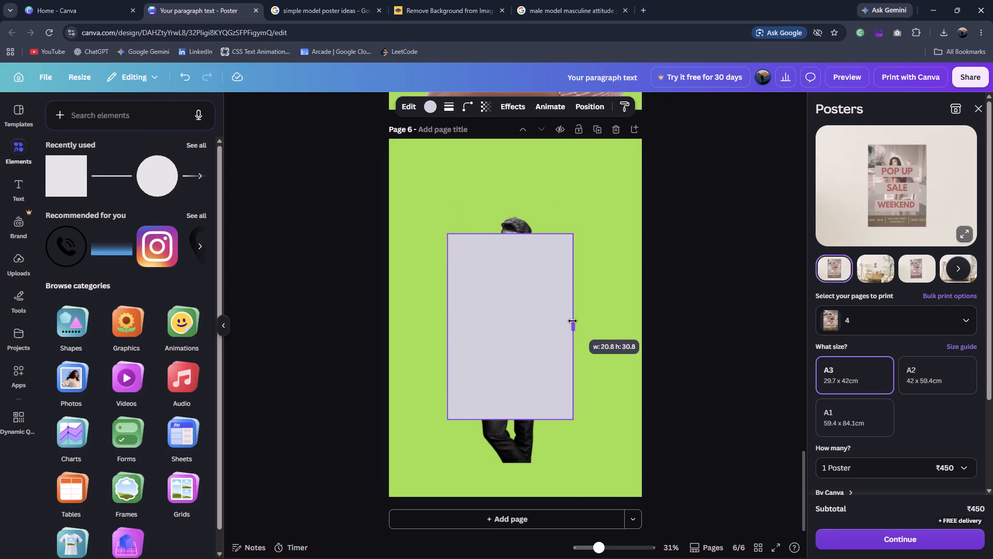
{"action": "left_click", "coordinate": [449, 326]}
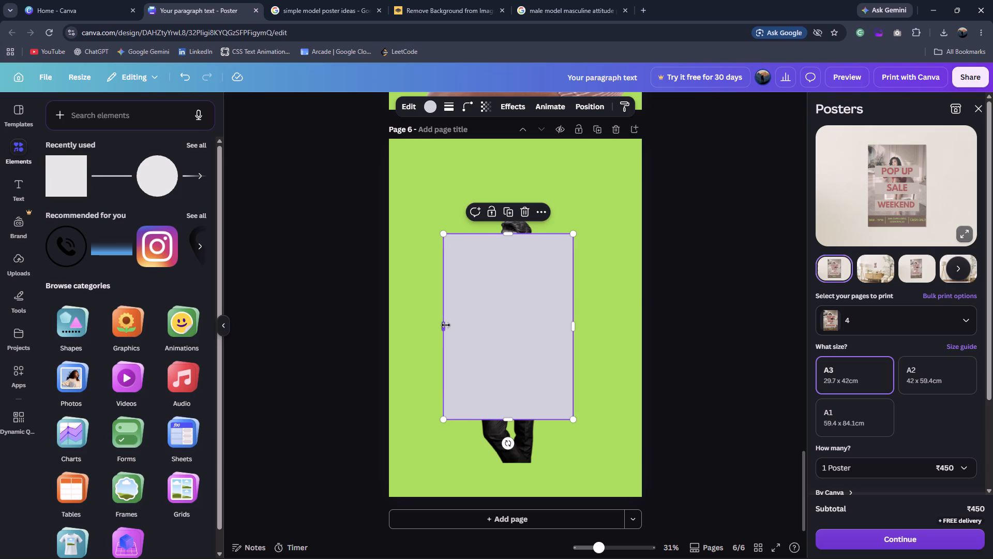
{"action": "left_click", "coordinate": [446, 325]}
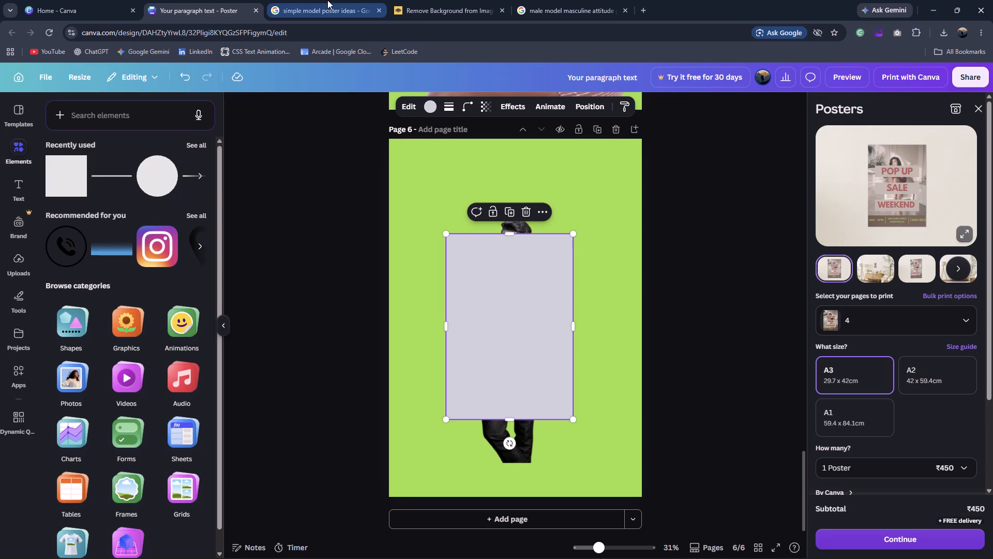
{"action": "left_click", "coordinate": [327, 0]}
{"action": "left_click", "coordinate": [208, 0]}
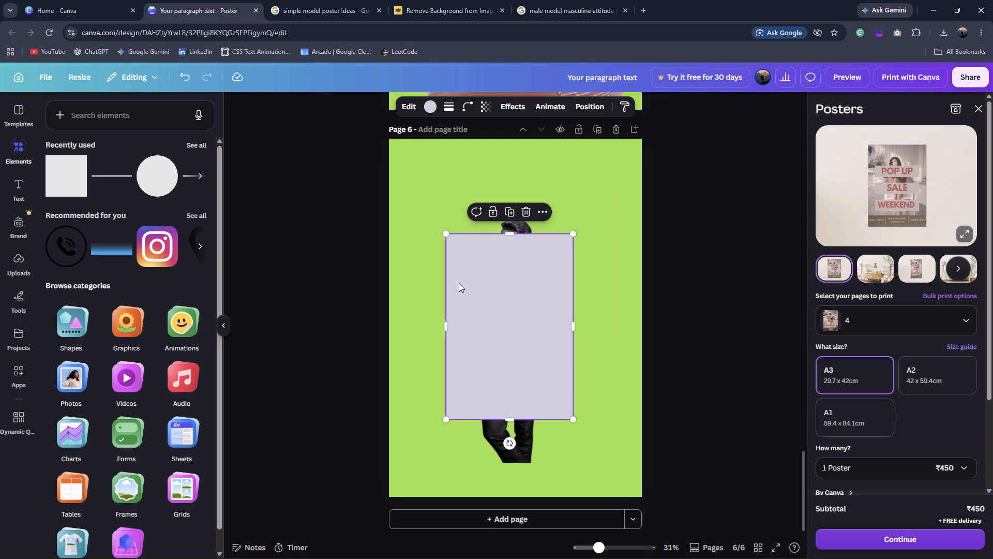
{"action": "left_click", "coordinate": [449, 328]}
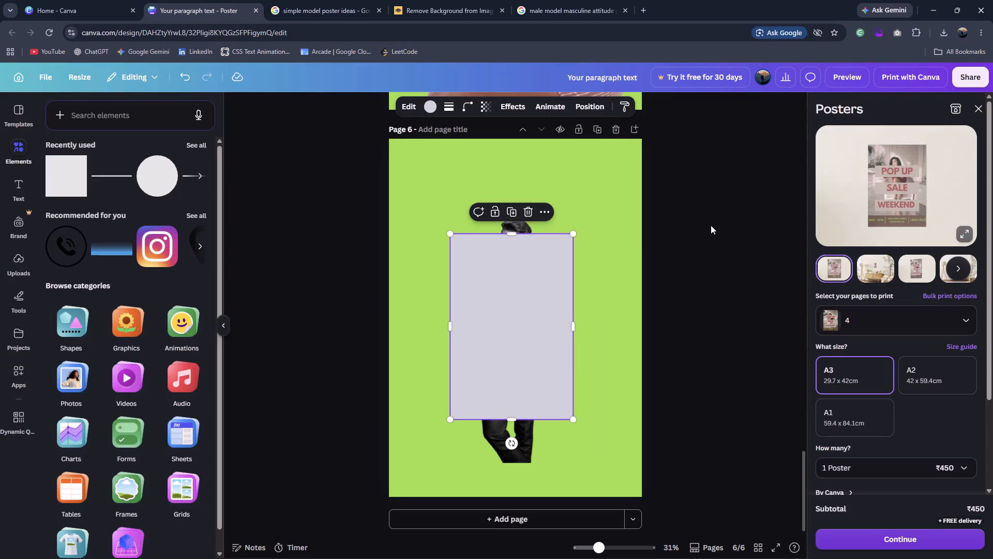
{"action": "left_click", "coordinate": [711, 225]}
Recheck the reference, center the rectangle horizontally on the page, and lower it slightly to about Y 17.1 cm.
{"action": "left_click", "coordinate": [521, 277]}
{"action": "left_click", "coordinate": [288, 0]}
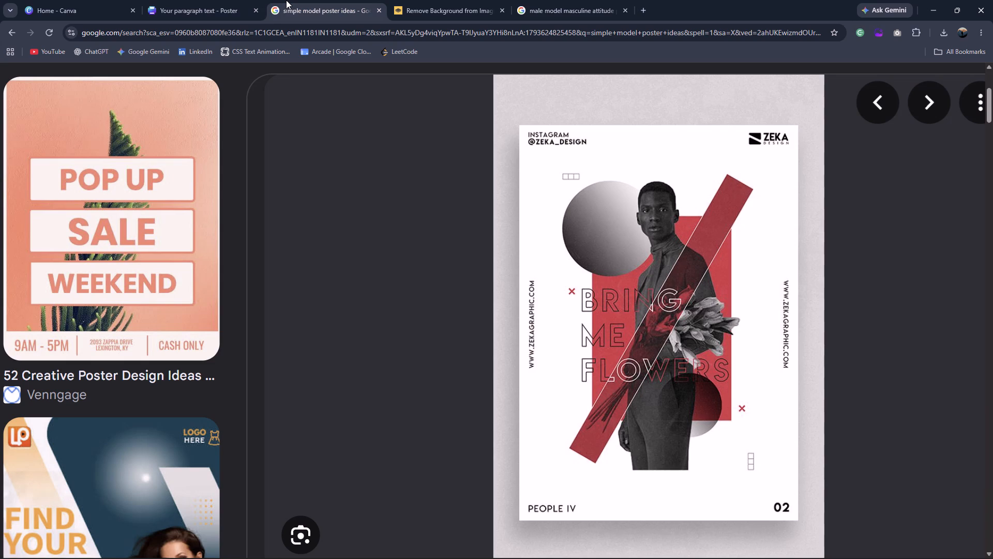
{"action": "left_click", "coordinate": [237, 0]}
{"action": "left_click_drag", "start_coordinate": [504, 270], "coordinate": [507, 272]}
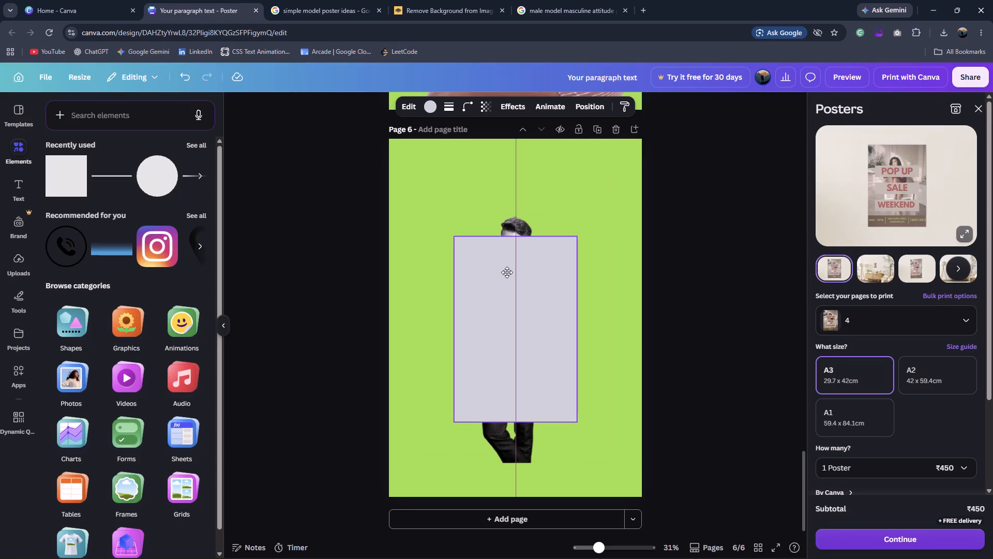
{"action": "left_click_drag", "start_coordinate": [507, 272], "coordinate": [510, 281]}
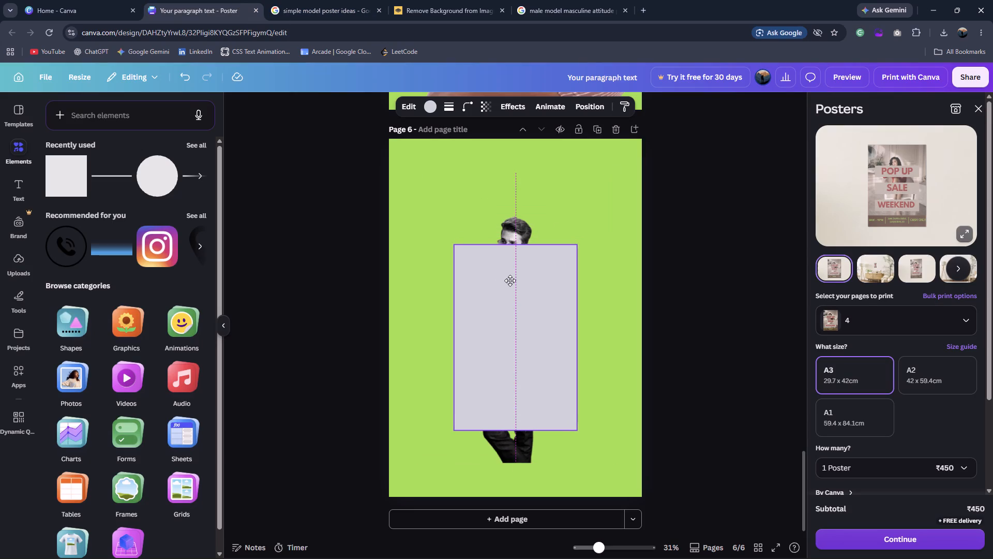
{"action": "left_click_drag", "start_coordinate": [510, 281], "coordinate": [510, 278]}
Send the rectangle to the back, behind the model cutout, and deselect it.
{"action": "left_click", "coordinate": [591, 112]}
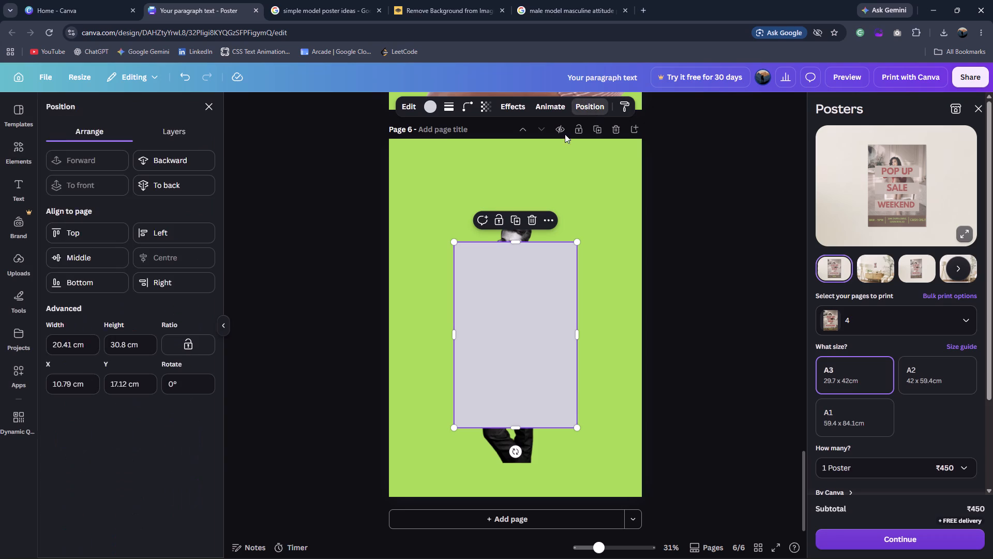
{"action": "left_click", "coordinate": [154, 172]}
{"action": "left_click", "coordinate": [157, 190]}
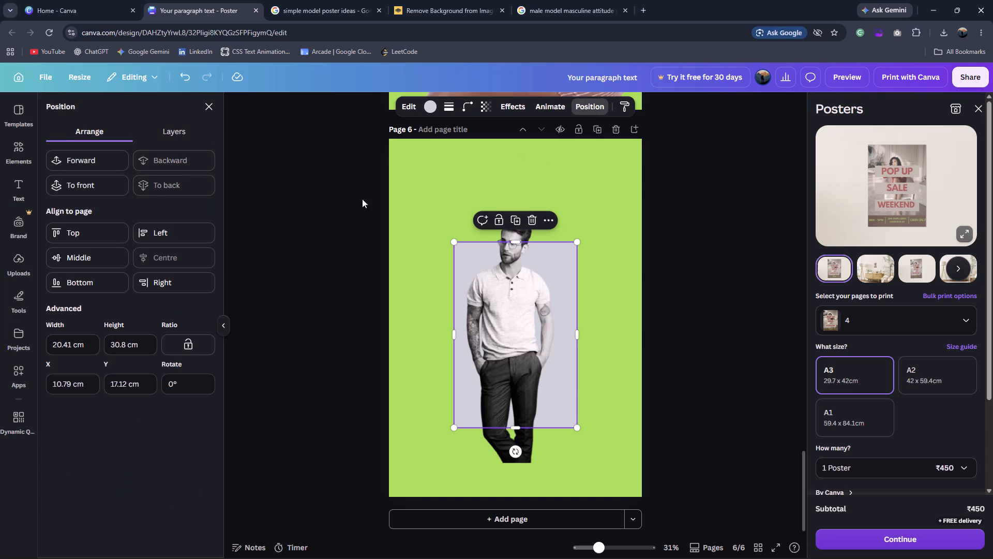
{"action": "left_click", "coordinate": [752, 245]}
{"action": "left_click", "coordinate": [744, 250]}
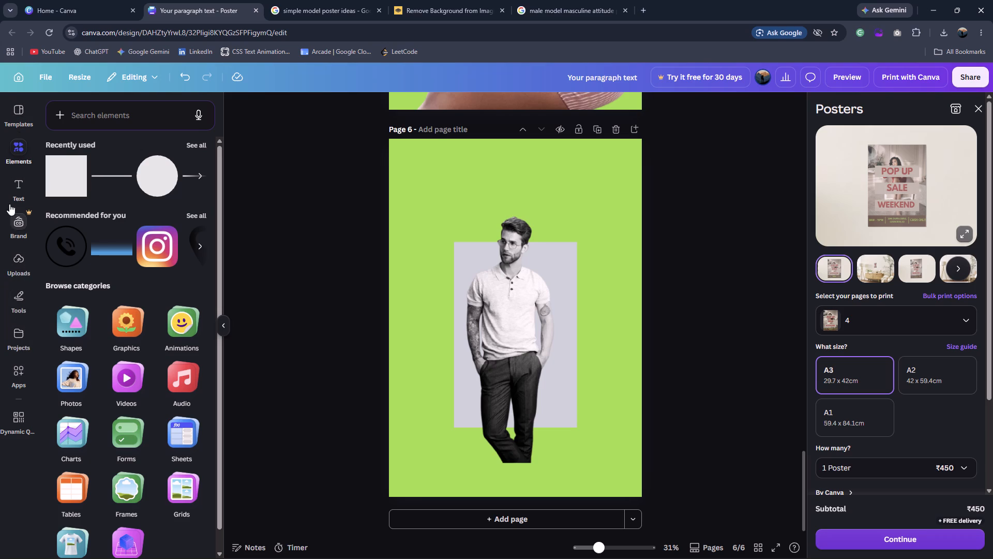
Search the editor for a view of the page's layers, checking the text options, the all-pages overview and the print settings.
{"action": "left_click", "coordinate": [10, 161]}
{"action": "left_click", "coordinate": [10, 161]}
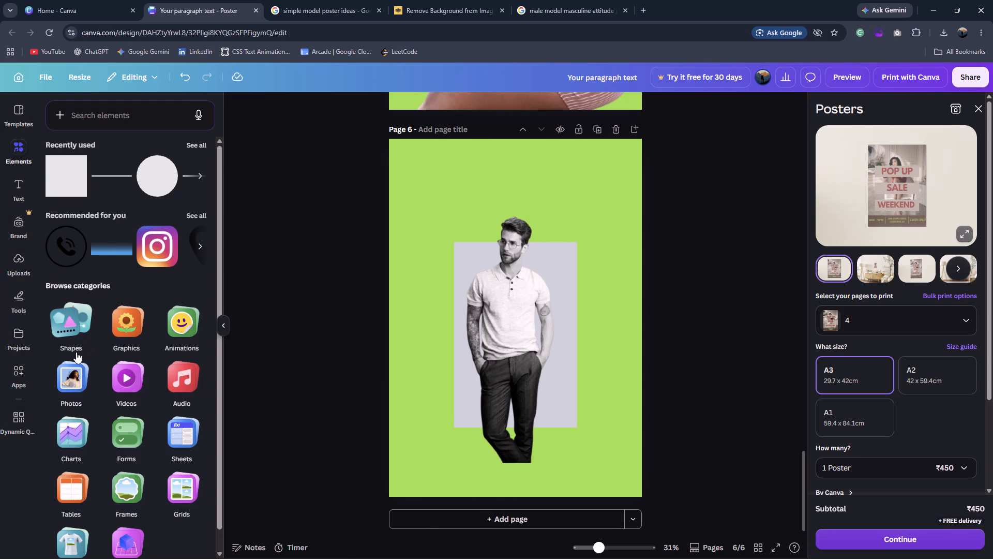
{"action": "left_click", "coordinate": [22, 200]}
{"action": "left_click", "coordinate": [22, 200]}
{"action": "left_click", "coordinate": [22, 200]}
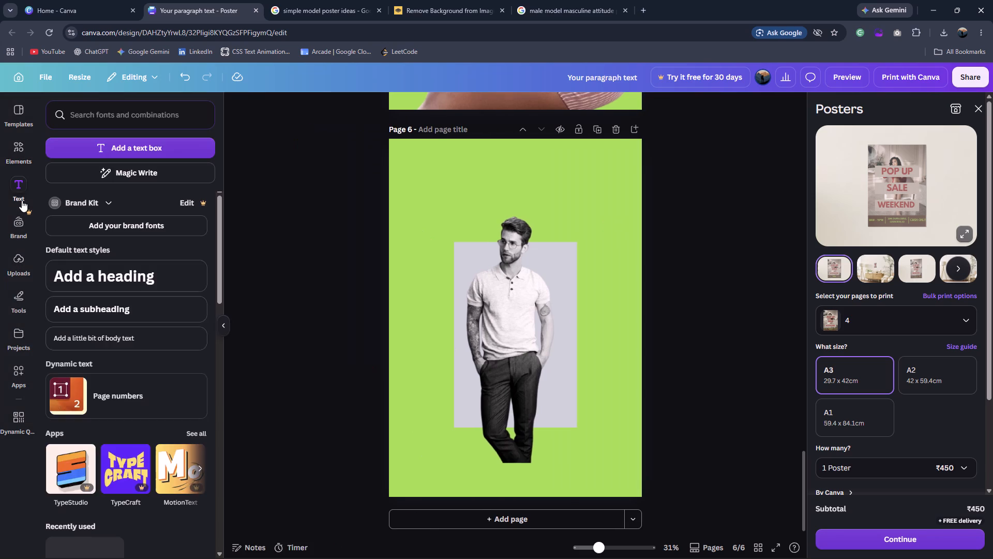
{"action": "left_click", "coordinate": [22, 200]}
{"action": "left_click", "coordinate": [748, 555]}
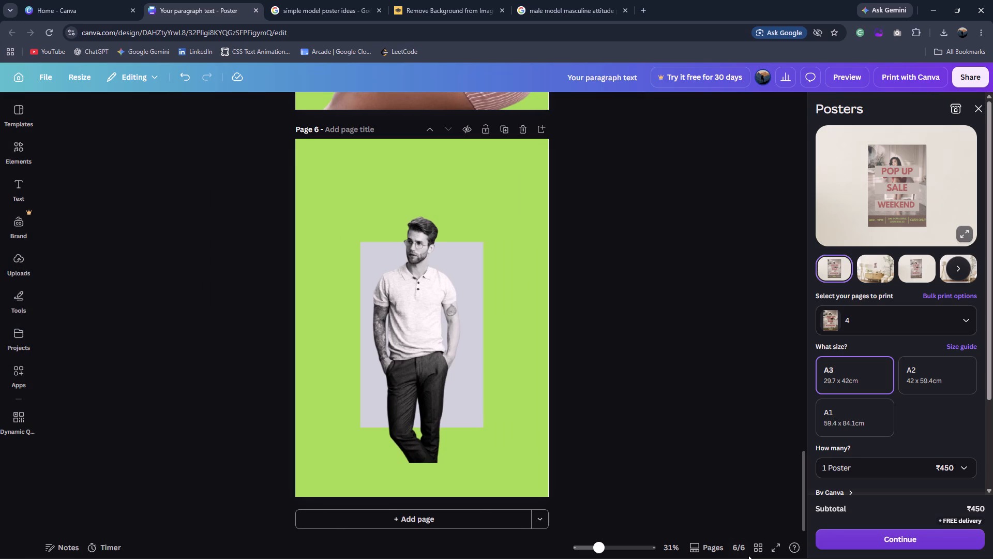
{"action": "left_click", "coordinate": [755, 549]}
{"action": "left_click", "coordinate": [755, 549]}
{"action": "left_click", "coordinate": [755, 549]}
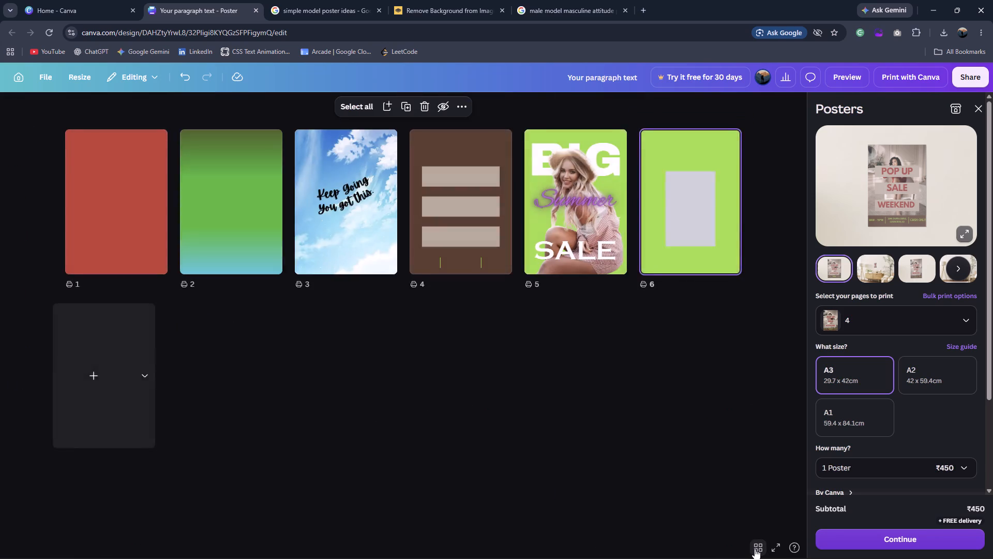
{"action": "left_click", "coordinate": [755, 549]}
{"action": "scroll", "coordinate": [876, 326], "scroll_direction": "down", "scroll_amount": 3}
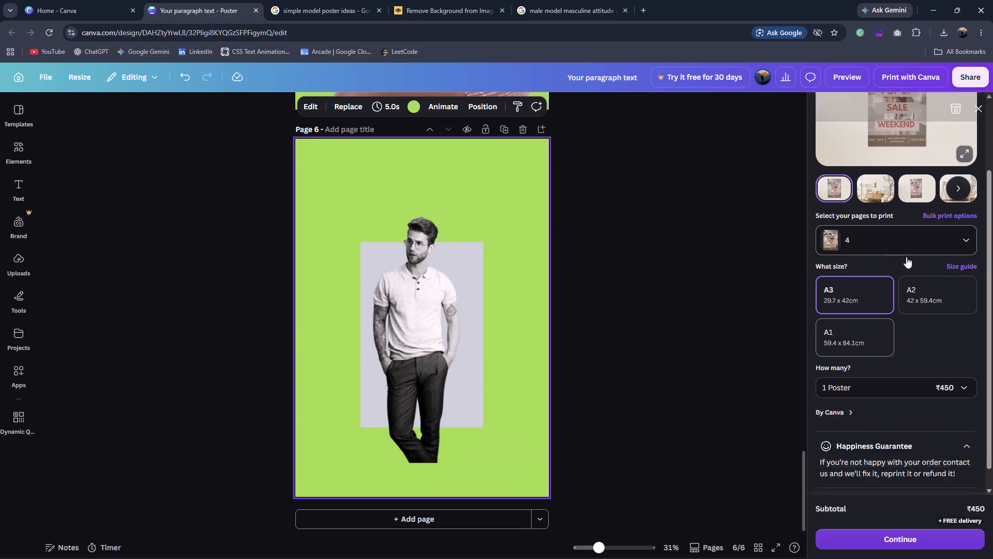
{"action": "scroll", "coordinate": [919, 239], "scroll_direction": "up", "scroll_amount": 4}
{"action": "scroll", "coordinate": [941, 167], "scroll_direction": "up", "scroll_amount": 1}
{"action": "scroll", "coordinate": [941, 167], "scroll_direction": "down", "scroll_amount": 8}
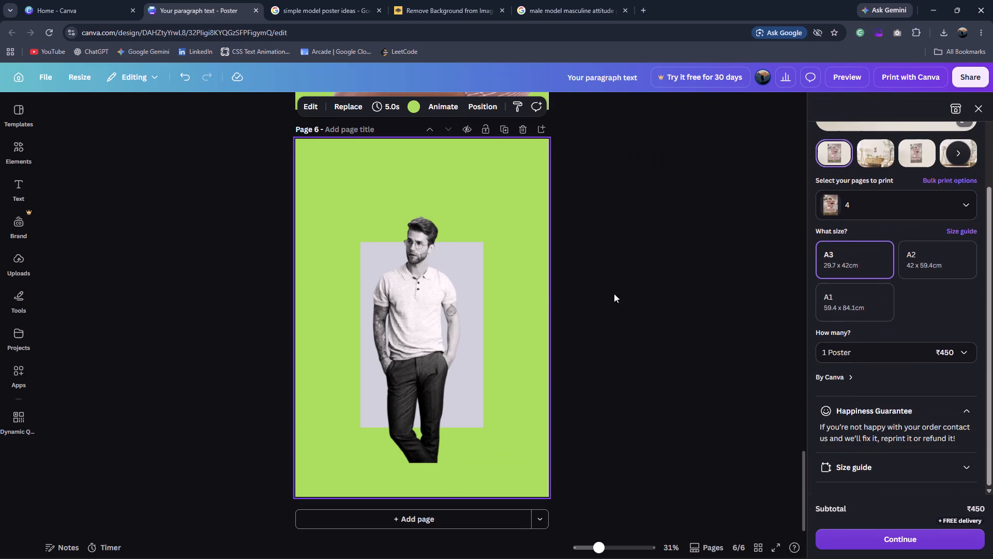
{"action": "left_click", "coordinate": [685, 186]}
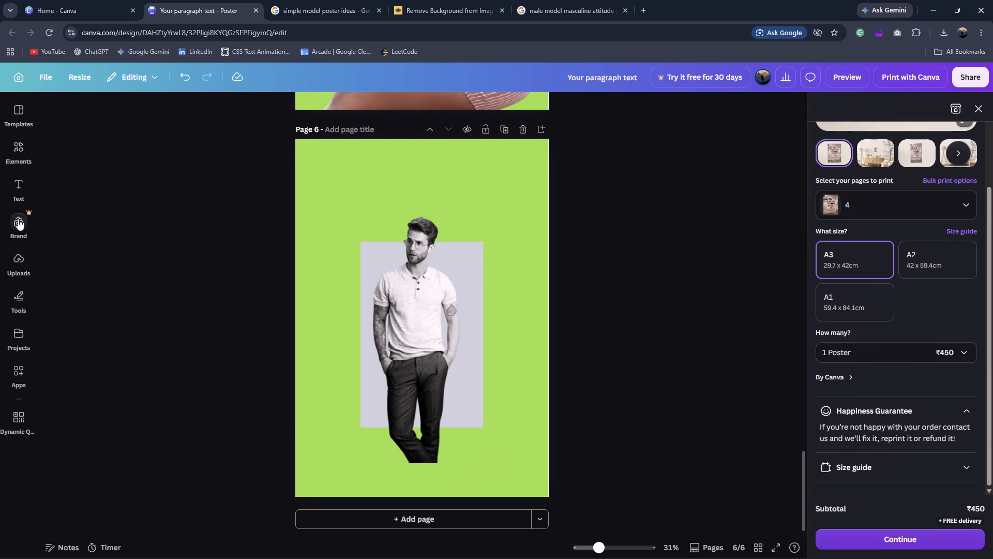
{"action": "left_click", "coordinate": [18, 198]}
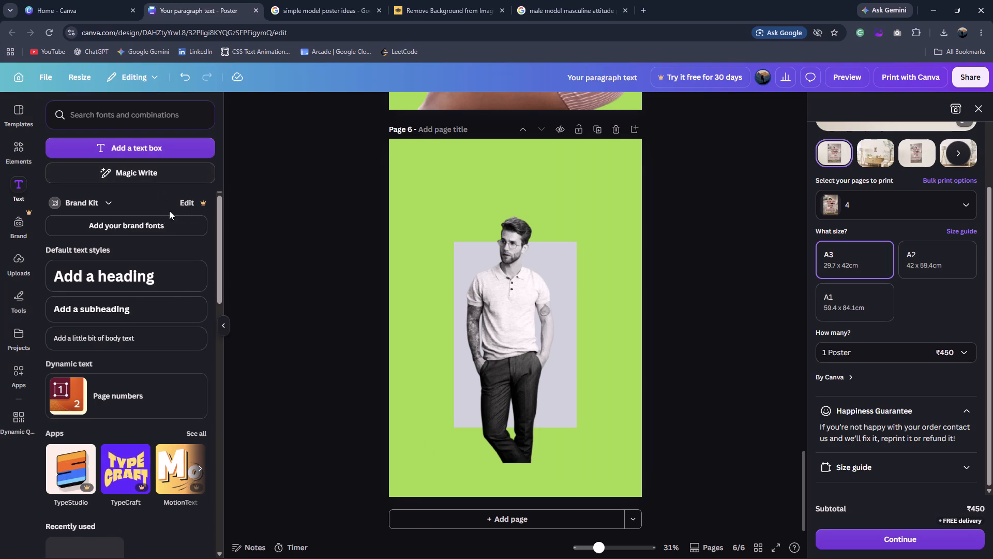
{"action": "scroll", "coordinate": [126, 272], "scroll_direction": "down", "scroll_amount": 10}
{"action": "scroll", "coordinate": [136, 286], "scroll_direction": "up", "scroll_amount": 12}
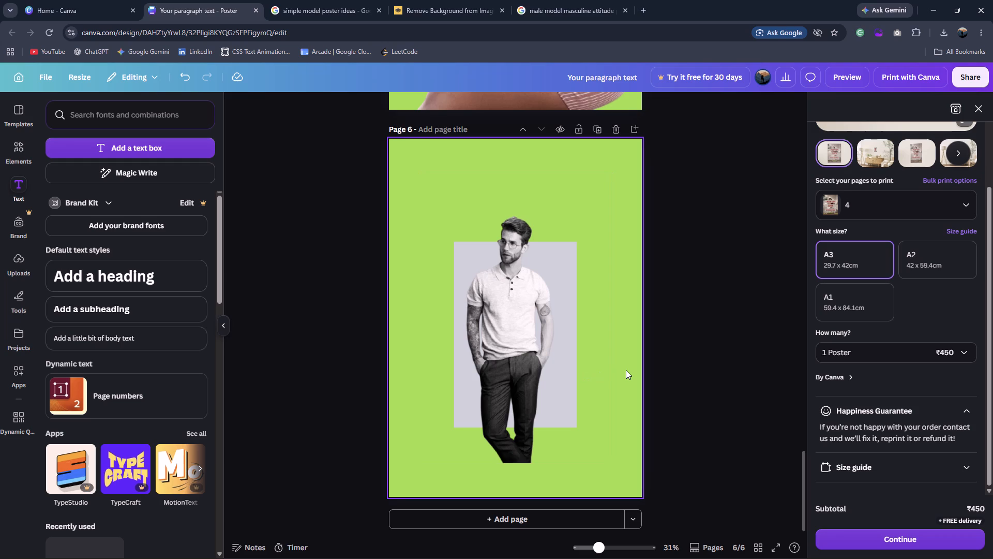
{"action": "left_click", "coordinate": [615, 487]}
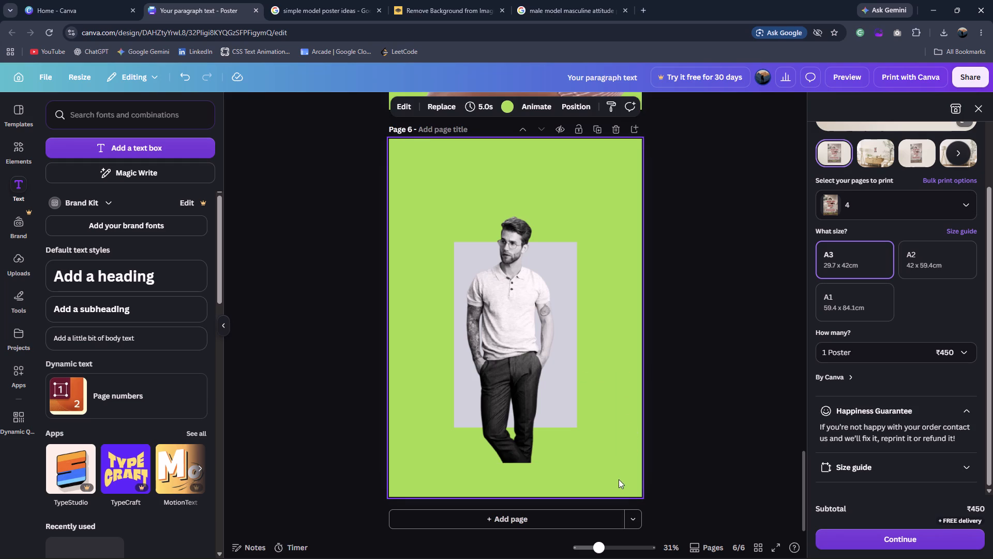
{"action": "left_click", "coordinate": [616, 142]}
{"action": "left_click", "coordinate": [762, 216]}
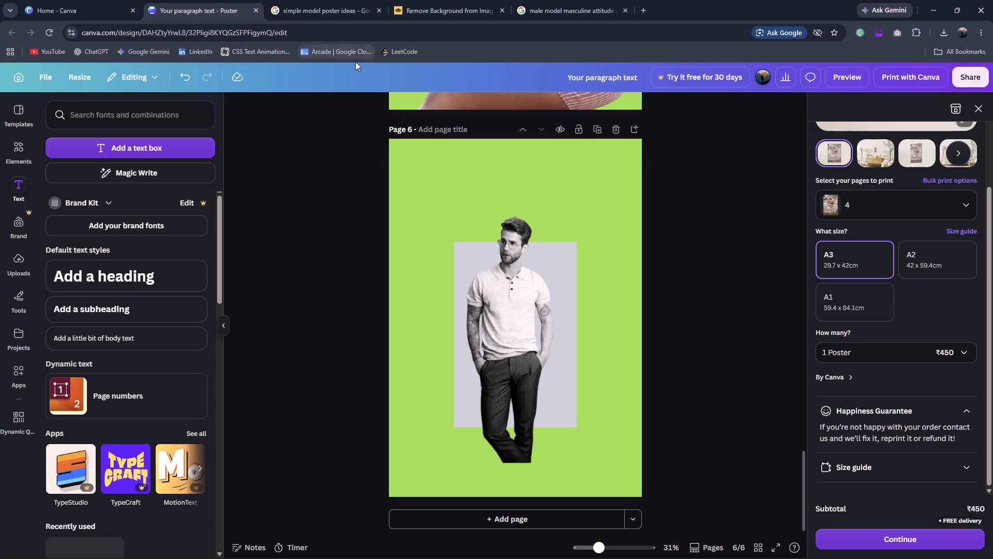
Undo sending the grey rectangle behind the male model cutout and select the rectangle.
{"action": "key", "text": "ctrl+z"}
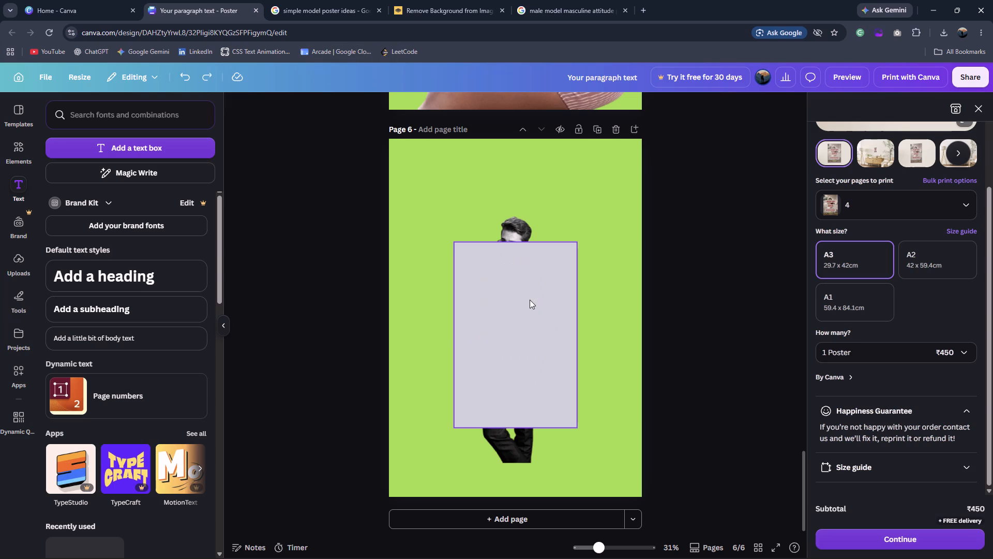
{"action": "left_click", "coordinate": [530, 300]}
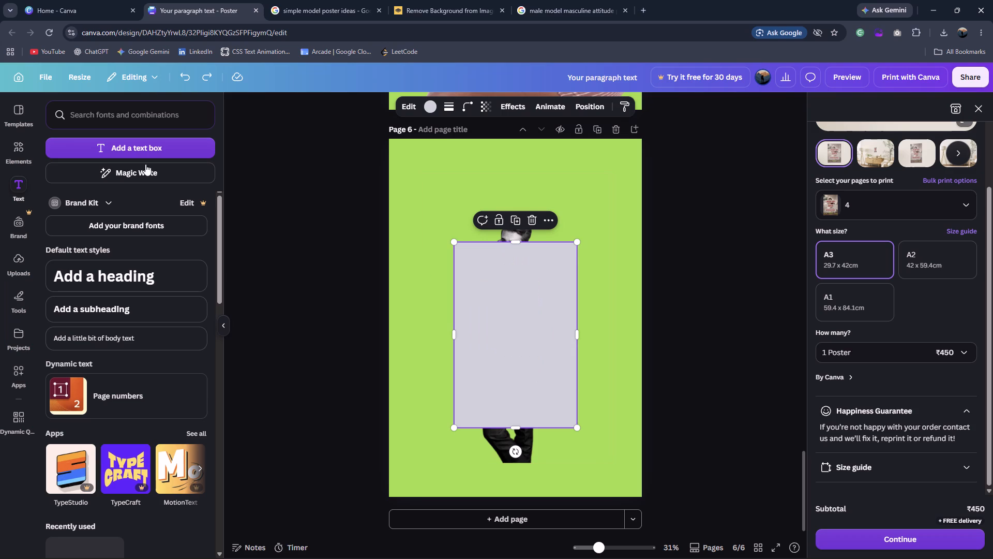
With the rectangle selected, look through the elements, templates, text, editing-mode and analytics options for a layer list.
{"action": "left_click", "coordinate": [19, 143]}
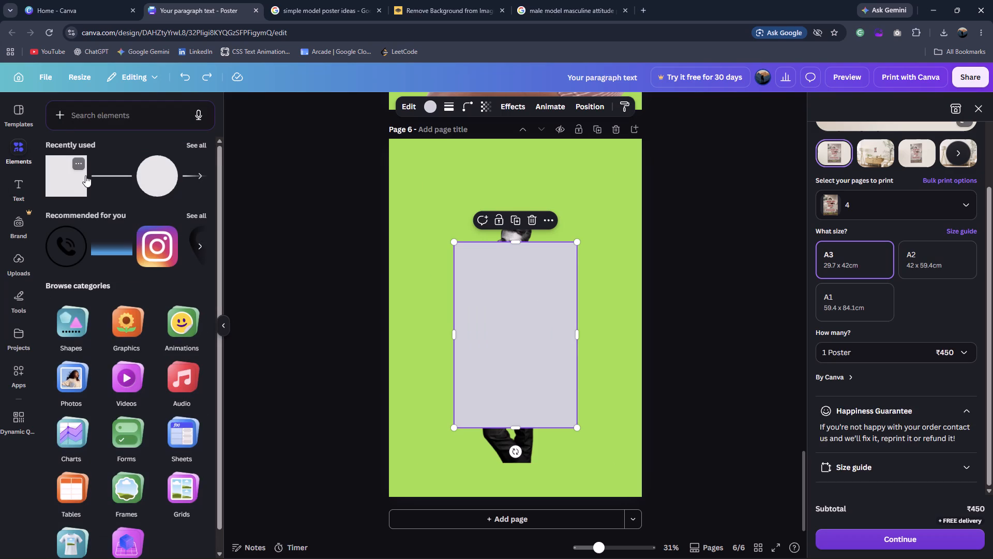
{"action": "scroll", "coordinate": [85, 218], "scroll_direction": "down", "scroll_amount": 3}
{"action": "scroll", "coordinate": [127, 271], "scroll_direction": "up", "scroll_amount": 2}
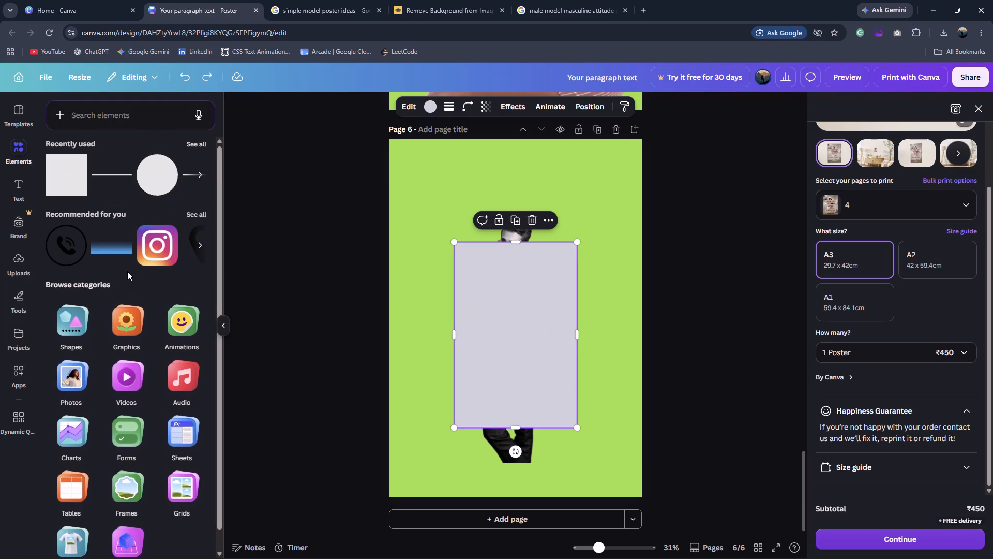
{"action": "scroll", "coordinate": [127, 271], "scroll_direction": "up", "scroll_amount": 1}
{"action": "left_click", "coordinate": [21, 124]}
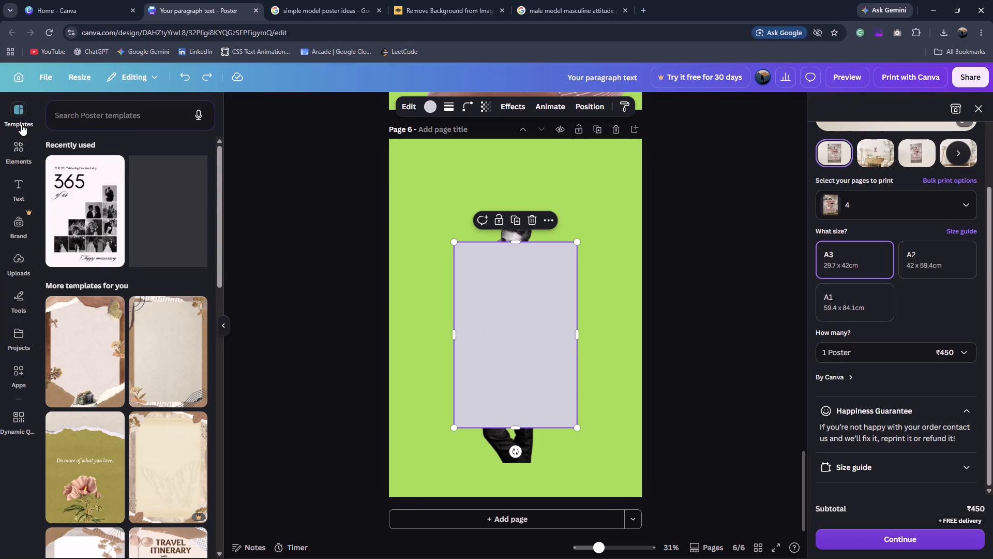
{"action": "left_click", "coordinate": [20, 149]}
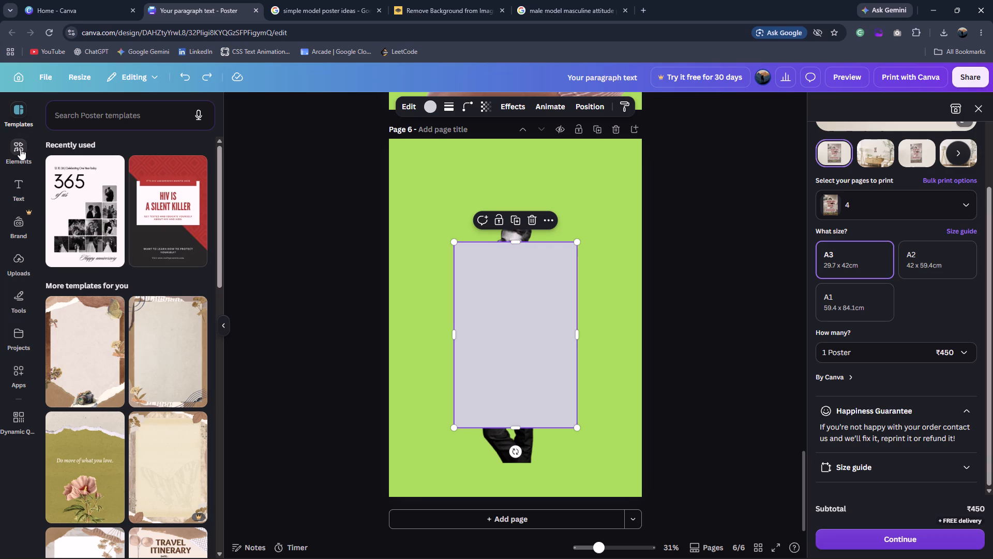
{"action": "scroll", "coordinate": [185, 327], "scroll_direction": "down", "scroll_amount": 8}
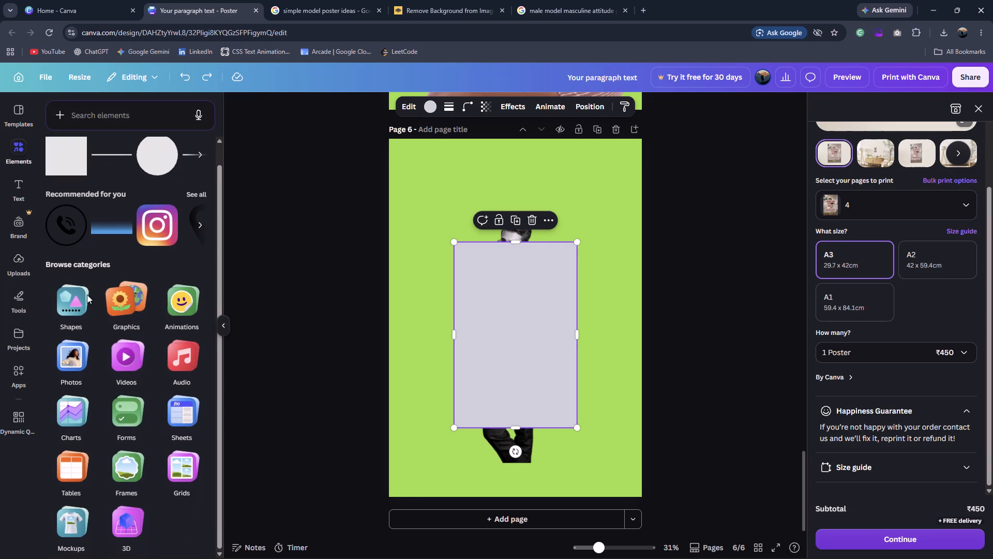
{"action": "left_click", "coordinate": [18, 199]}
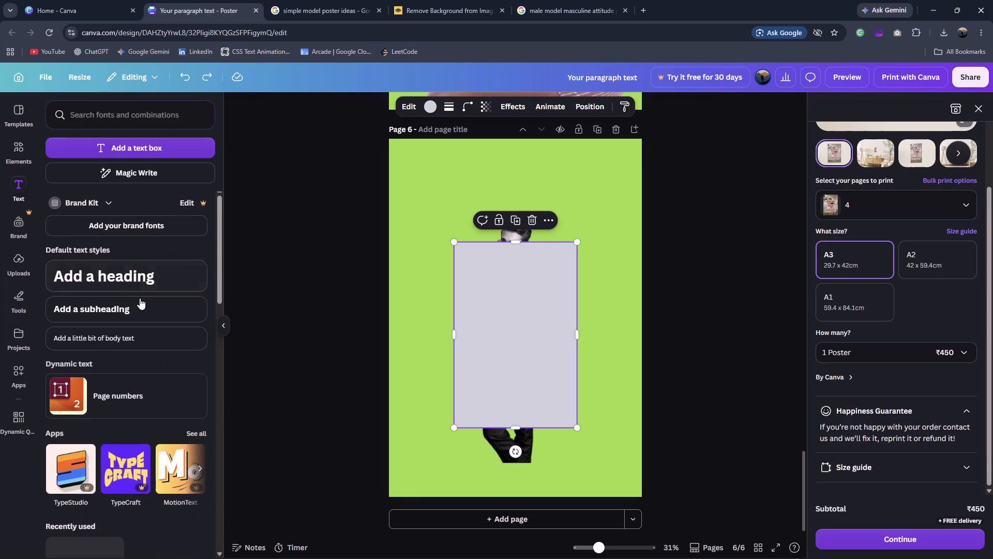
{"action": "scroll", "coordinate": [128, 358], "scroll_direction": "down", "scroll_amount": 10}
{"action": "scroll", "coordinate": [124, 341], "scroll_direction": "up", "scroll_amount": 10}
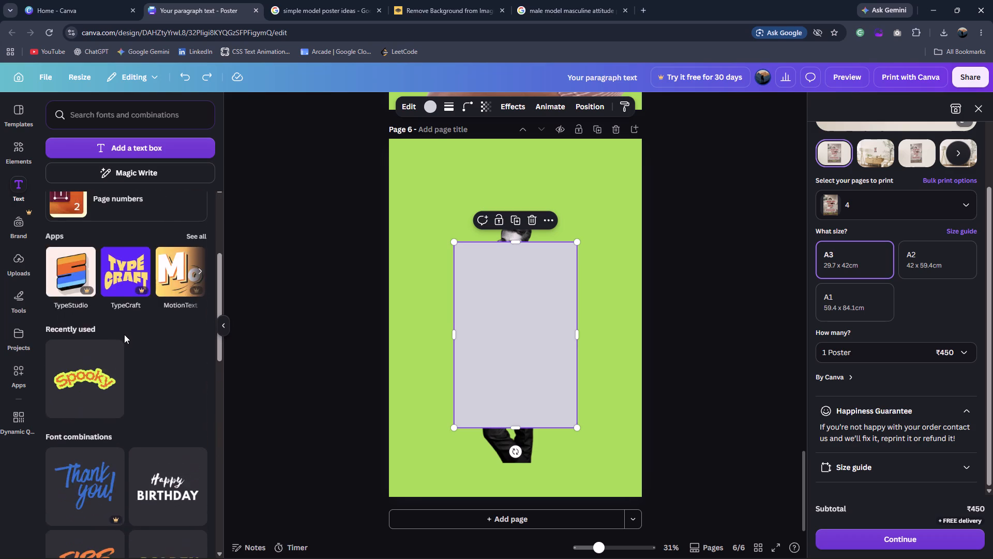
{"action": "scroll", "coordinate": [124, 334], "scroll_direction": "up", "scroll_amount": 8}
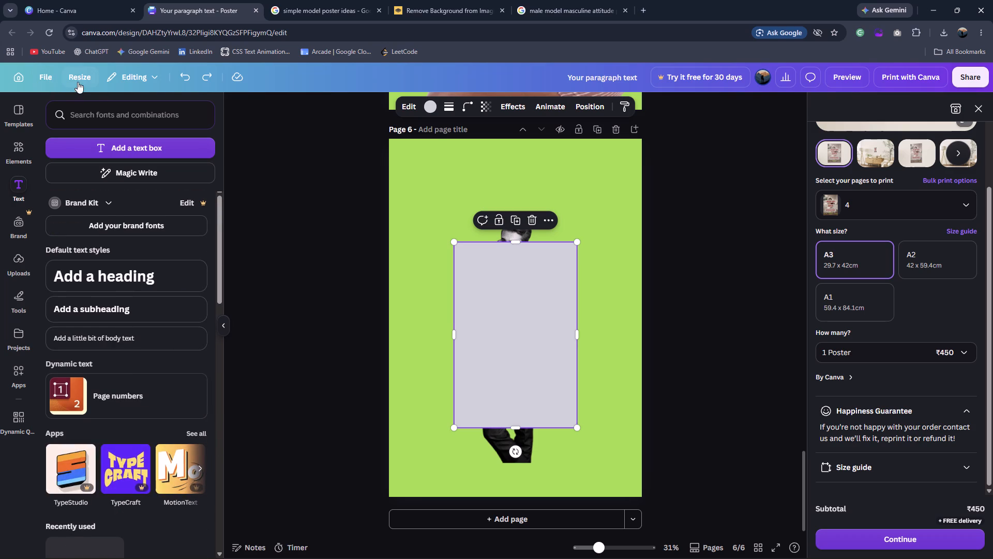
{"action": "left_click", "coordinate": [160, 82]}
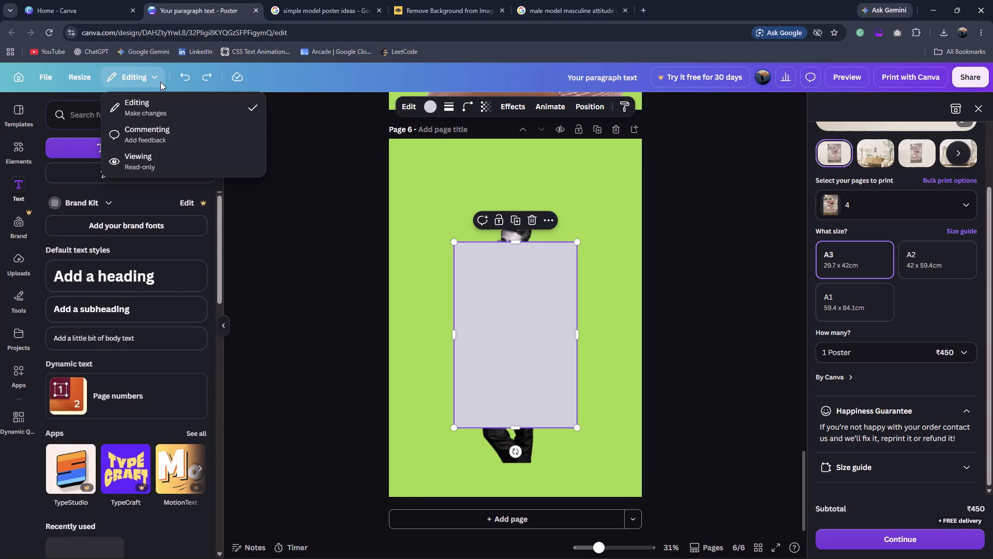
{"action": "left_click", "coordinate": [160, 82]}
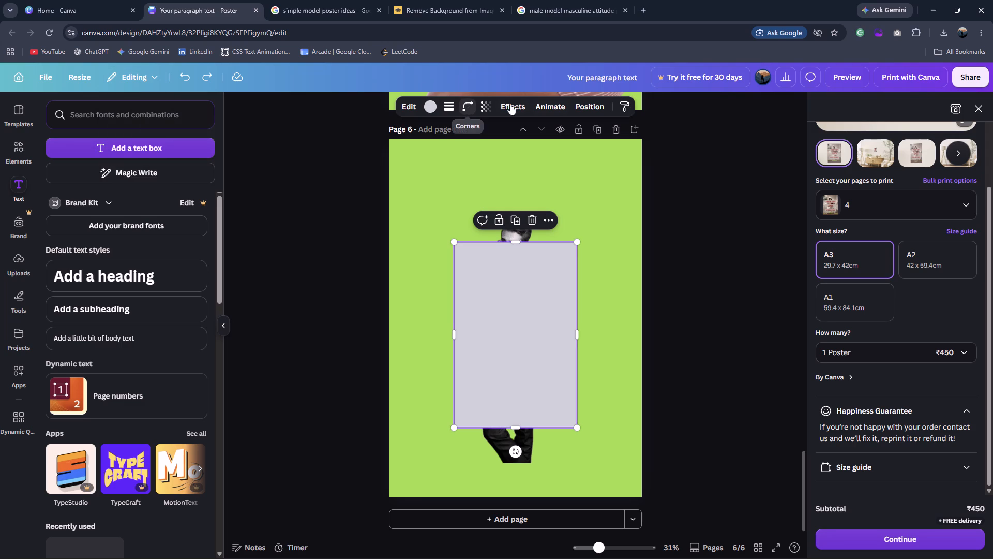
{"action": "left_click", "coordinate": [791, 79]}
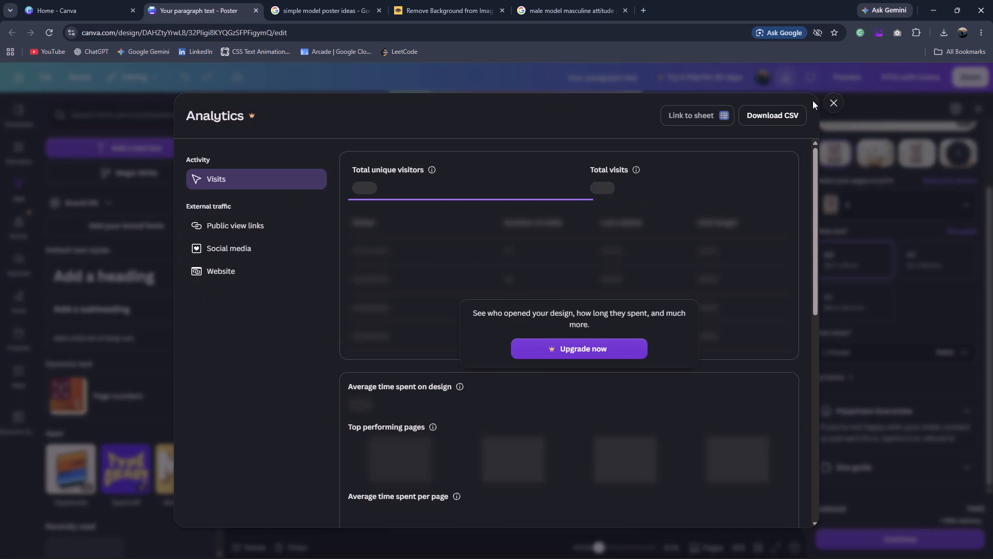
{"action": "left_click", "coordinate": [826, 104]}
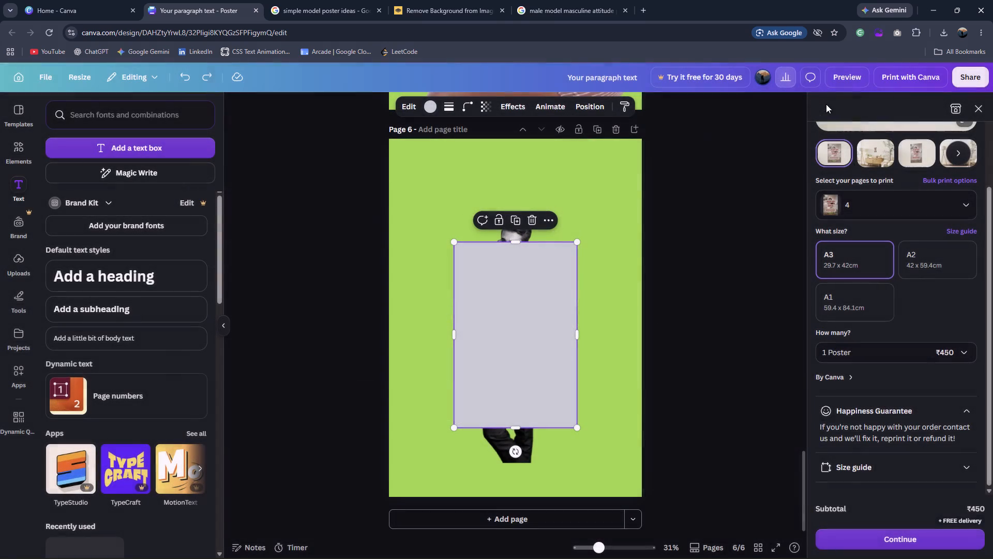
Close the poster print-ordering options.
{"action": "left_click", "coordinate": [974, 106]}
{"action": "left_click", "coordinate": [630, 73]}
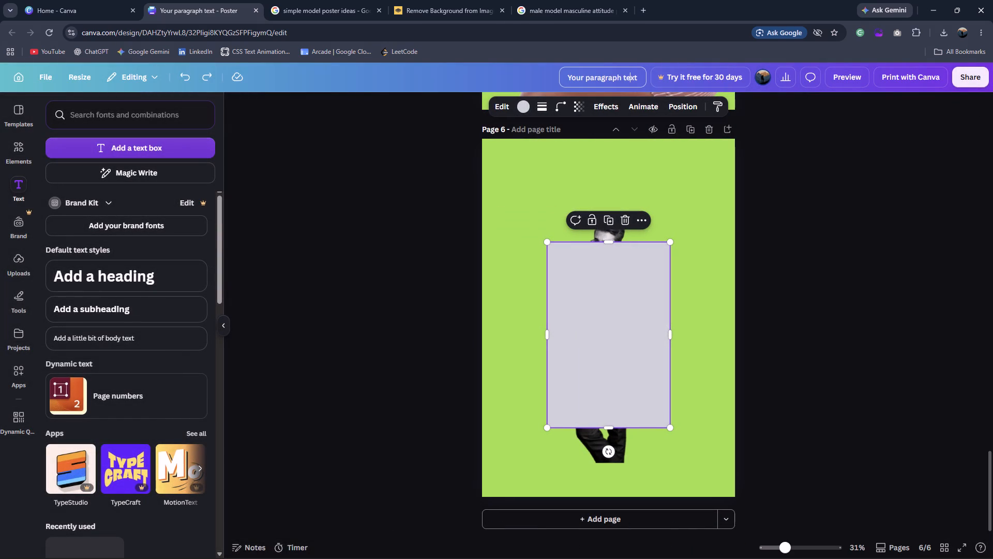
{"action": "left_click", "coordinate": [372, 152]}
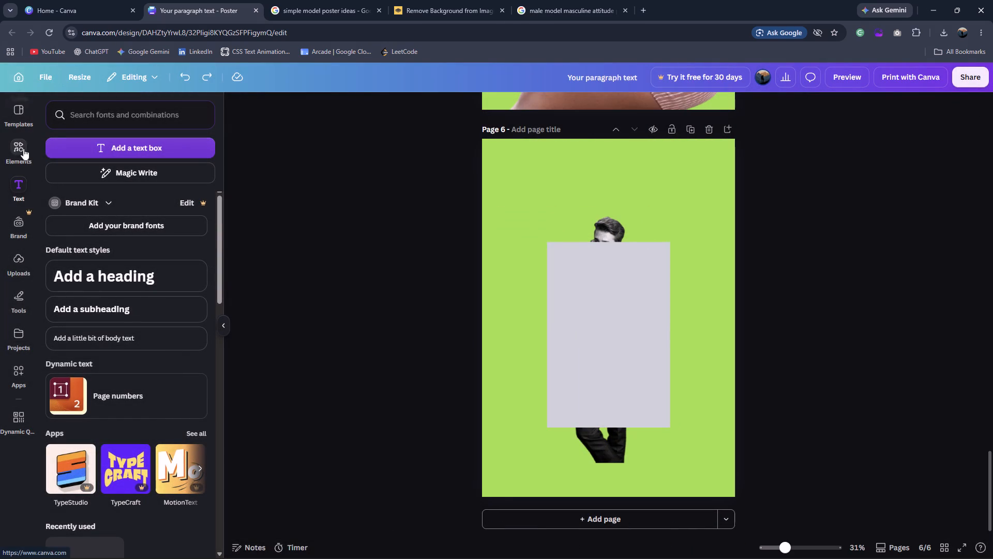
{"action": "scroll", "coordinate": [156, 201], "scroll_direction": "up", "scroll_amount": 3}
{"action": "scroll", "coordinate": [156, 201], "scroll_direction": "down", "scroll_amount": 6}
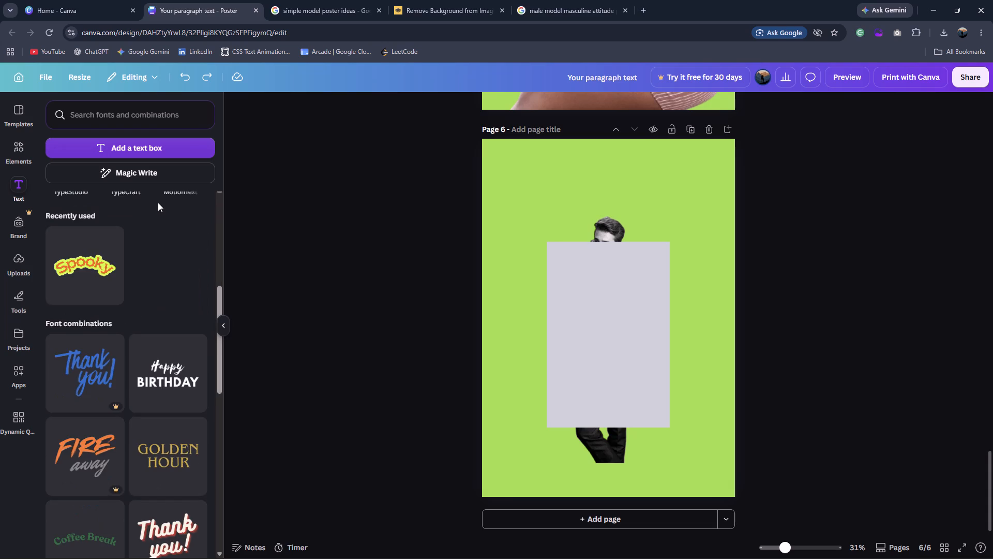
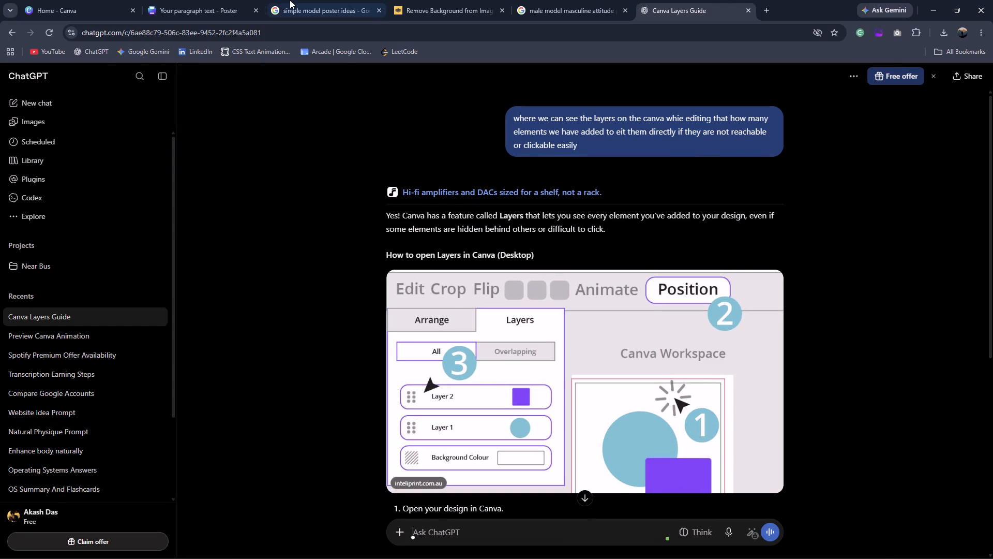
Switch back to the Canva poster and send the grey rectangle behind the male model, selecting it from the page's layer list.
{"action": "left_click", "coordinate": [233, 0]}
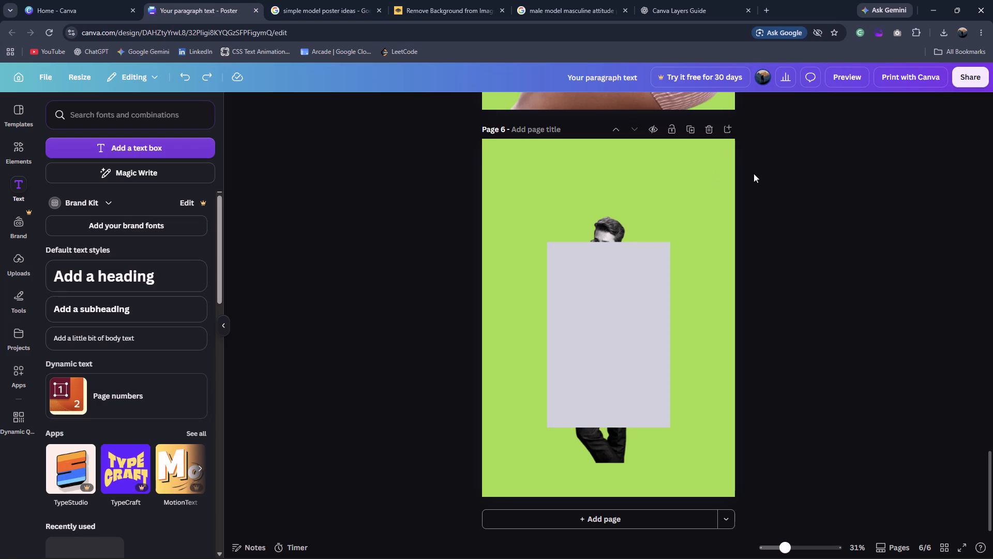
{"action": "left_click", "coordinate": [754, 173]}
{"action": "left_click", "coordinate": [690, 182]}
{"action": "left_click", "coordinate": [729, 97]}
{"action": "left_click", "coordinate": [730, 101]}
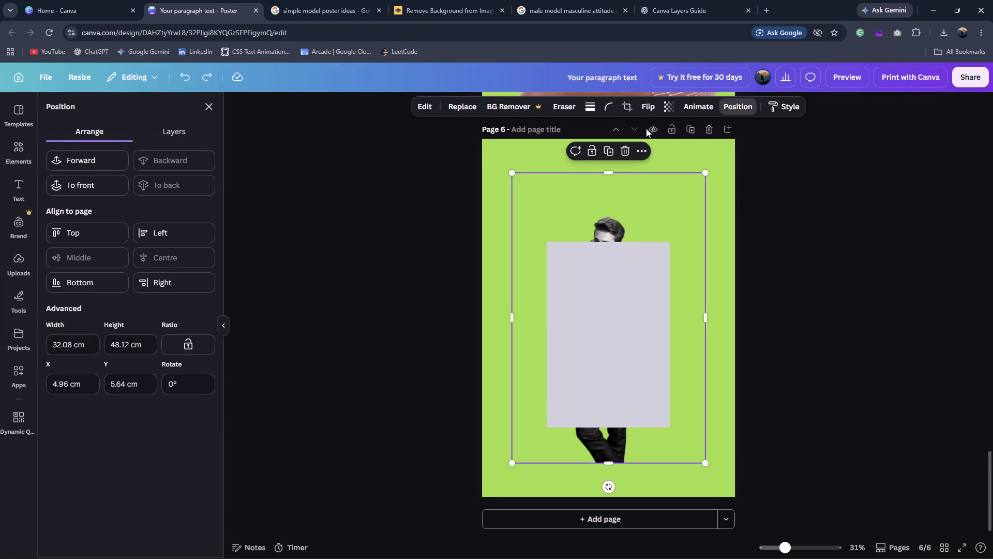
{"action": "left_click", "coordinate": [159, 144]}
{"action": "left_click", "coordinate": [164, 127]}
{"action": "left_click", "coordinate": [149, 205]}
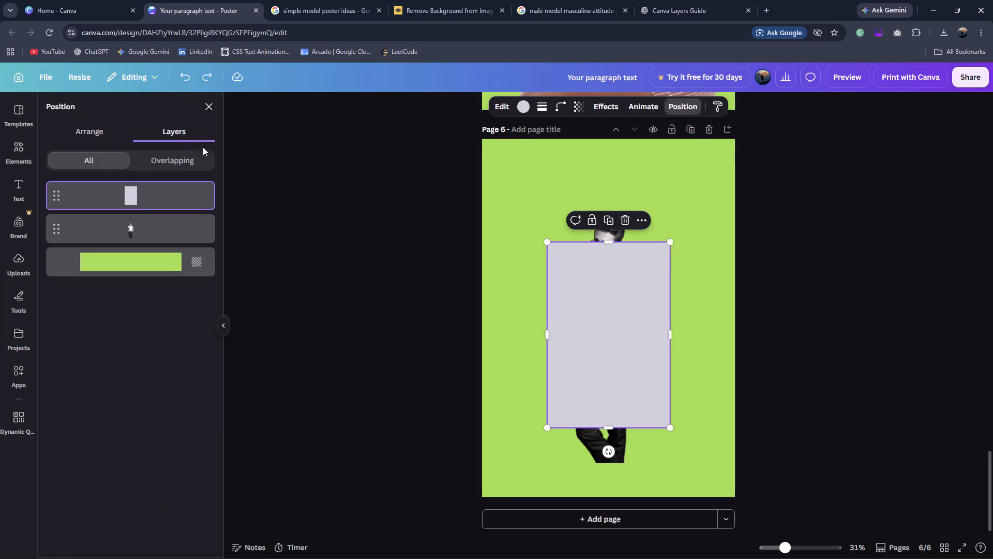
{"action": "left_click", "coordinate": [106, 134]}
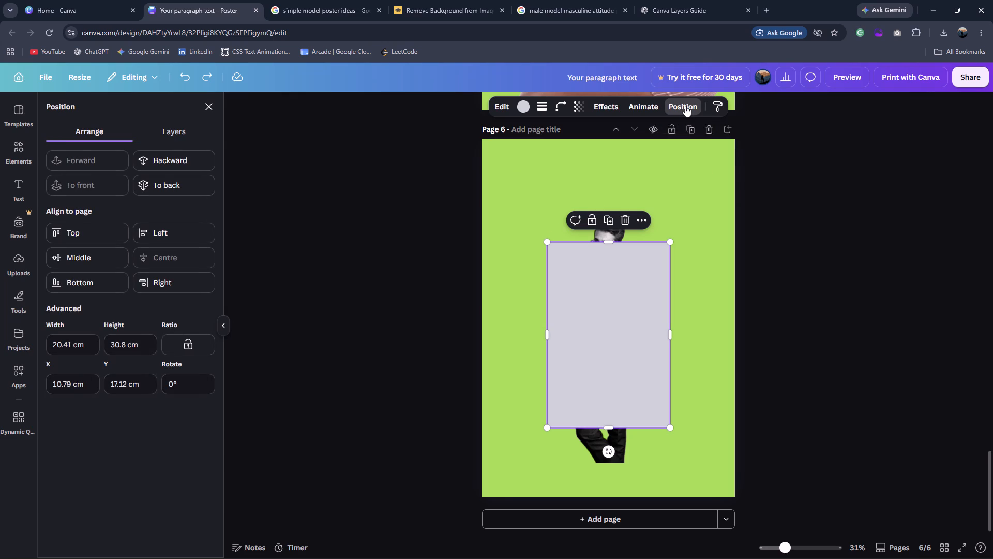
{"action": "left_click", "coordinate": [190, 187]}
{"action": "left_click", "coordinate": [310, 262]}
{"action": "left_click", "coordinate": [827, 230]}
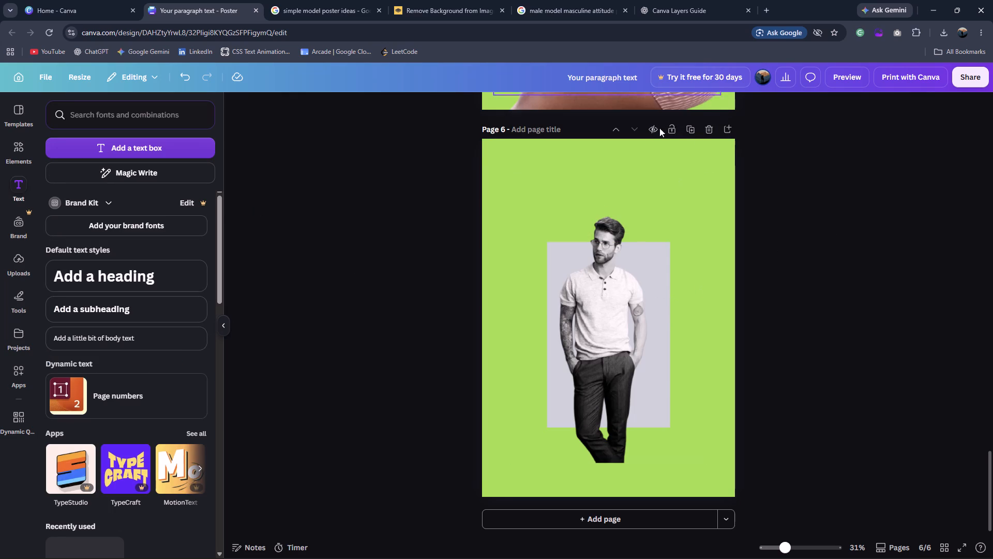
Select the grey rectangle through the layer list and shift it slightly to the left behind the model.
{"action": "left_click", "coordinate": [600, 174]}
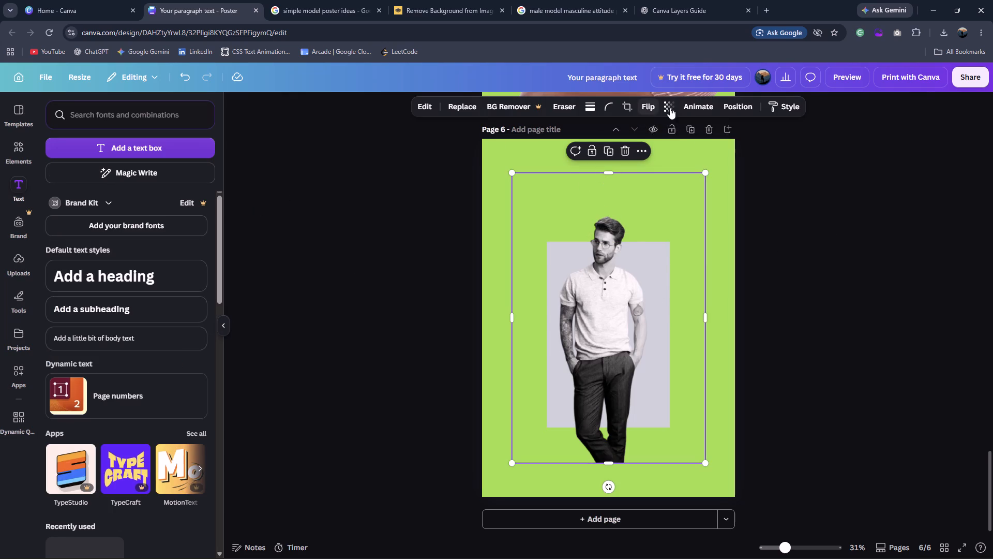
{"action": "left_click", "coordinate": [727, 105]}
{"action": "left_click", "coordinate": [157, 134]}
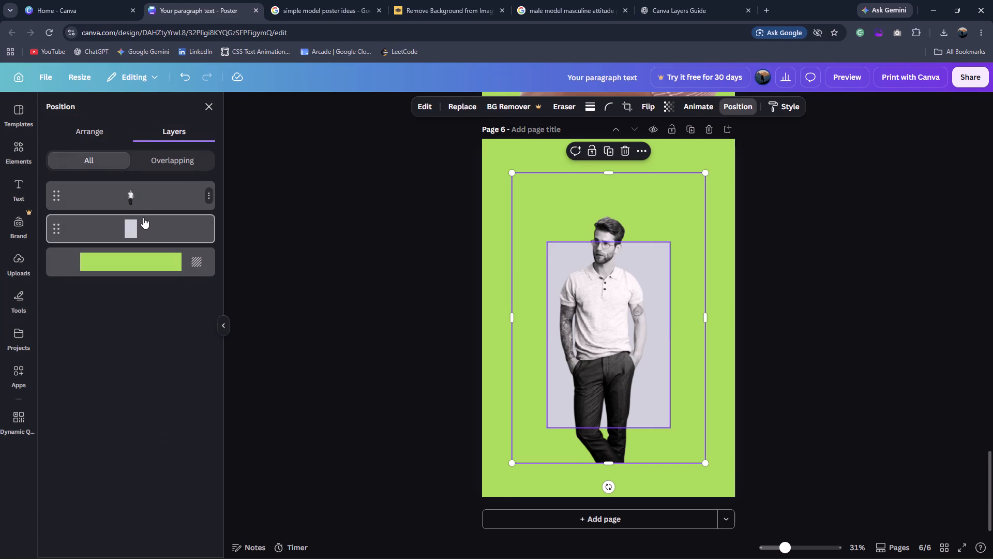
{"action": "left_click", "coordinate": [143, 217]}
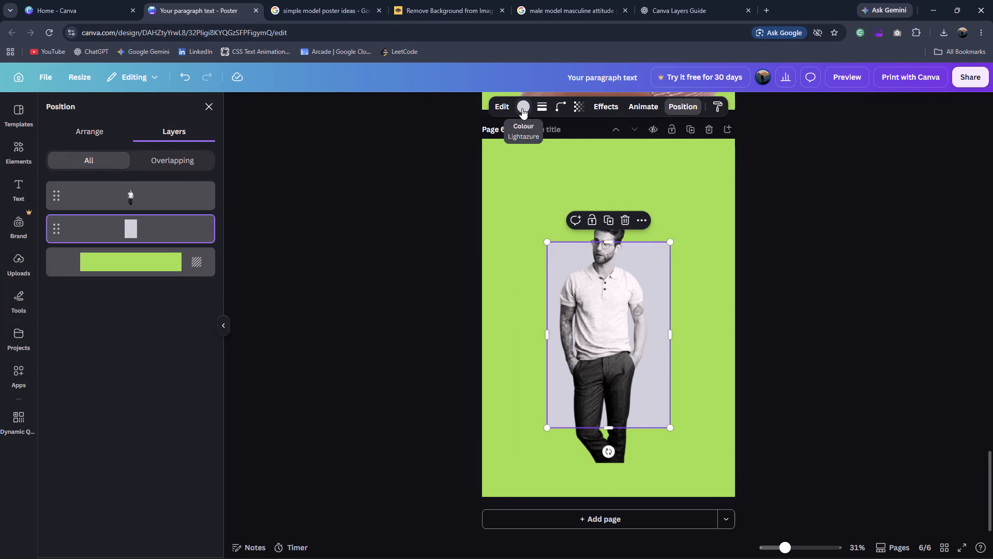
{"action": "key", "text": "Left"}
{"action": "key", "text": "Left"}
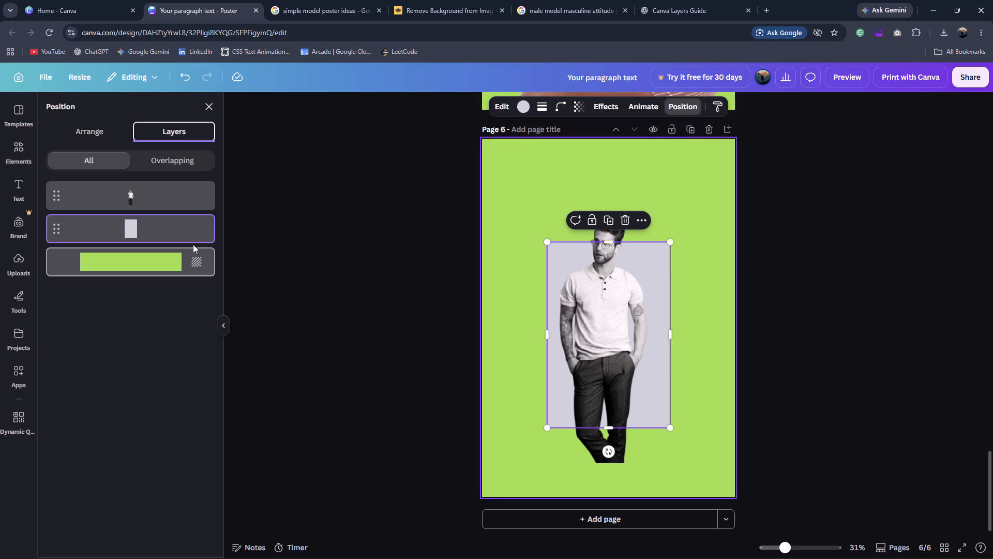
{"action": "left_click", "coordinate": [191, 243]}
{"action": "left_click", "coordinate": [340, 304]}
{"action": "key", "text": "Left"}
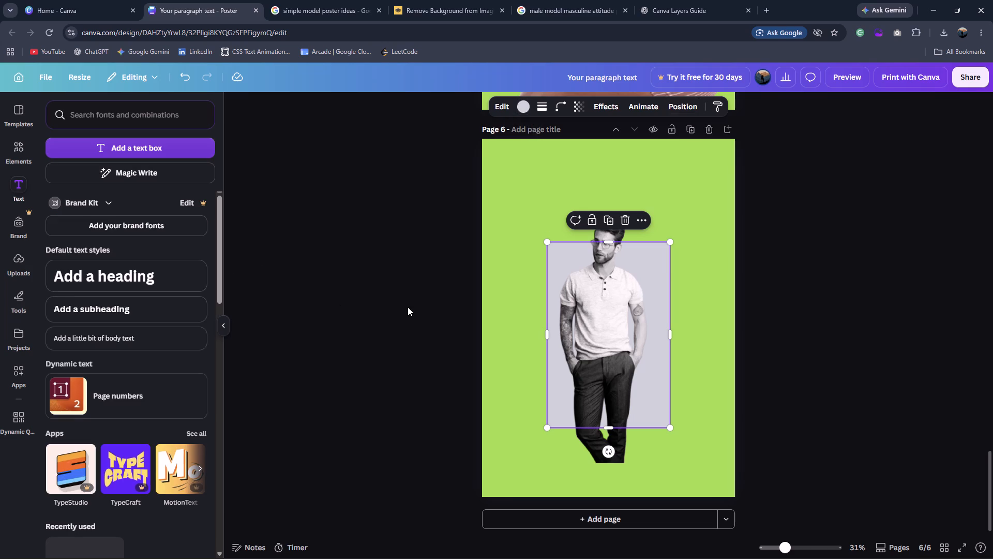
{"action": "key", "text": "Left"}
{"action": "key", "text": "Left"}
{"action": "left_click_drag", "start_coordinate": [555, 279], "coordinate": [551, 279]}
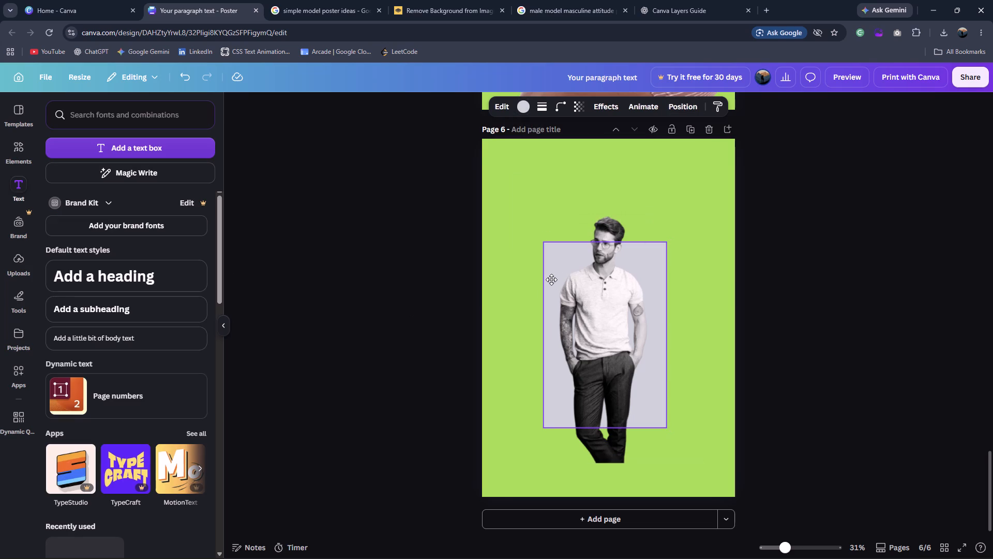
{"action": "left_click_drag", "start_coordinate": [551, 279], "coordinate": [549, 279]}
Compare the poster page with the "Bring Me Flowers" reference image.
{"action": "left_click", "coordinate": [310, 0]}
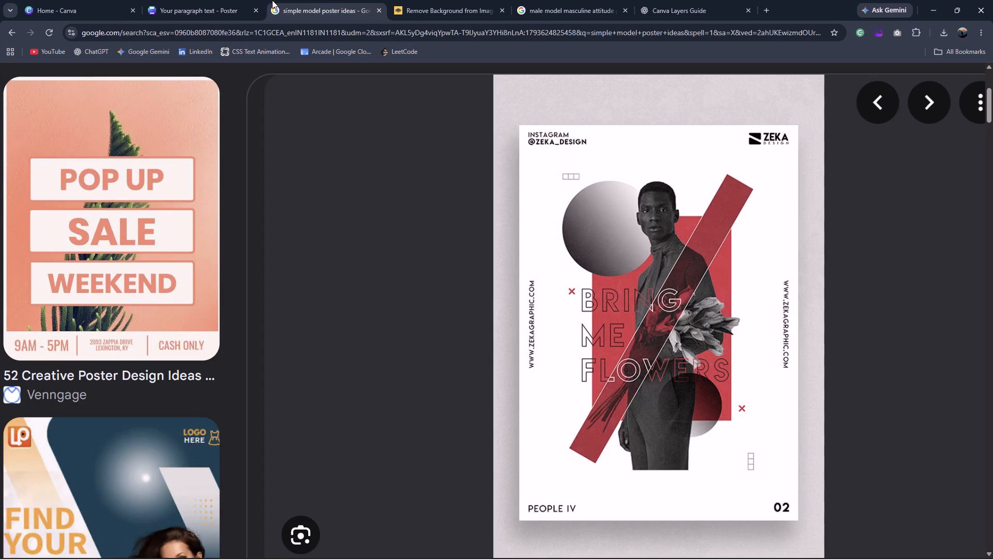
{"action": "left_click", "coordinate": [231, 0]}
{"action": "left_click", "coordinate": [360, 0]}
{"action": "left_click", "coordinate": [232, 9]}
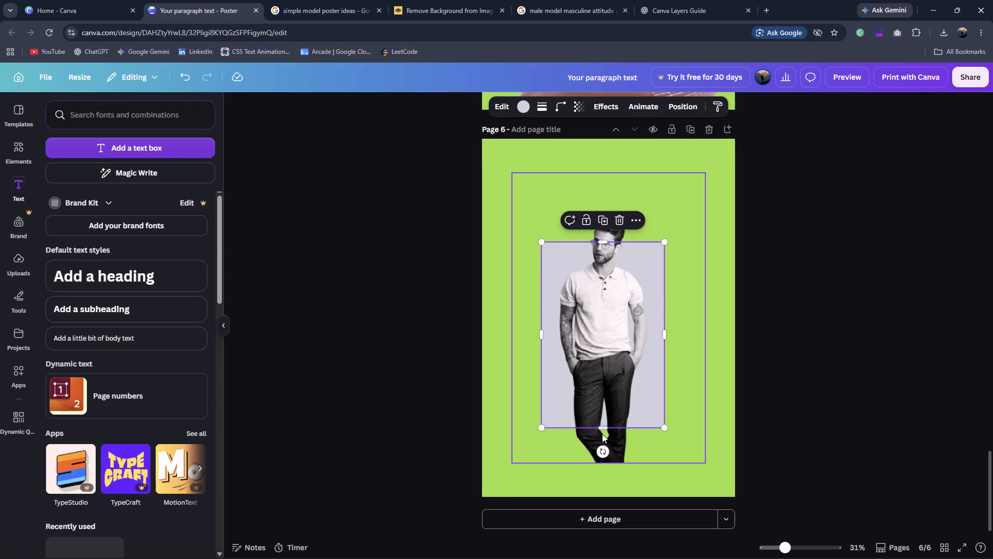
{"action": "left_click", "coordinate": [847, 384]}
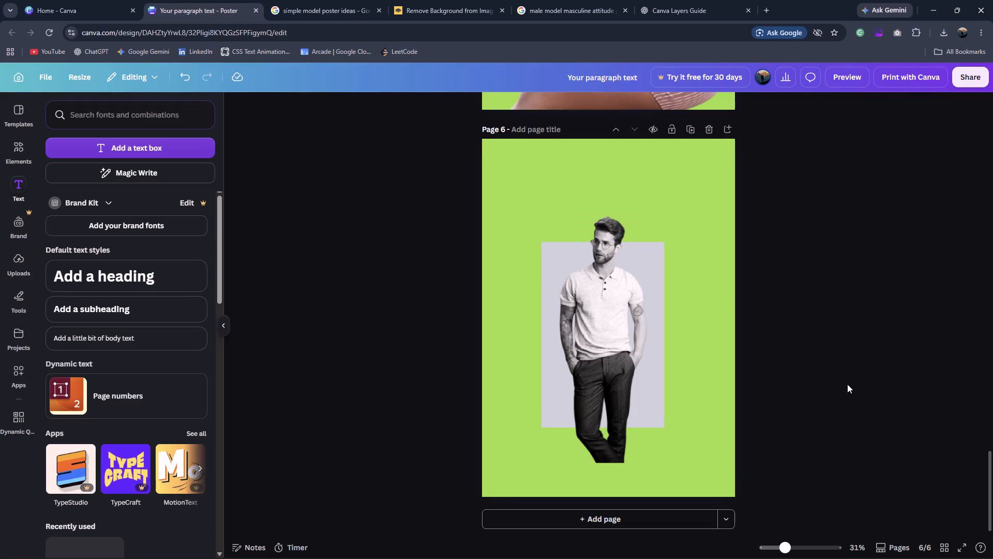
Recolour the rectangle behind the model from the full default solid colours, trying dark red and red shades and ending on dark brown.
{"action": "left_click", "coordinate": [639, 169]}
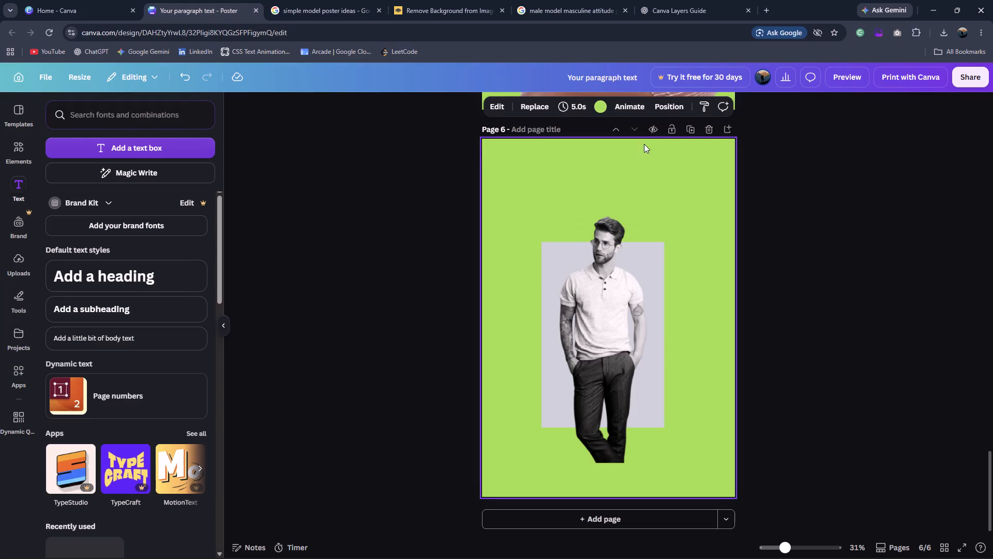
{"action": "left_click", "coordinate": [676, 101]}
{"action": "left_click", "coordinate": [148, 222]}
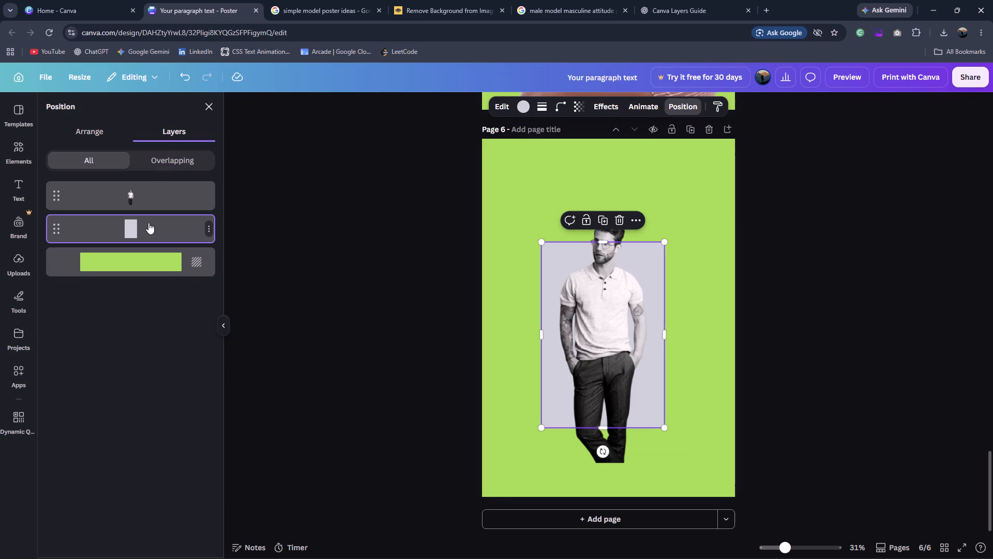
{"action": "left_click", "coordinate": [519, 110]}
{"action": "left_click", "coordinate": [291, 12]}
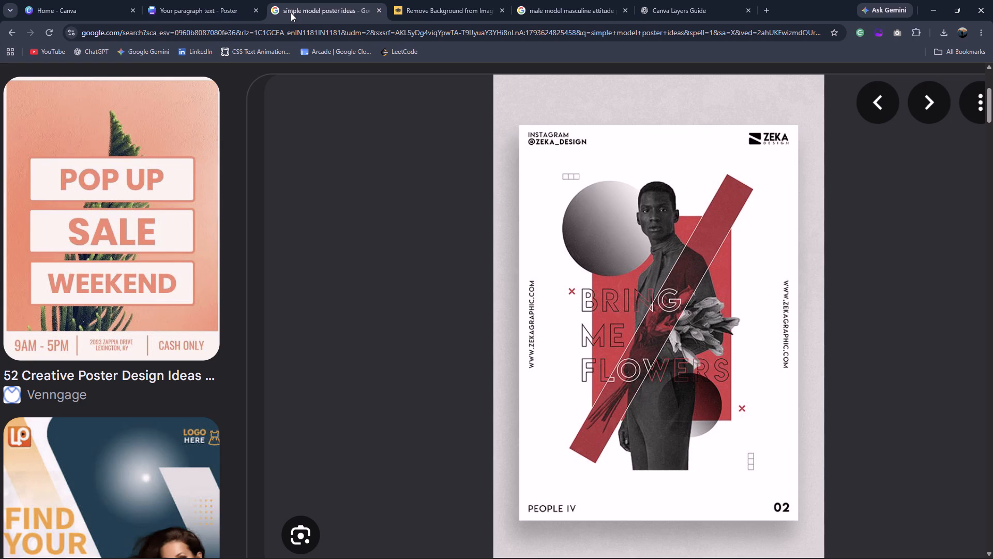
{"action": "left_click", "coordinate": [195, 1]}
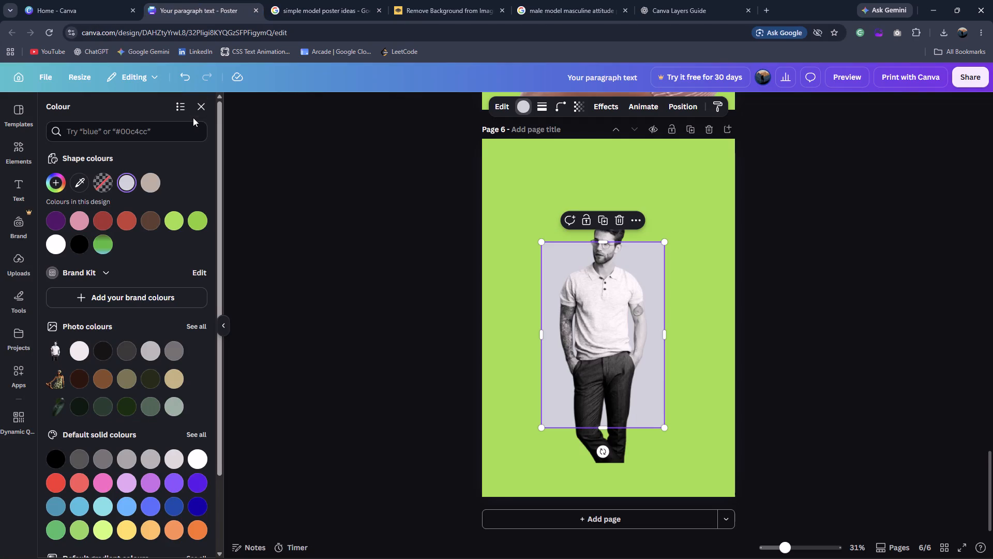
{"action": "scroll", "coordinate": [145, 451], "scroll_direction": "down", "scroll_amount": 4}
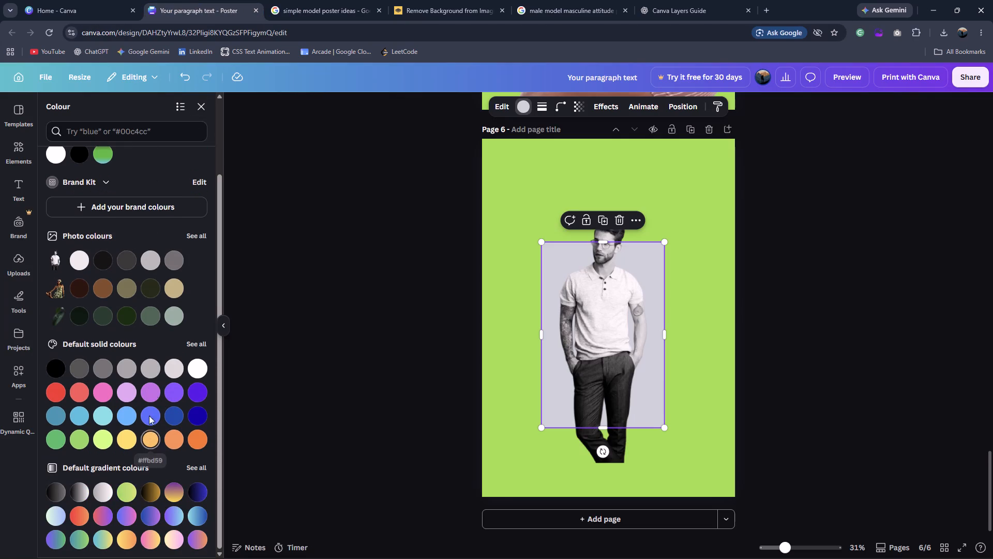
{"action": "left_click", "coordinate": [206, 340]}
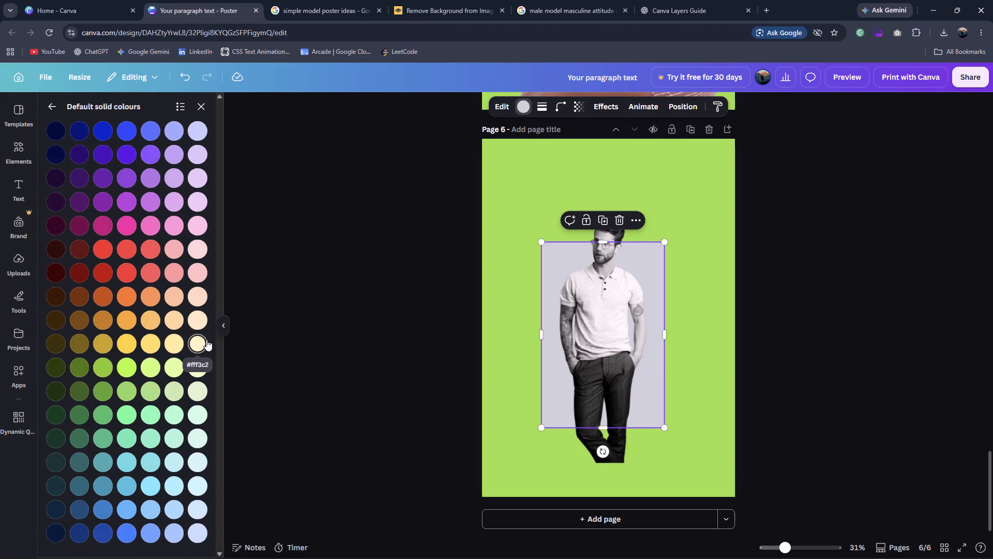
{"action": "left_click", "coordinate": [78, 294]}
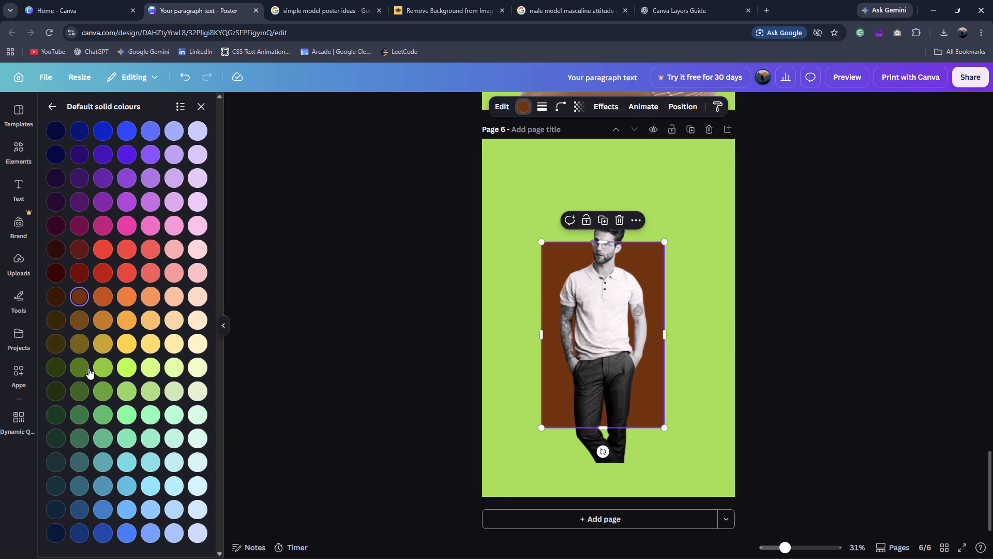
{"action": "left_click", "coordinate": [87, 278]}
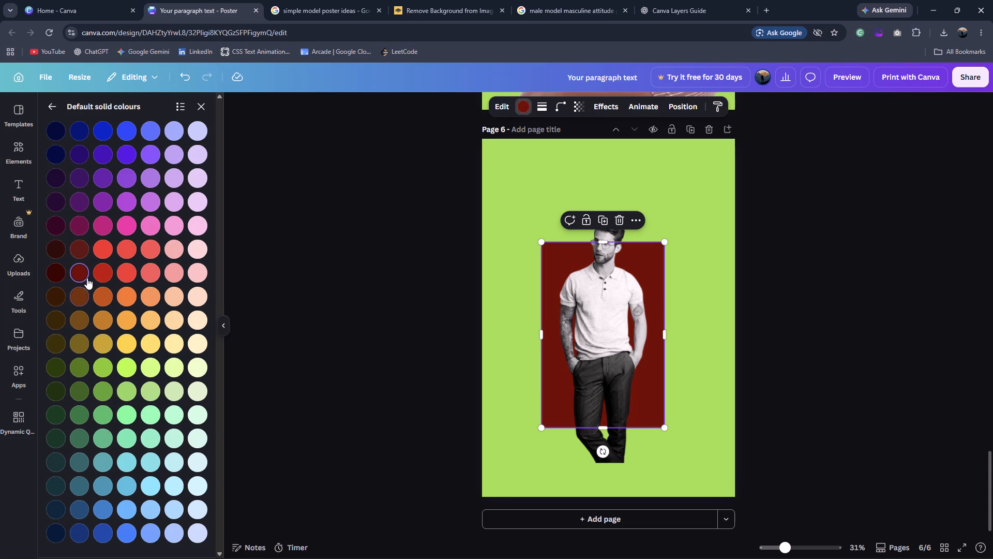
{"action": "left_click", "coordinate": [101, 275]}
{"action": "left_click", "coordinate": [79, 270]}
{"action": "left_click", "coordinate": [80, 293]}
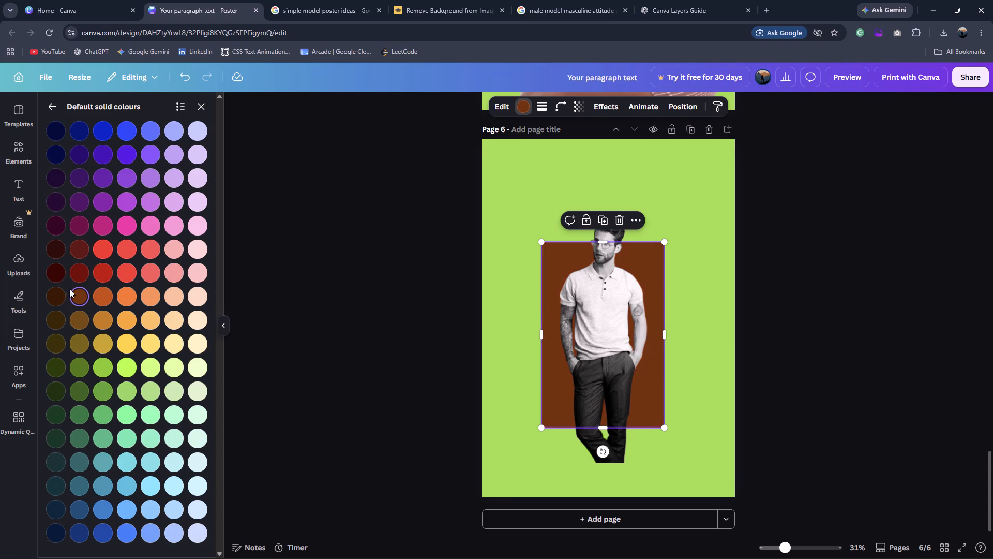
Recheck the reference poster and recolour the rectangle, trying bright red and dark maroon and ending on deep red.
{"action": "left_click", "coordinate": [325, 0]}
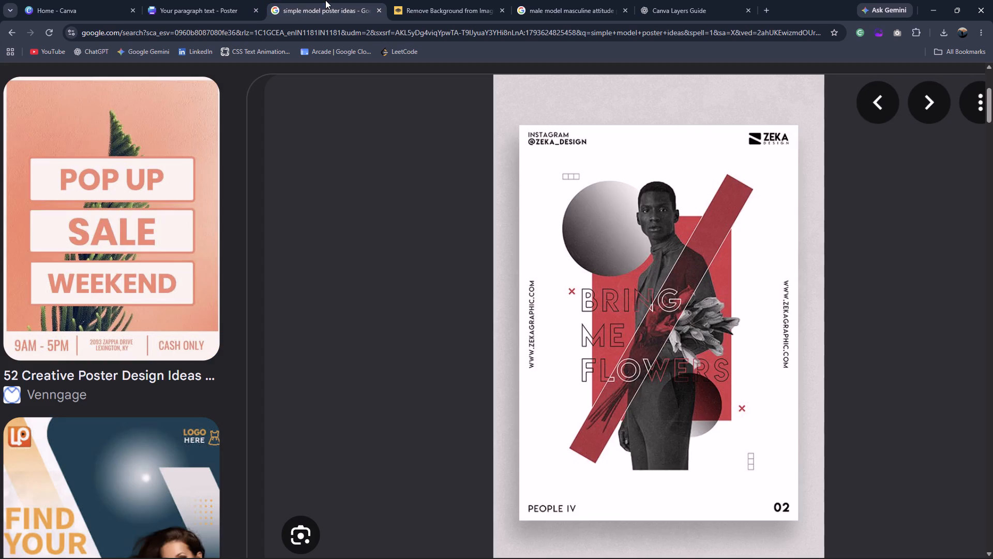
{"action": "left_click", "coordinate": [261, 0]}
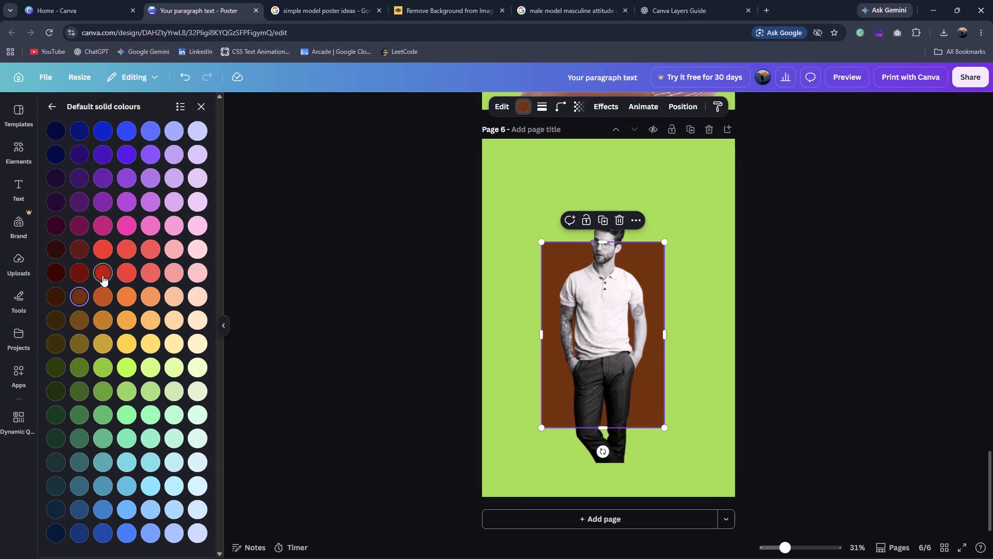
{"action": "left_click", "coordinate": [102, 275]}
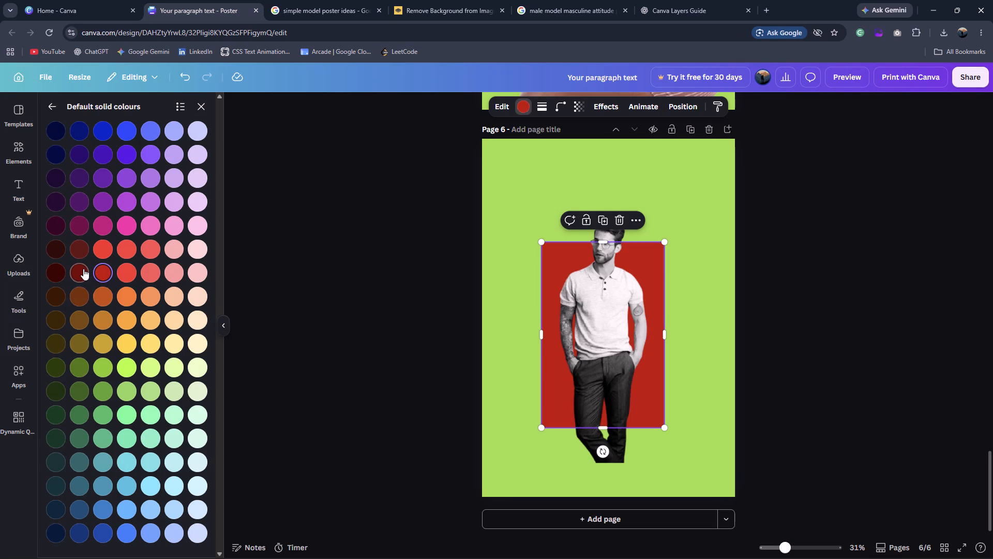
{"action": "left_click", "coordinate": [83, 269]}
{"action": "left_click", "coordinate": [97, 266]}
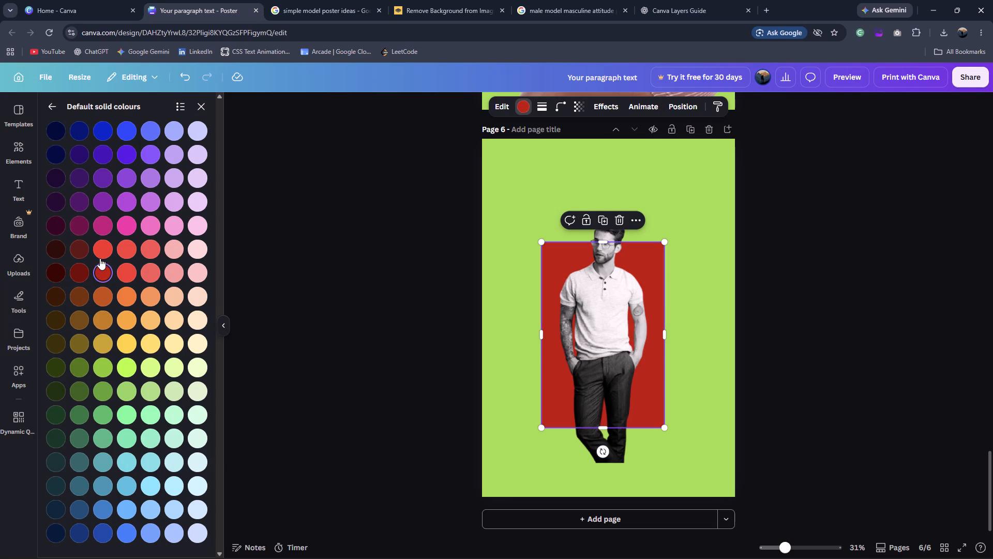
{"action": "left_click", "coordinate": [100, 256]}
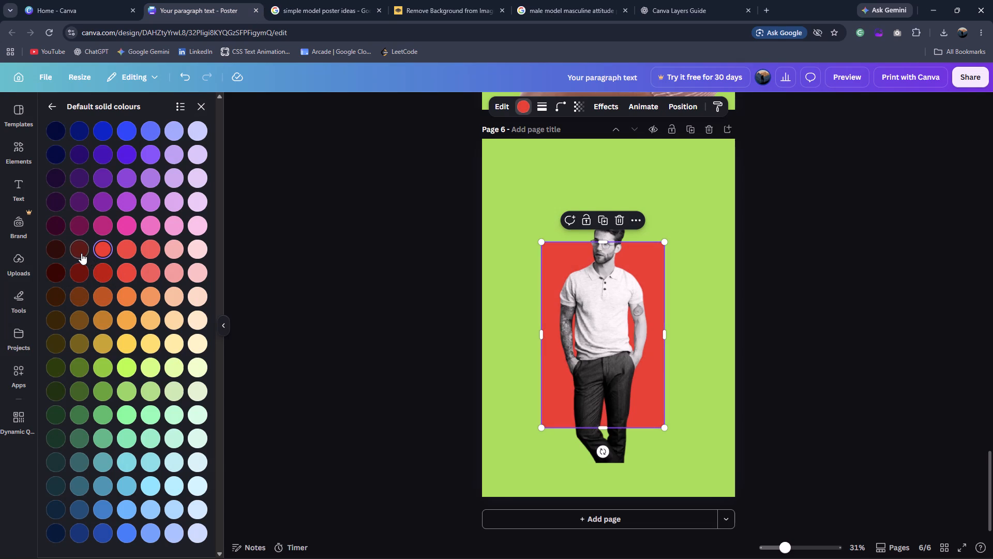
{"action": "left_click", "coordinate": [81, 253]}
{"action": "left_click", "coordinate": [98, 266]}
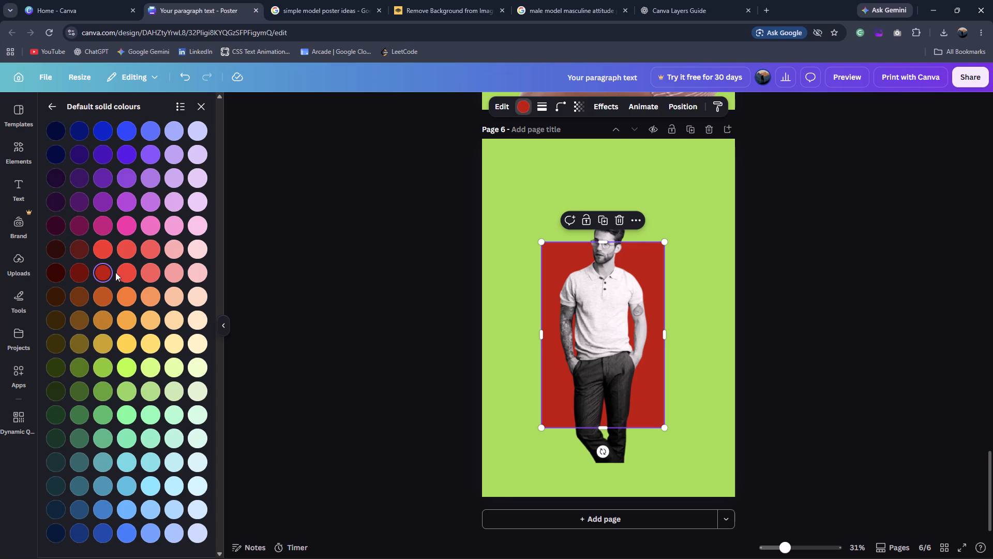
{"action": "left_click", "coordinate": [317, 315]}
{"action": "left_click", "coordinate": [335, 317]}
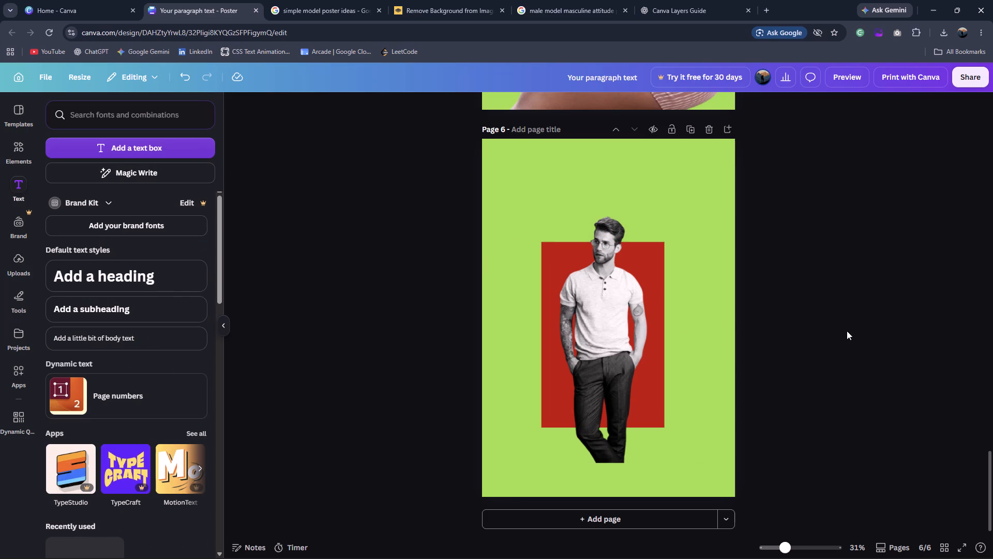
Undo the last colour change on the rectangle behind the model.
{"action": "key", "text": "ctrl+z"}
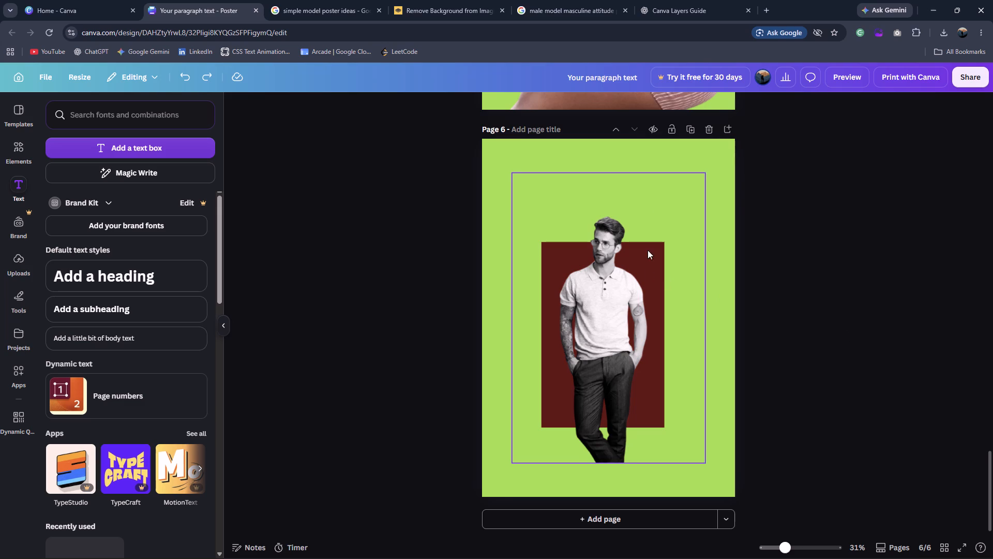
Fill the rectangle behind the model with a default monochromatic gradient, trying the red one and ending on the orange-brown one.
{"action": "left_click", "coordinate": [669, 205]}
{"action": "left_click", "coordinate": [727, 103]}
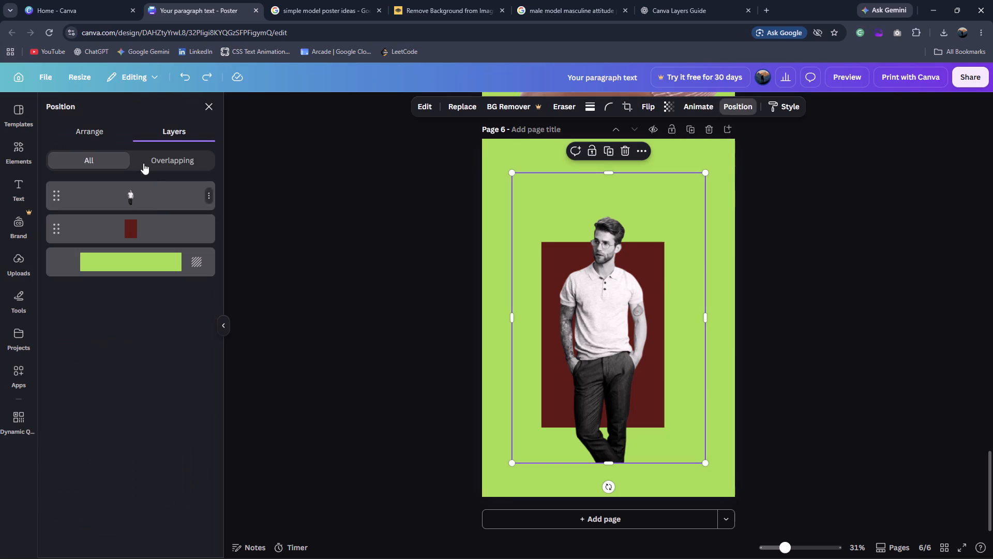
{"action": "left_click", "coordinate": [151, 216]}
{"action": "left_click", "coordinate": [522, 111]}
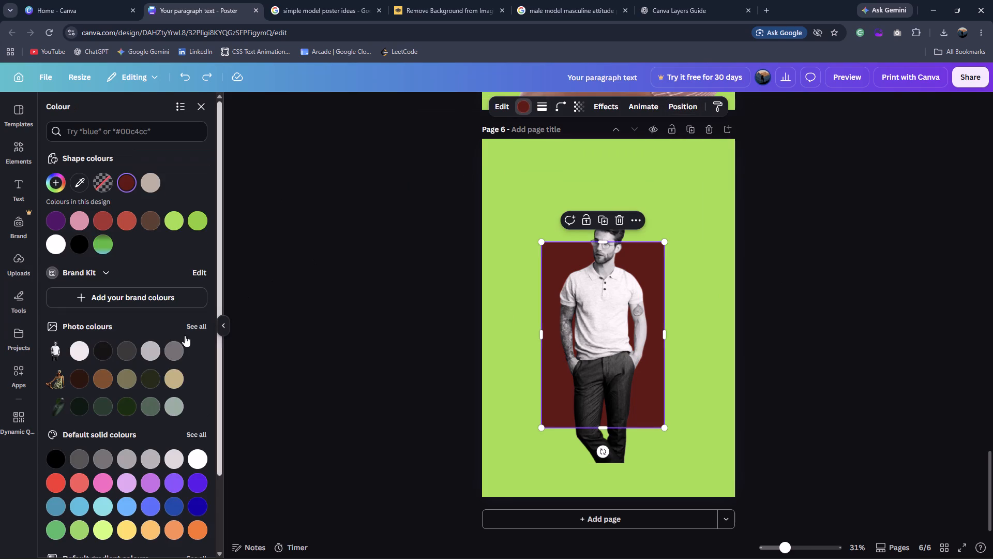
{"action": "scroll", "coordinate": [145, 348], "scroll_direction": "down", "scroll_amount": 4}
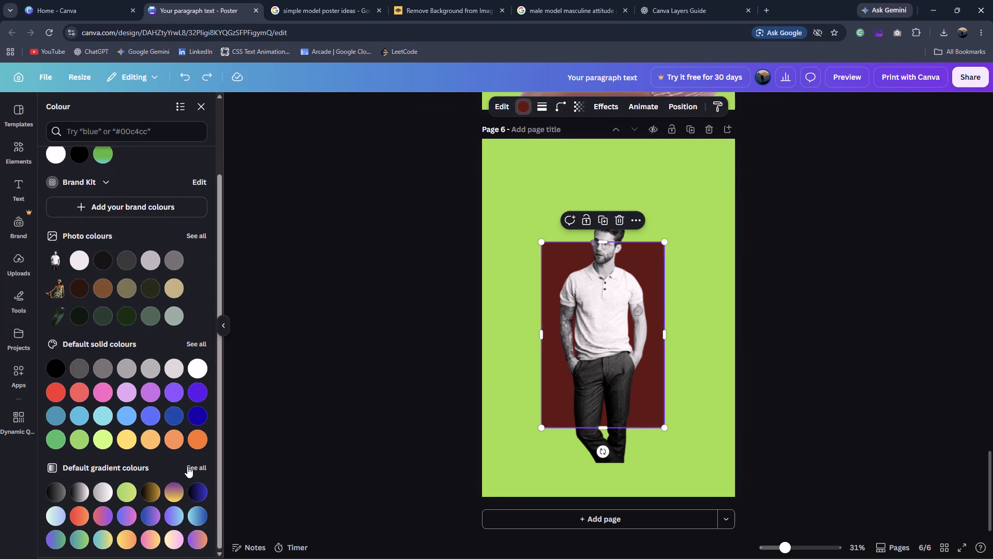
{"action": "left_click", "coordinate": [187, 466]}
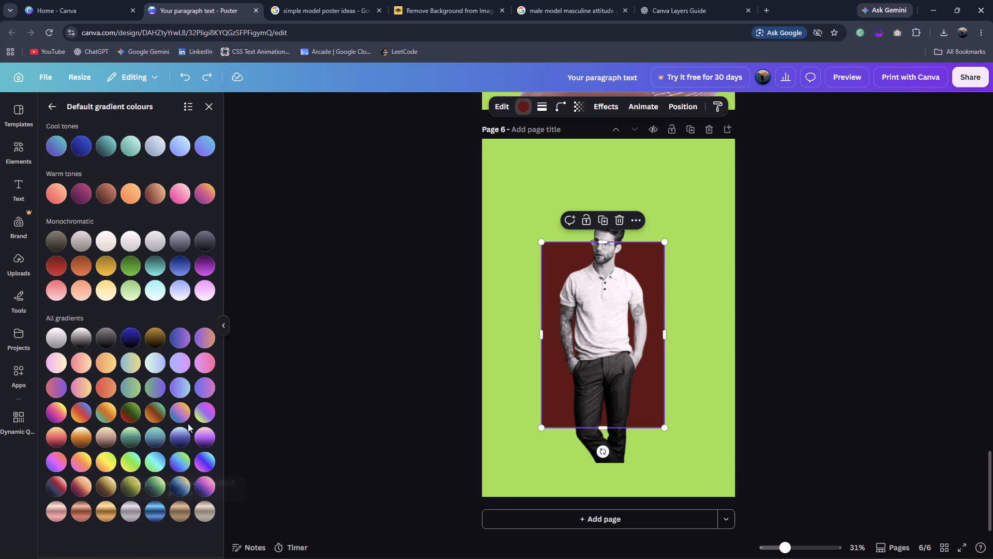
{"action": "scroll", "coordinate": [188, 431], "scroll_direction": "down", "scroll_amount": 4}
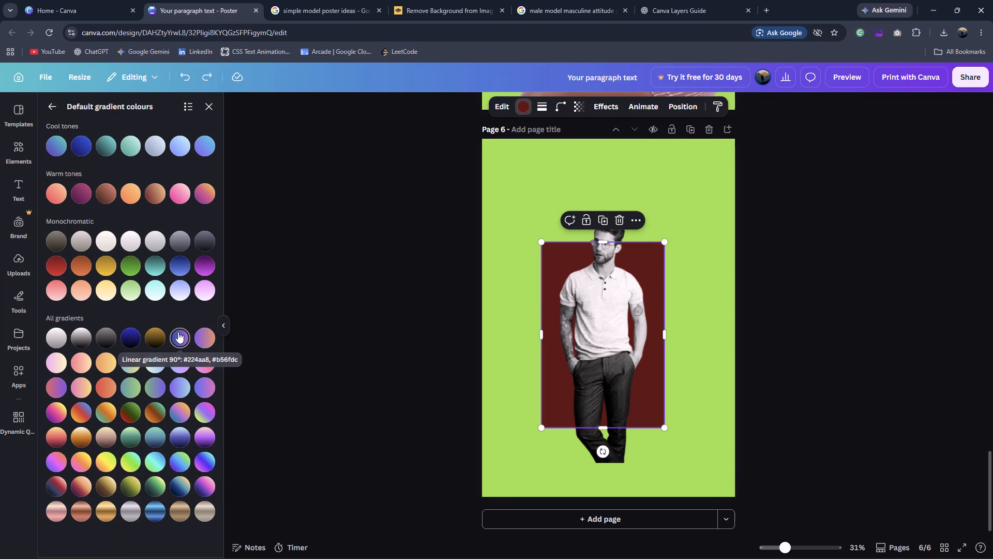
{"action": "left_click", "coordinate": [68, 266]}
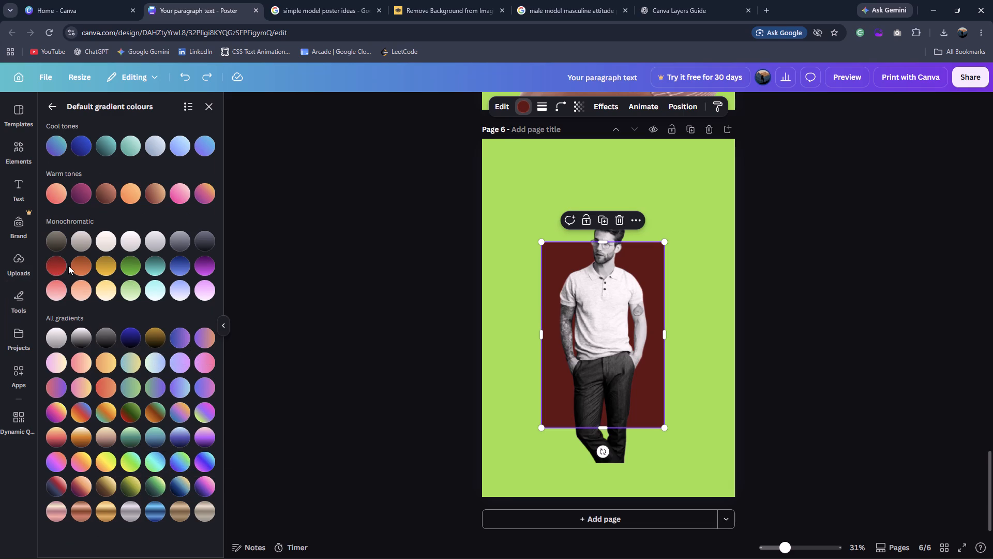
{"action": "left_click", "coordinate": [52, 266]}
{"action": "left_click", "coordinate": [68, 269]}
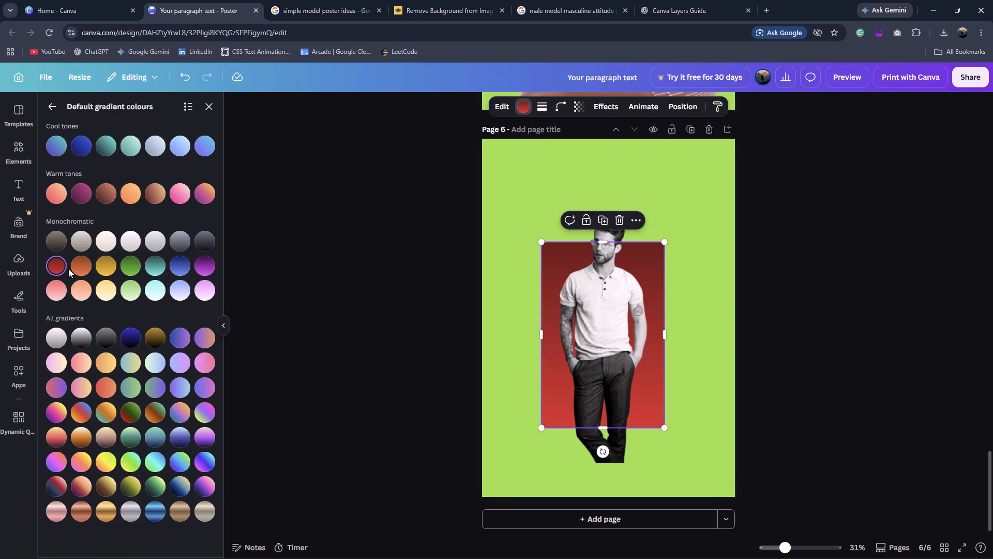
{"action": "left_click", "coordinate": [81, 269]}
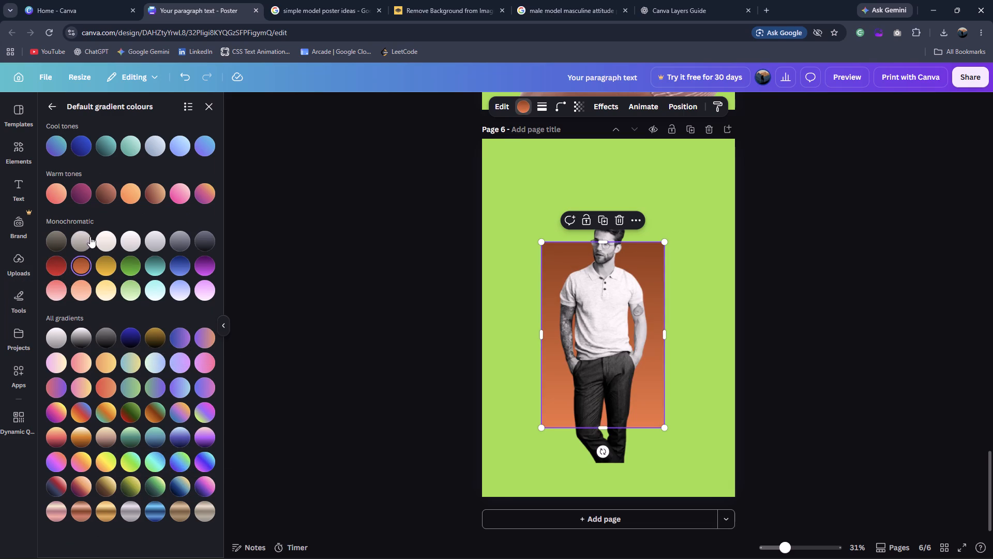
Switch the rectangle's gradient to the centred circular style and darken its colours to dark brown #4D382F and brown #7B432A.
{"action": "scroll", "coordinate": [94, 240], "scroll_direction": "up", "scroll_amount": 4}
{"action": "left_click", "coordinate": [49, 102]}
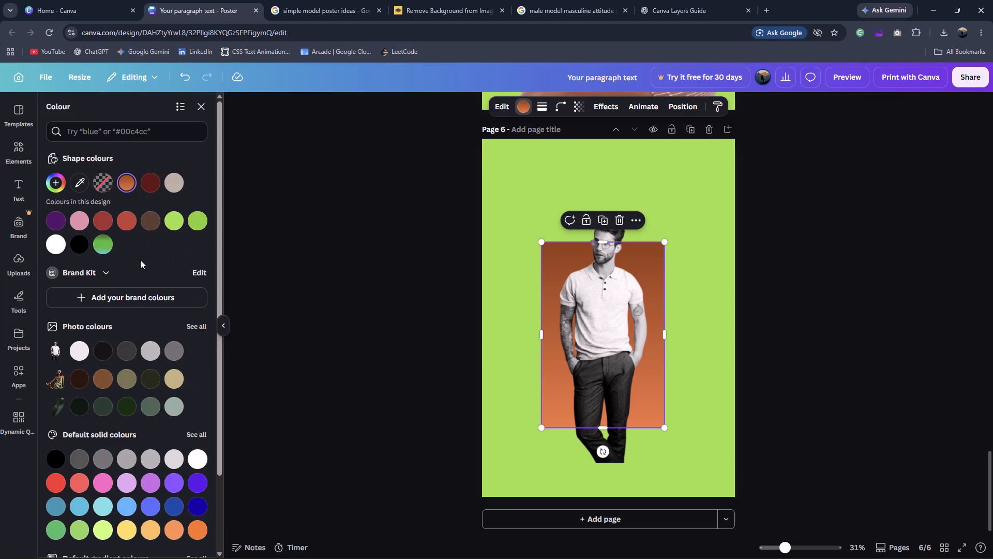
{"action": "left_click", "coordinate": [55, 179]}
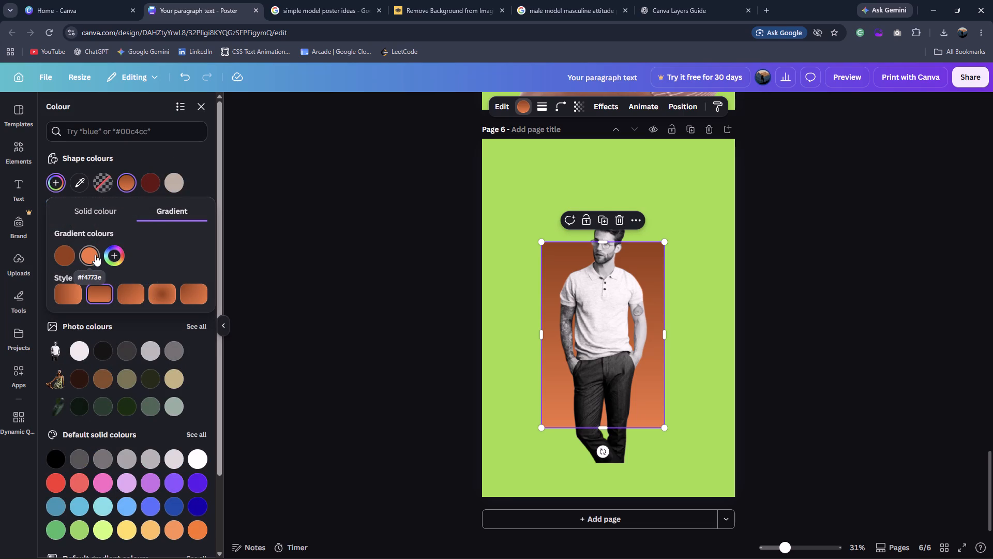
{"action": "left_click", "coordinate": [165, 297]}
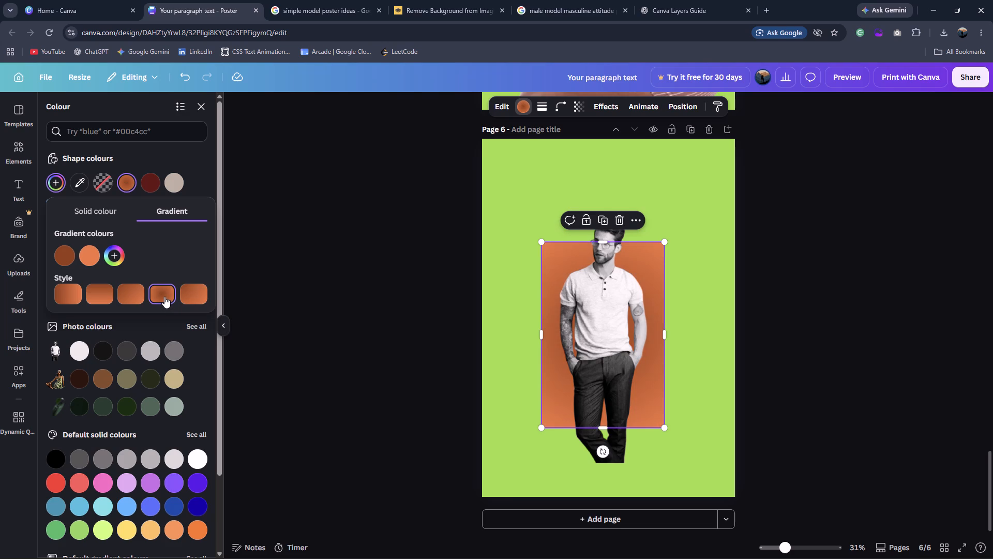
{"action": "left_click", "coordinate": [89, 260]}
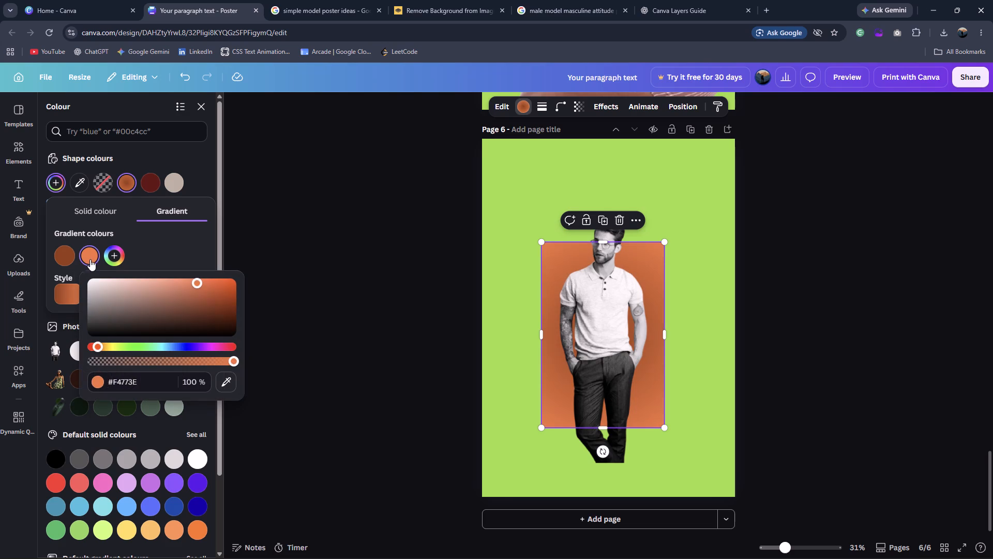
{"action": "left_click_drag", "start_coordinate": [190, 299], "coordinate": [196, 306]}
{"action": "left_click", "coordinate": [157, 316]}
{"action": "left_click", "coordinate": [174, 316]}
{"action": "left_click", "coordinate": [186, 308]}
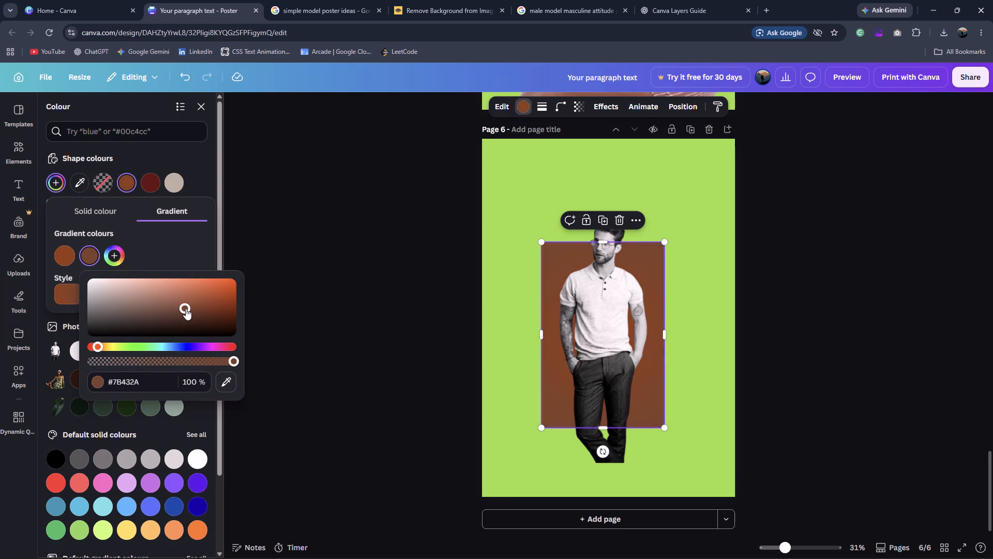
{"action": "left_click", "coordinate": [66, 257]}
{"action": "left_click_drag", "start_coordinate": [177, 297], "coordinate": [124, 315]}
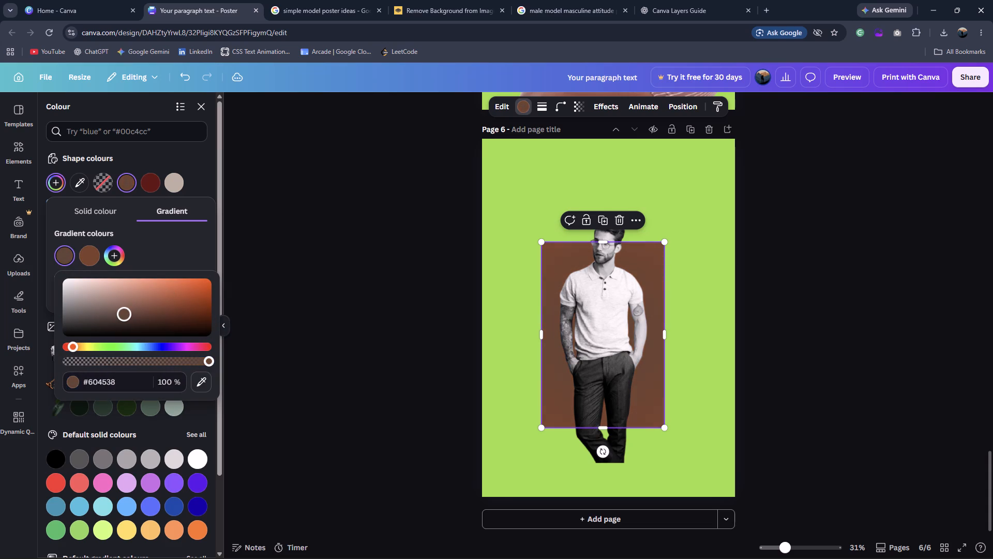
{"action": "left_click_drag", "start_coordinate": [124, 315], "coordinate": [122, 319]}
Change the second colour of the rectangle's gradient to a bright red, keeping the dark brown first colour.
{"action": "left_click", "coordinate": [84, 255]}
{"action": "left_click_drag", "start_coordinate": [179, 307], "coordinate": [189, 303]}
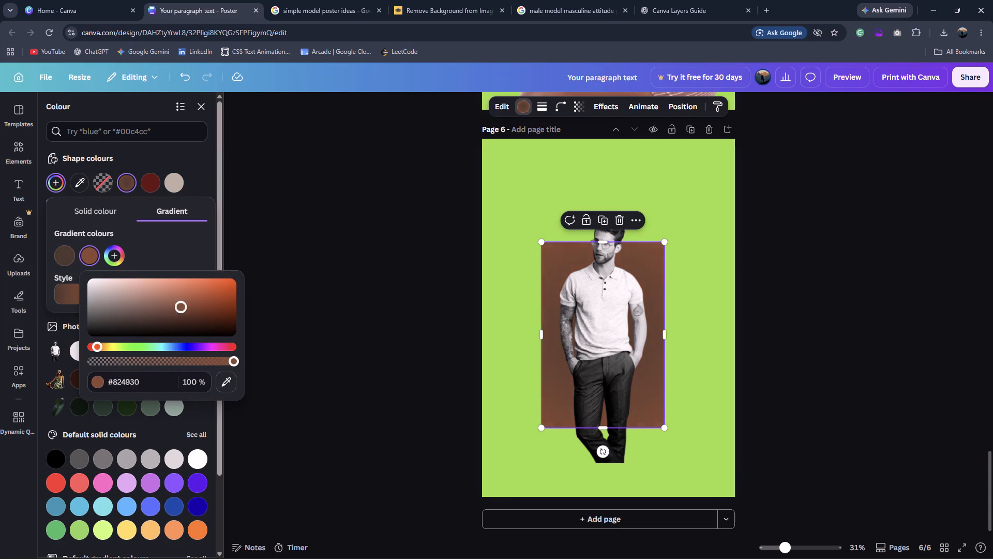
{"action": "left_click_drag", "start_coordinate": [189, 303], "coordinate": [212, 295]}
{"action": "left_click_drag", "start_coordinate": [98, 347], "coordinate": [96, 347]}
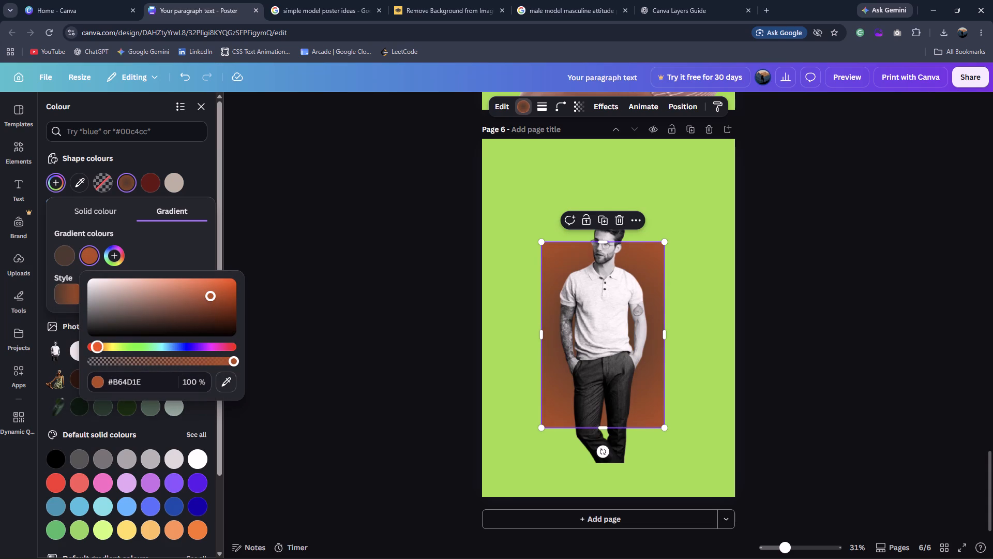
{"action": "left_click_drag", "start_coordinate": [96, 347], "coordinate": [87, 346]}
{"action": "left_click_drag", "start_coordinate": [214, 299], "coordinate": [215, 283]}
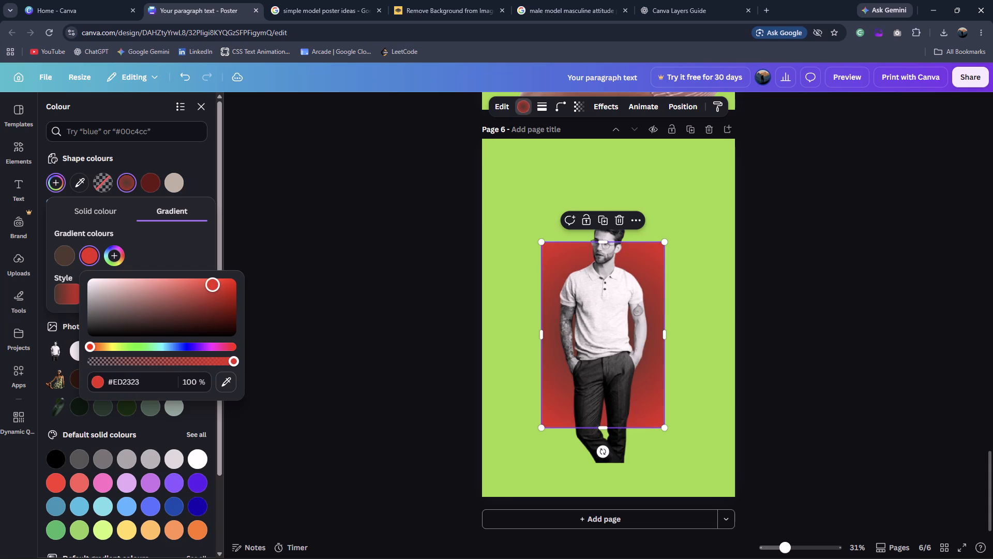
{"action": "left_click_drag", "start_coordinate": [215, 283], "coordinate": [209, 282]}
{"action": "left_click", "coordinate": [278, 278]}
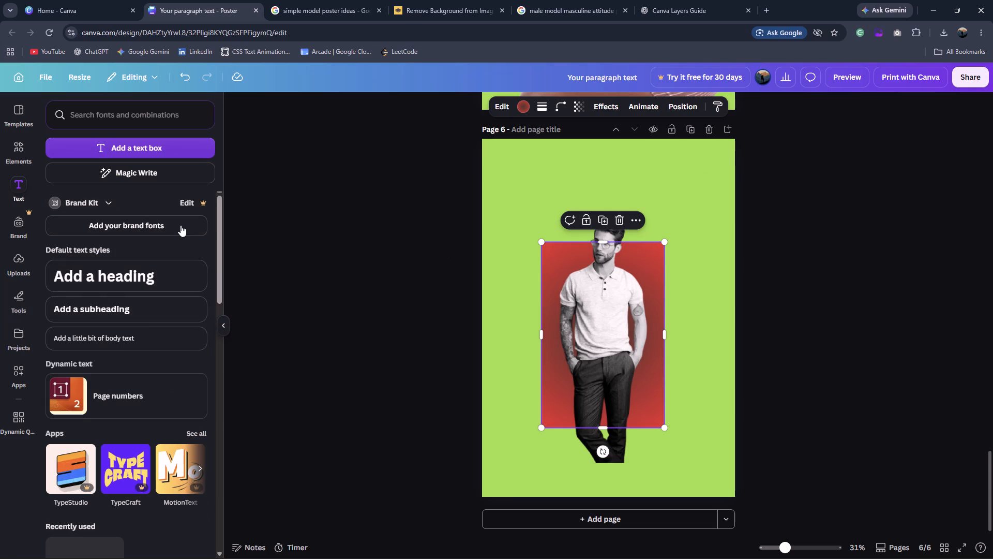
Restyle the rectangle's gradient, trying vertical and diagonal linear styles and ending on the circular gradient at 0% 0%.
{"action": "left_click", "coordinate": [520, 109]}
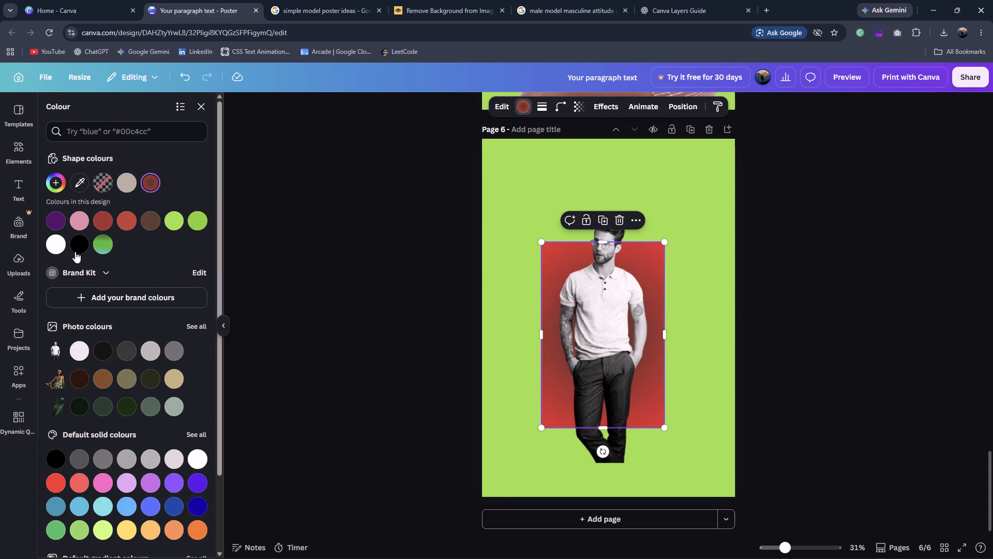
{"action": "left_click", "coordinate": [61, 189]}
{"action": "left_click", "coordinate": [109, 296]}
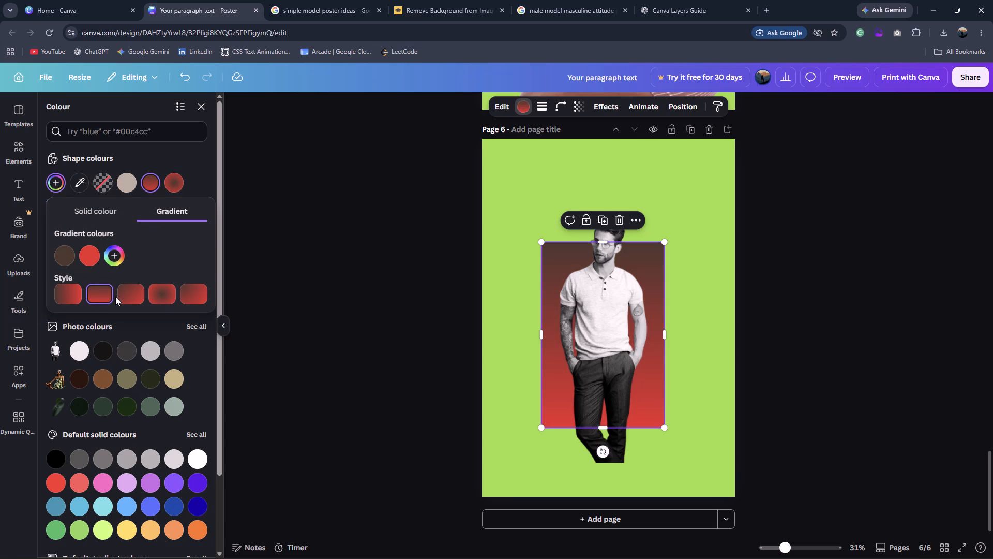
{"action": "left_click", "coordinate": [139, 296]}
{"action": "left_click", "coordinate": [193, 301]}
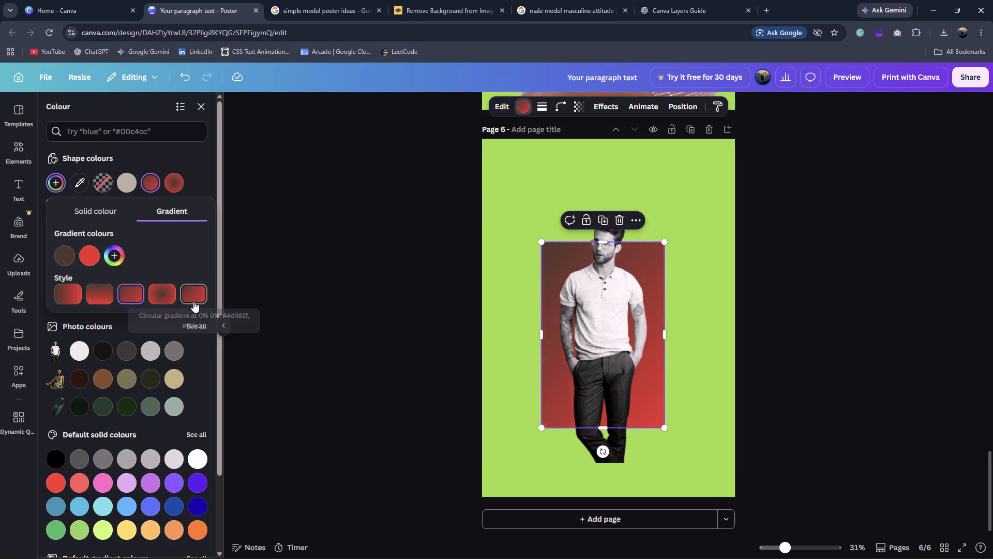
{"action": "left_click", "coordinate": [379, 305]}
{"action": "left_click", "coordinate": [379, 305]}
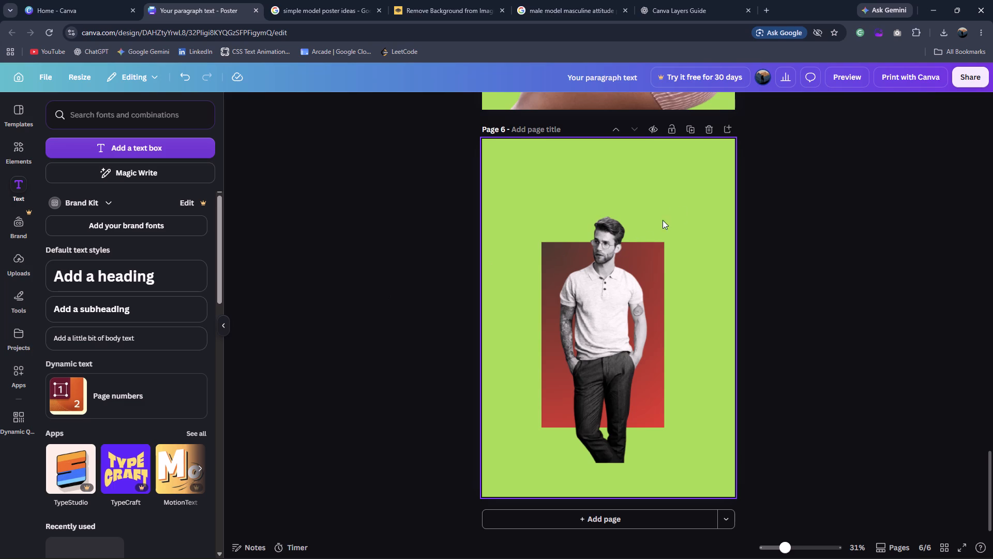
Compare the poster page's layout with the "Bring Me Flowers" reference image.
{"action": "left_click", "coordinate": [719, 161]}
{"action": "left_click", "coordinate": [325, 2]}
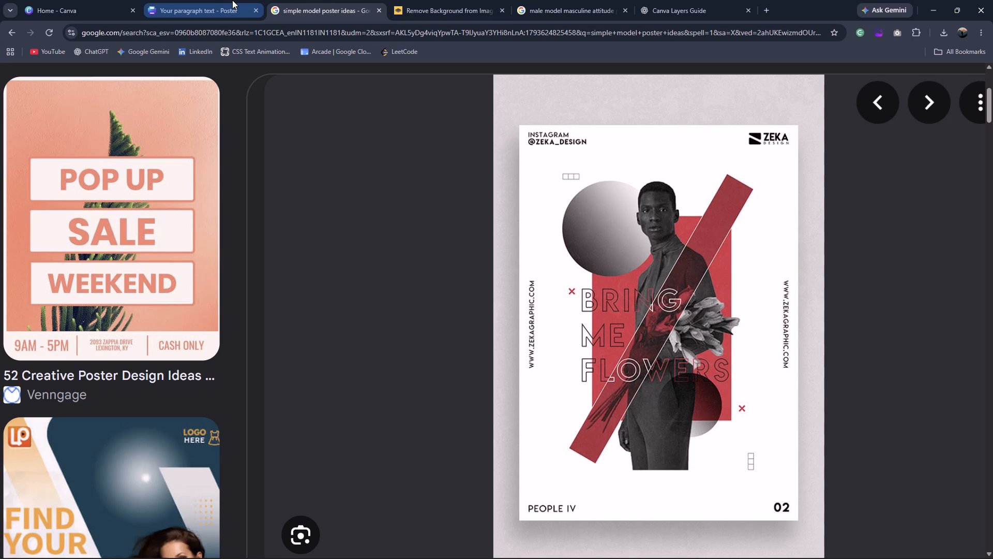
{"action": "left_click", "coordinate": [232, 0]}
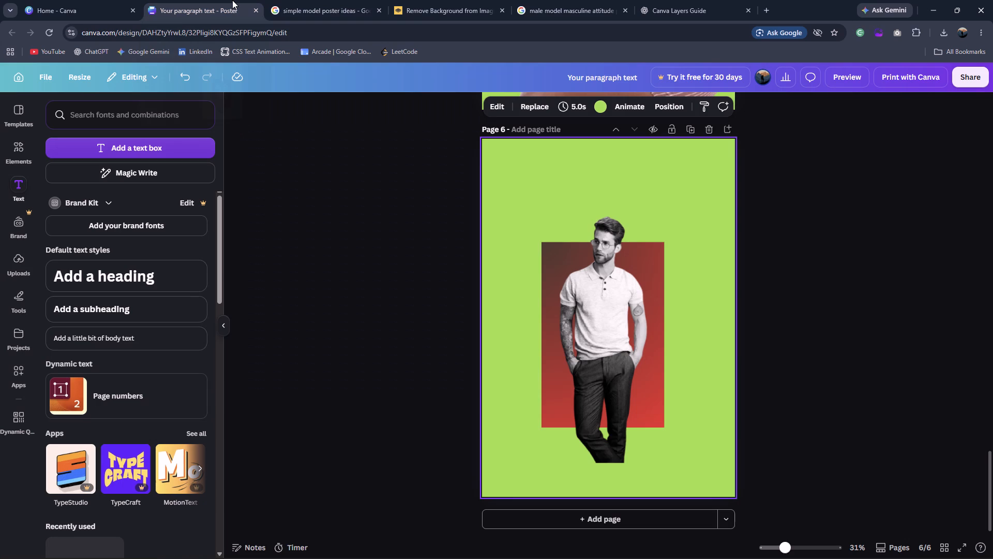
{"action": "left_click", "coordinate": [323, 0]}
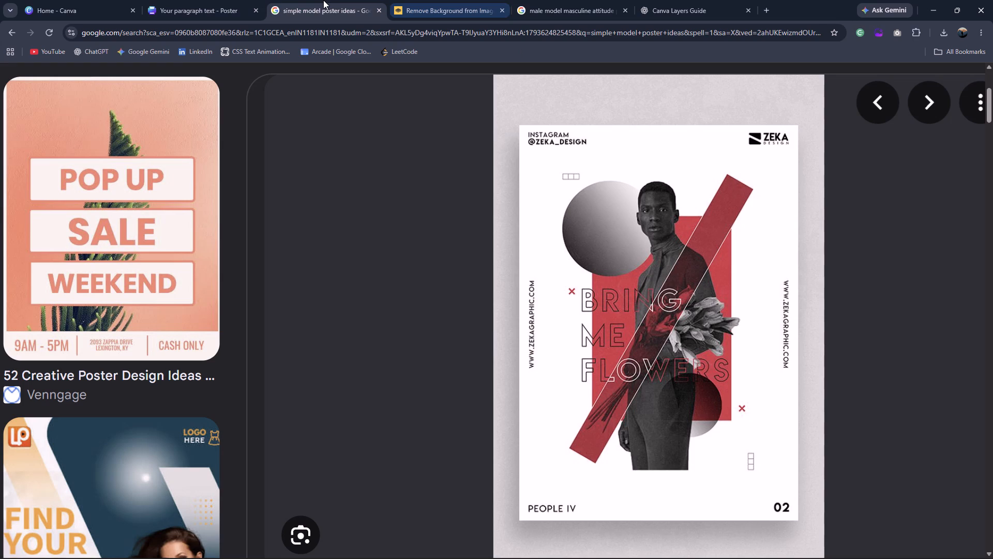
{"action": "left_click", "coordinate": [159, 0]}
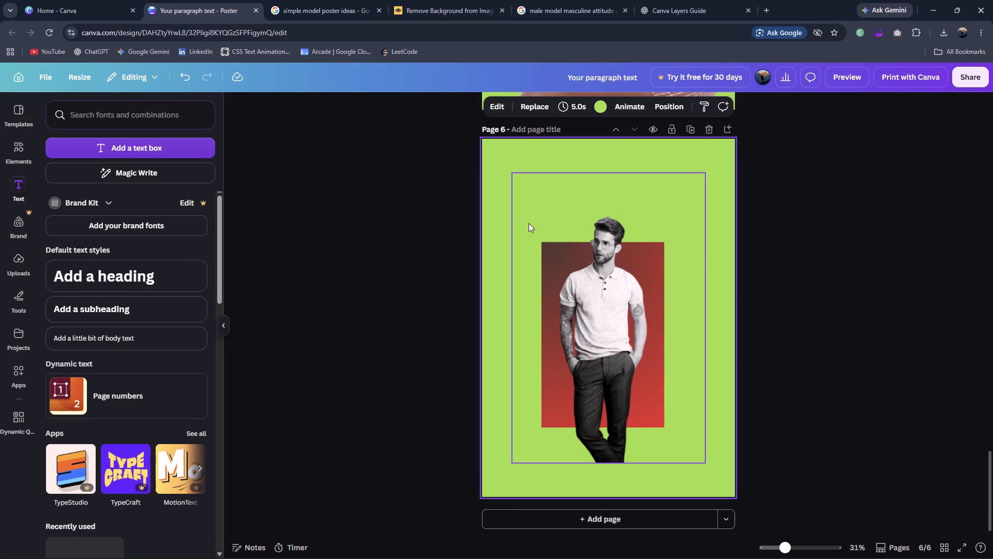
Select the model photo and rectangle layers together and enlarge them proportionally to about 35.7 wide by 53.6 high.
{"action": "left_click", "coordinate": [575, 274]}
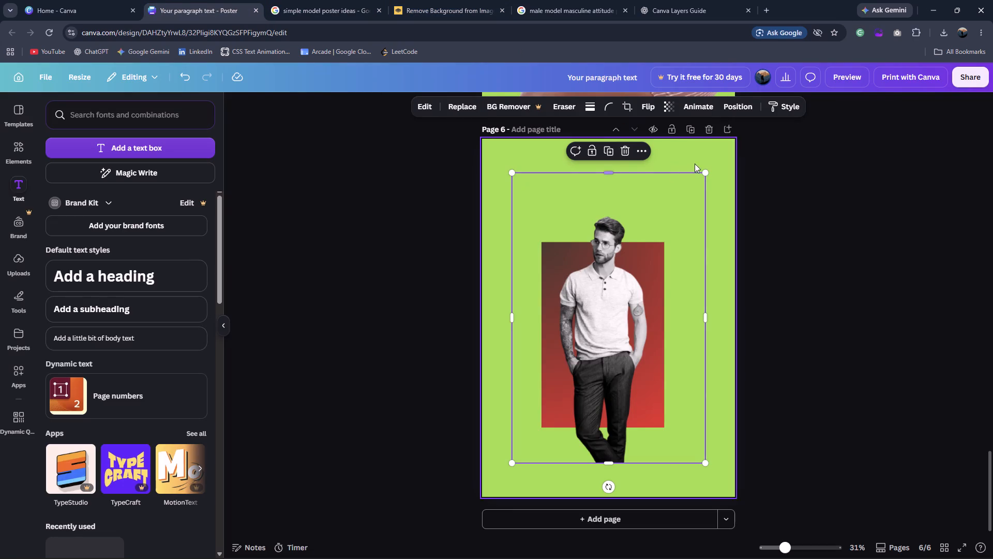
{"action": "left_click", "coordinate": [735, 107]}
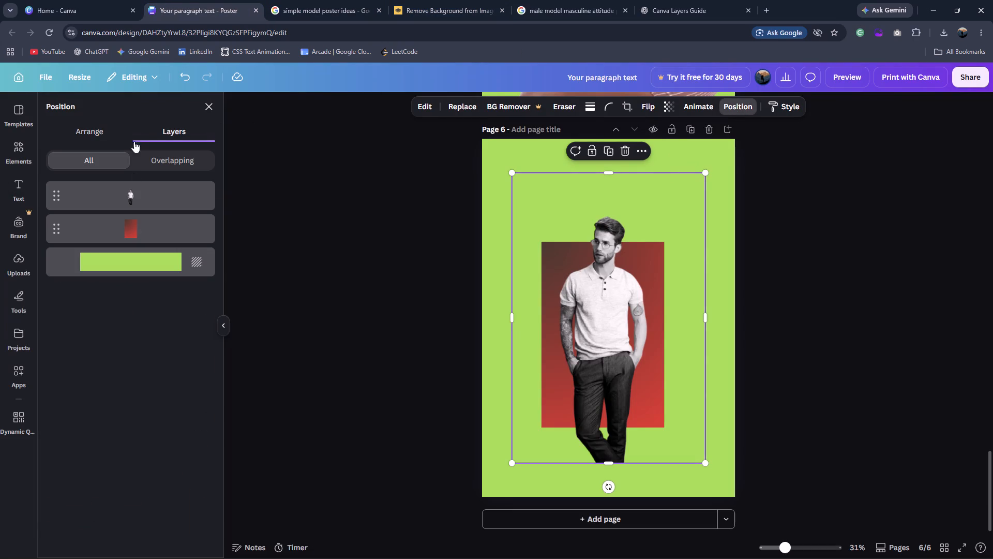
{"action": "left_click", "coordinate": [136, 193]}
{"action": "left_click", "coordinate": [139, 220], "text": "shift"}
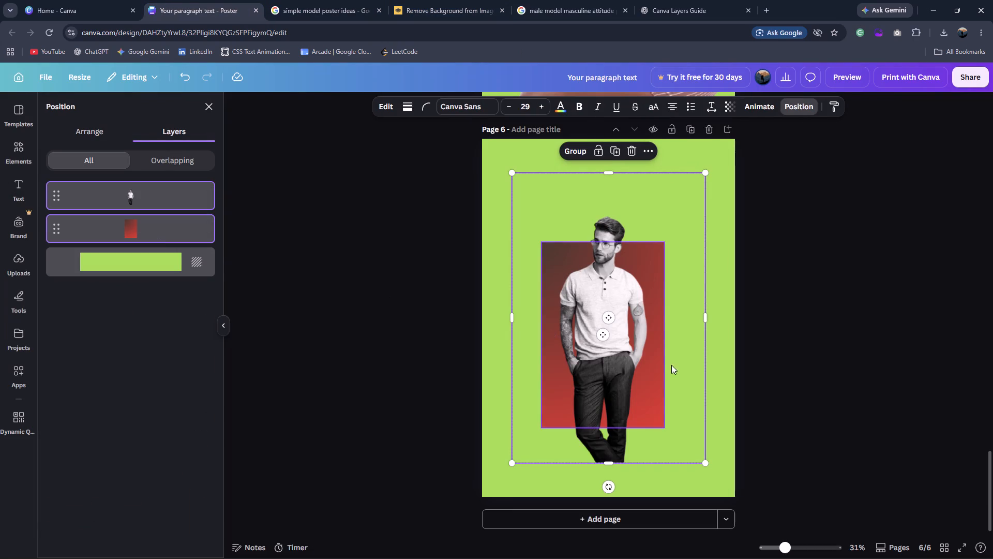
{"action": "left_click_drag", "start_coordinate": [708, 171], "coordinate": [717, 162]}
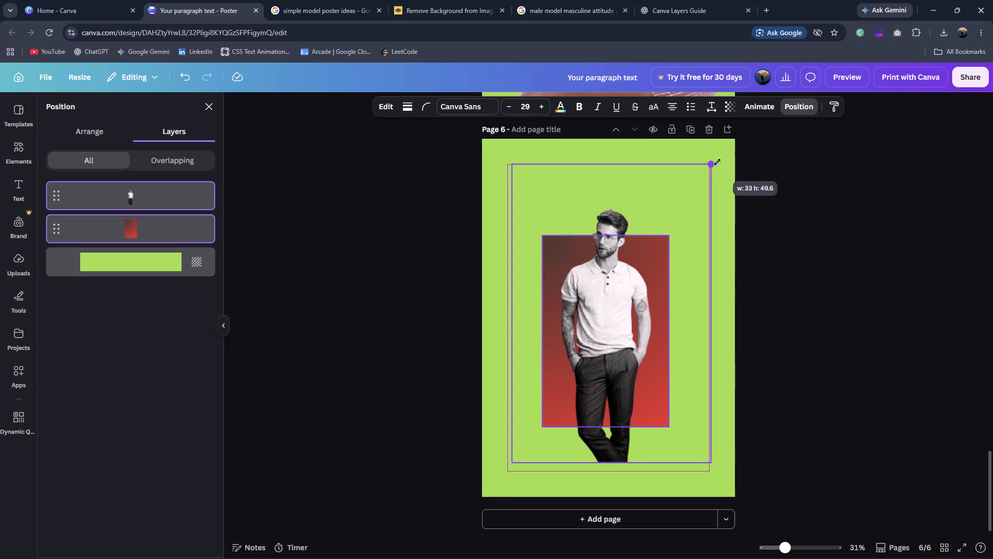
{"action": "left_click_drag", "start_coordinate": [717, 162], "coordinate": [726, 154]}
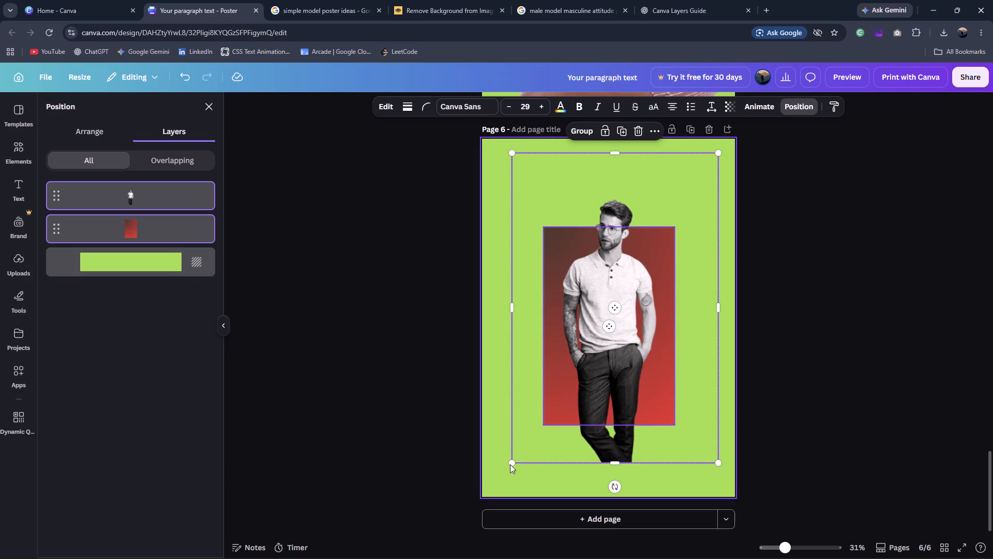
{"action": "left_click_drag", "start_coordinate": [516, 462], "coordinate": [507, 470]}
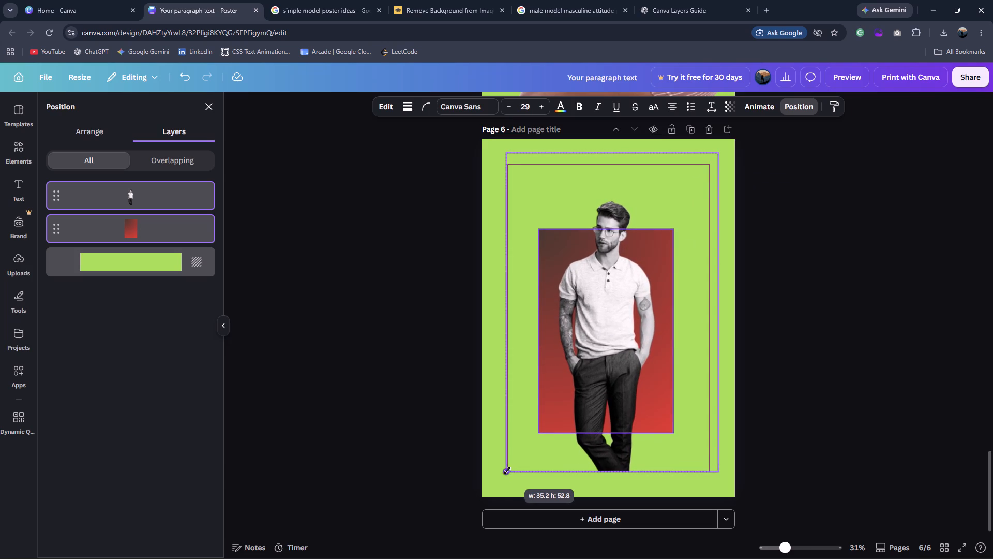
{"action": "left_click_drag", "start_coordinate": [507, 470], "coordinate": [505, 474]}
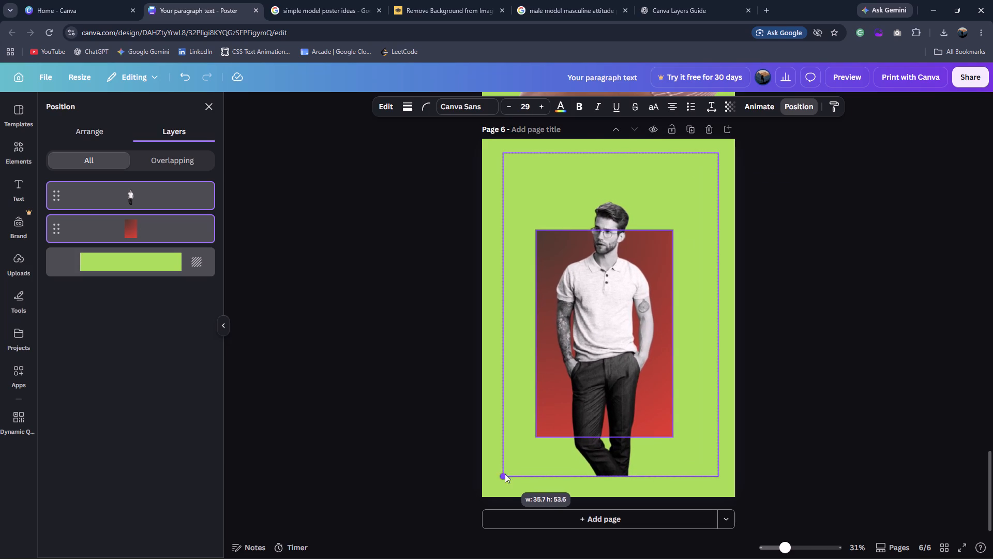
{"action": "left_click", "coordinate": [883, 342]}
{"action": "left_click", "coordinate": [883, 342]}
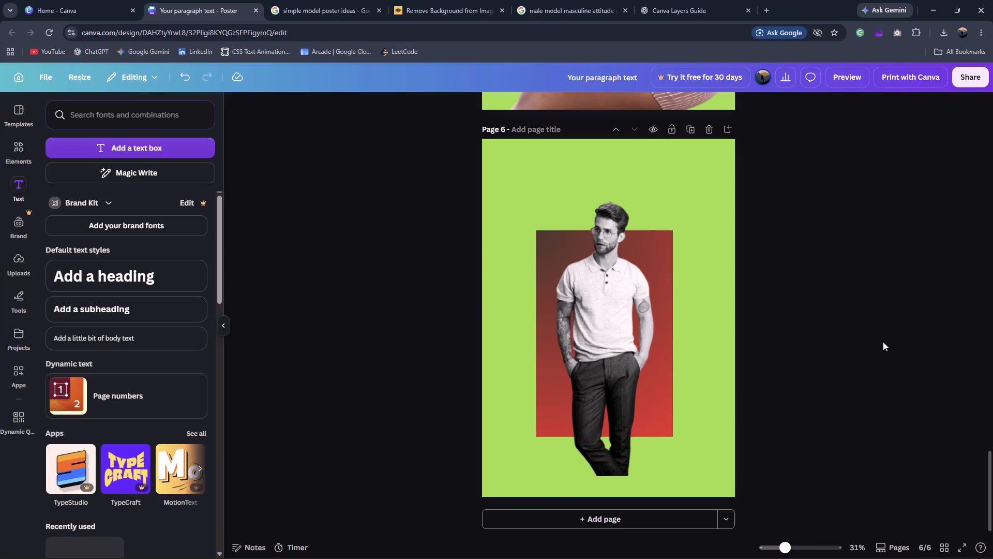
Select the model photo and gradient rectangle layers together and enlarge them slightly in proportion.
{"action": "left_click", "coordinate": [634, 339]}
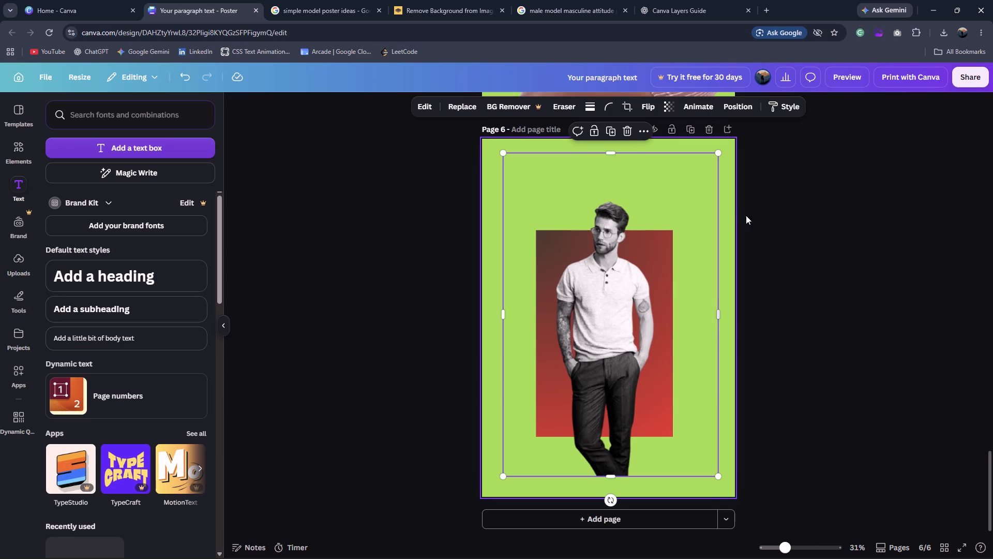
{"action": "left_click", "coordinate": [747, 108]}
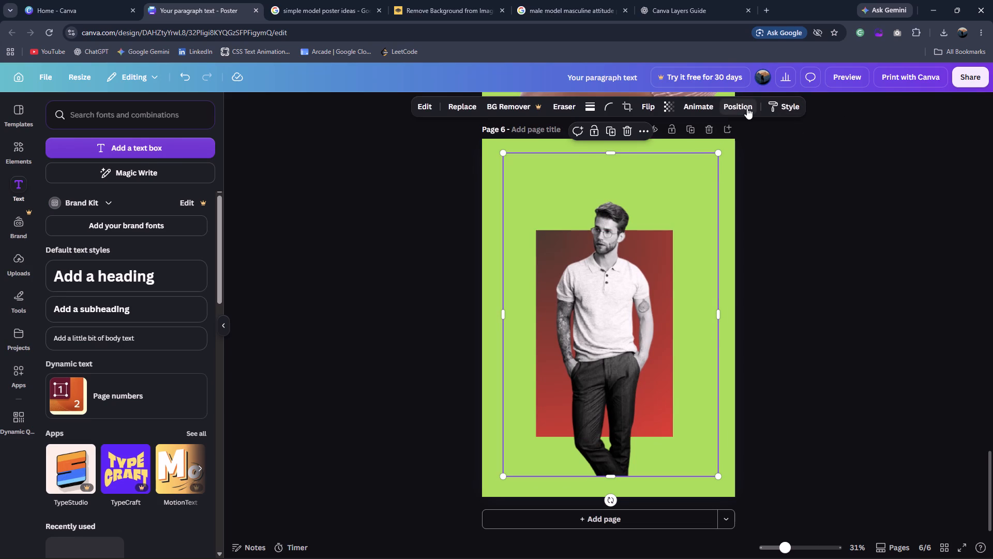
{"action": "left_click", "coordinate": [138, 194]}
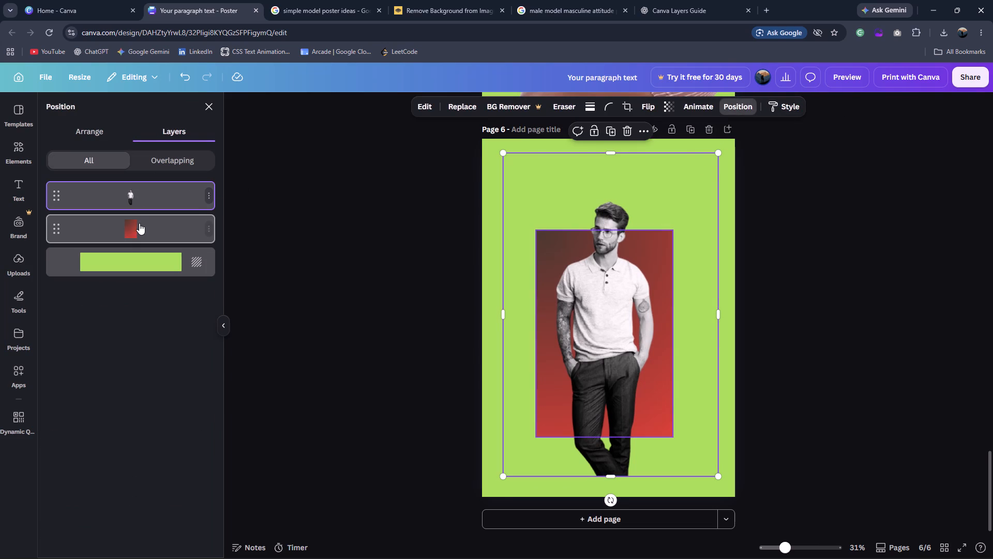
{"action": "left_click", "coordinate": [139, 228], "text": "shift"}
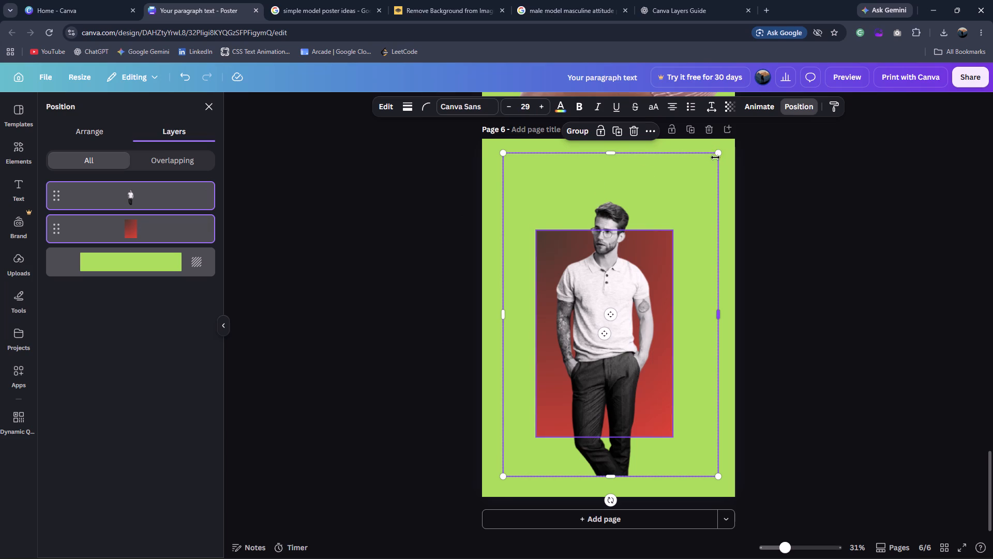
{"action": "left_click", "coordinate": [717, 155]}
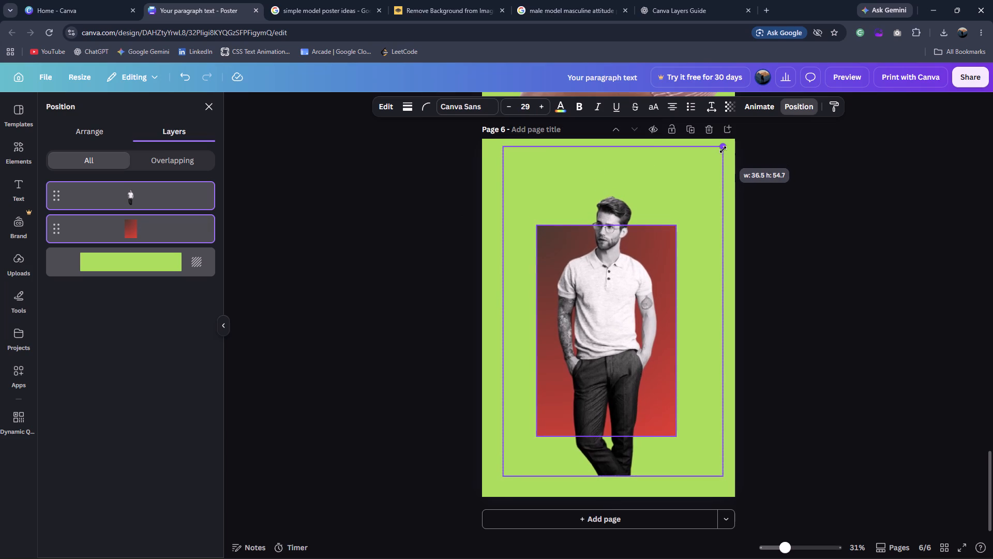
{"action": "left_click", "coordinate": [821, 208]}
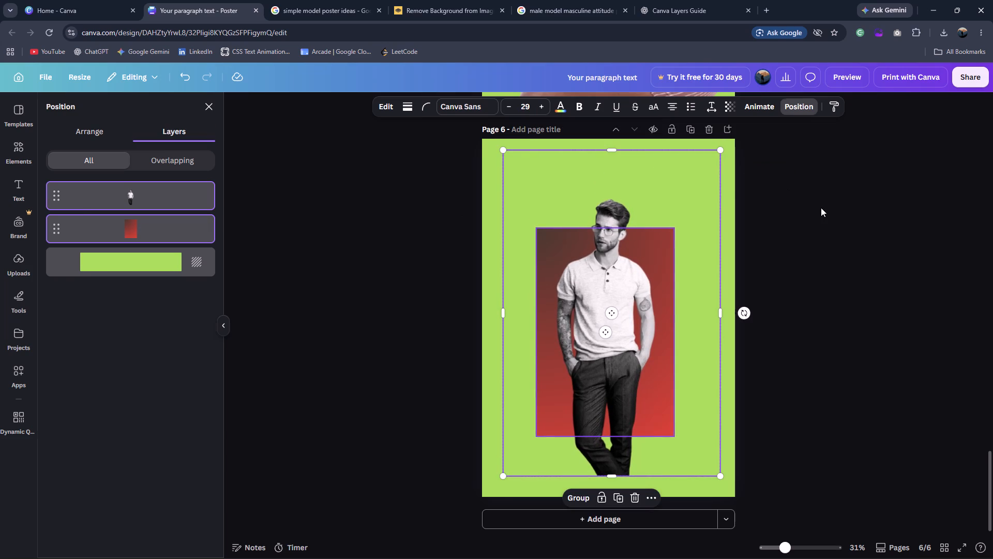
{"action": "left_click", "coordinate": [813, 264]}
Reposition the model photo slightly lower so it stands near the middle of the gradient rectangle.
{"action": "left_click_drag", "start_coordinate": [668, 303], "coordinate": [663, 310]}
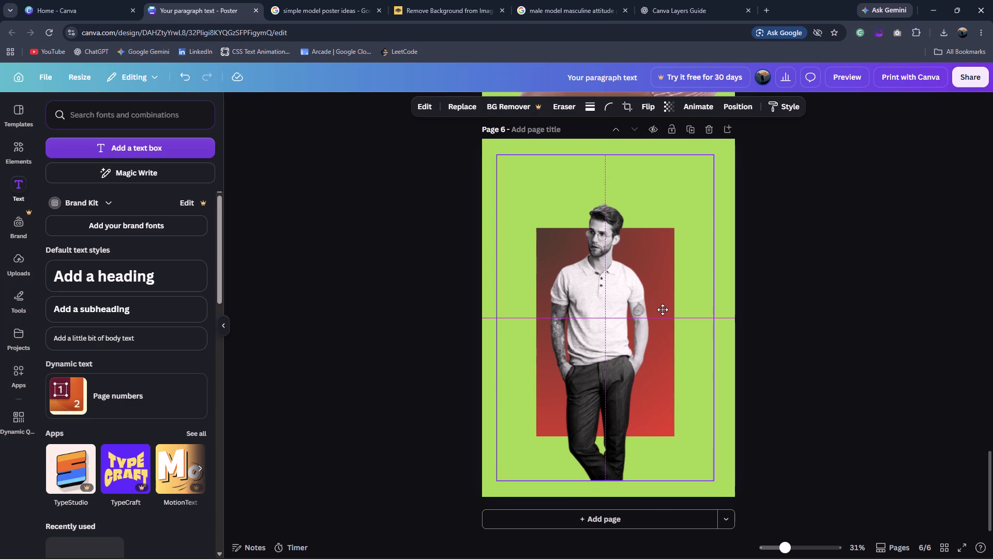
{"action": "left_click_drag", "start_coordinate": [663, 310], "coordinate": [662, 311]}
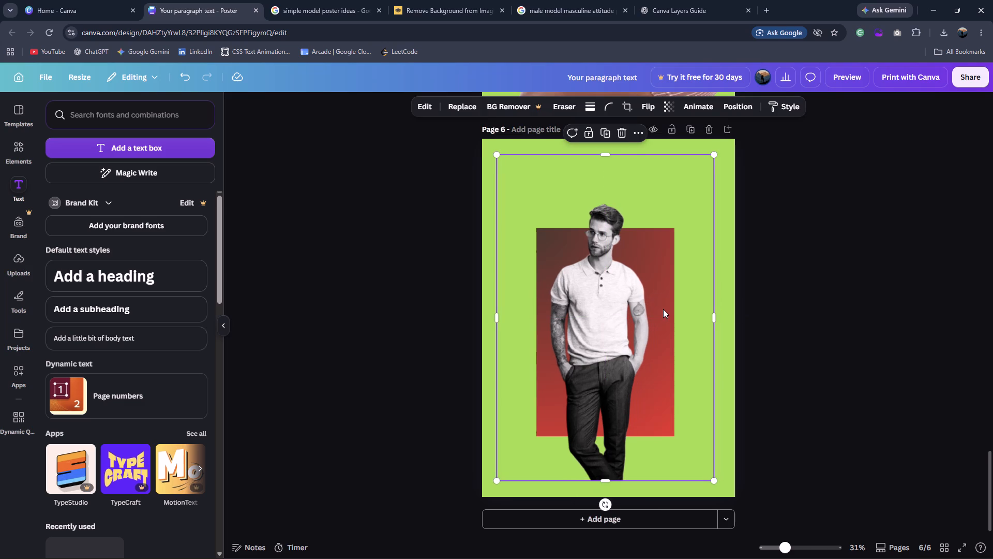
{"action": "left_click", "coordinate": [663, 309]}
{"action": "left_click", "coordinate": [812, 298]}
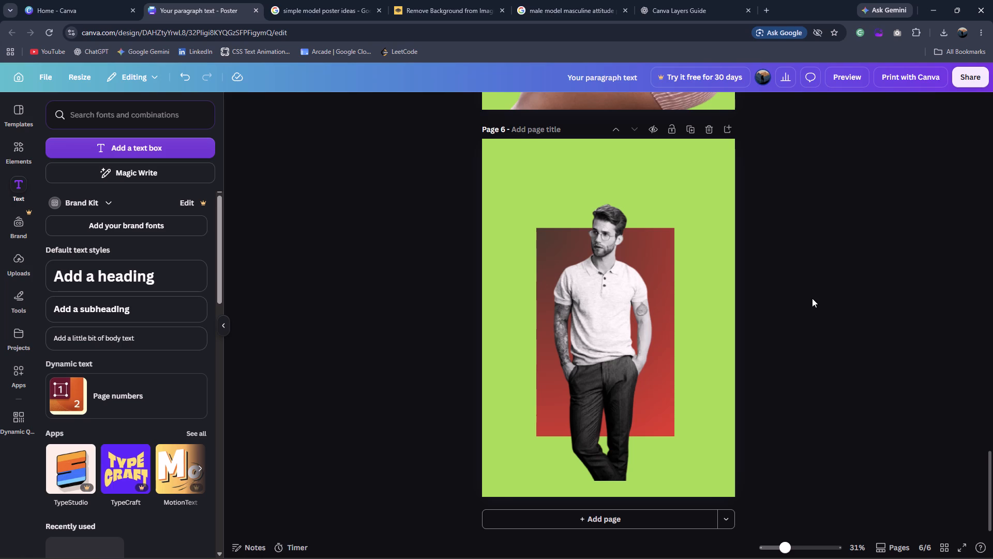
Compare the poster page with the "Bring Me Flowers" reference image to plan the next graphic element.
{"action": "left_click", "coordinate": [250, 0]}
{"action": "left_click", "coordinate": [370, 0]}
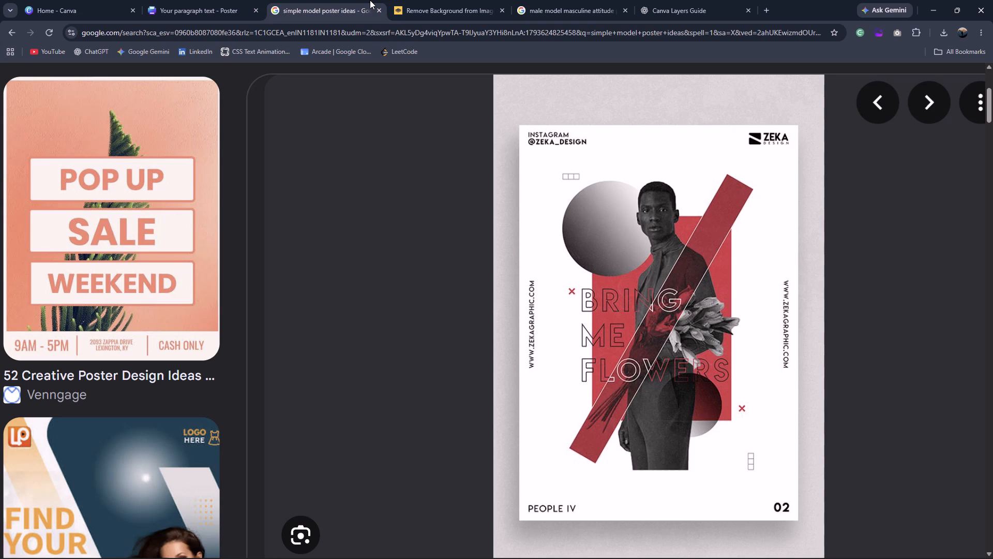
{"action": "left_click", "coordinate": [214, 0]}
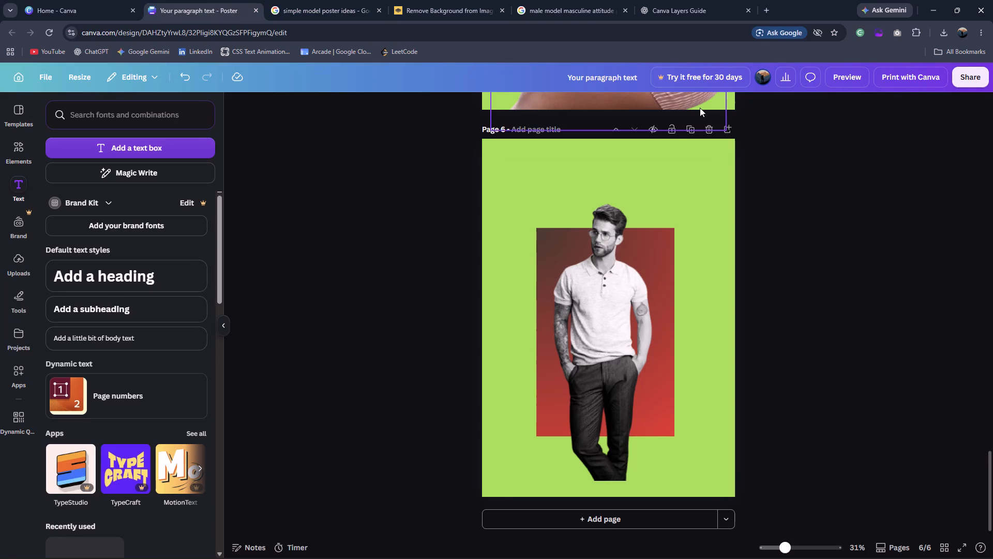
{"action": "left_click", "coordinate": [298, 0]}
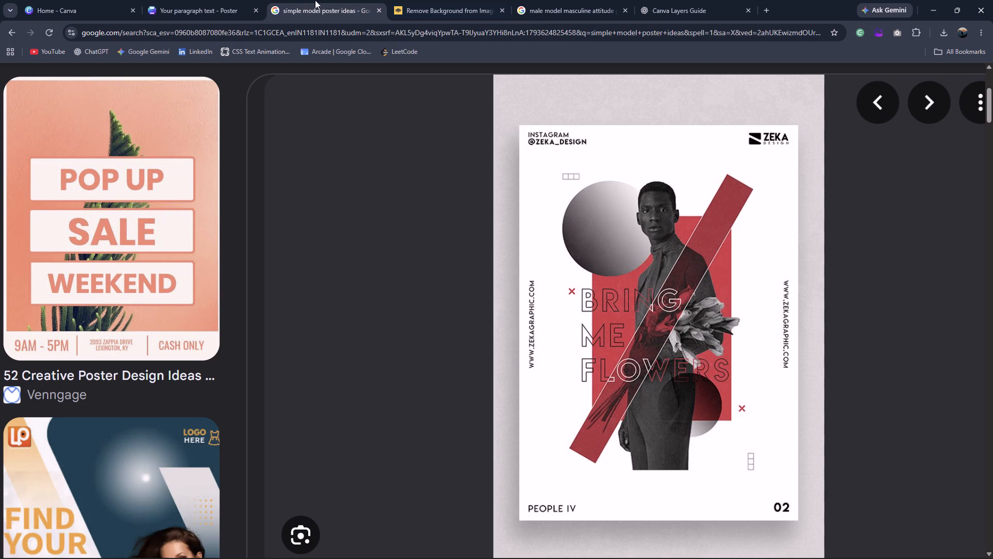
{"action": "left_click", "coordinate": [244, 0]}
{"action": "left_click", "coordinate": [263, 1]}
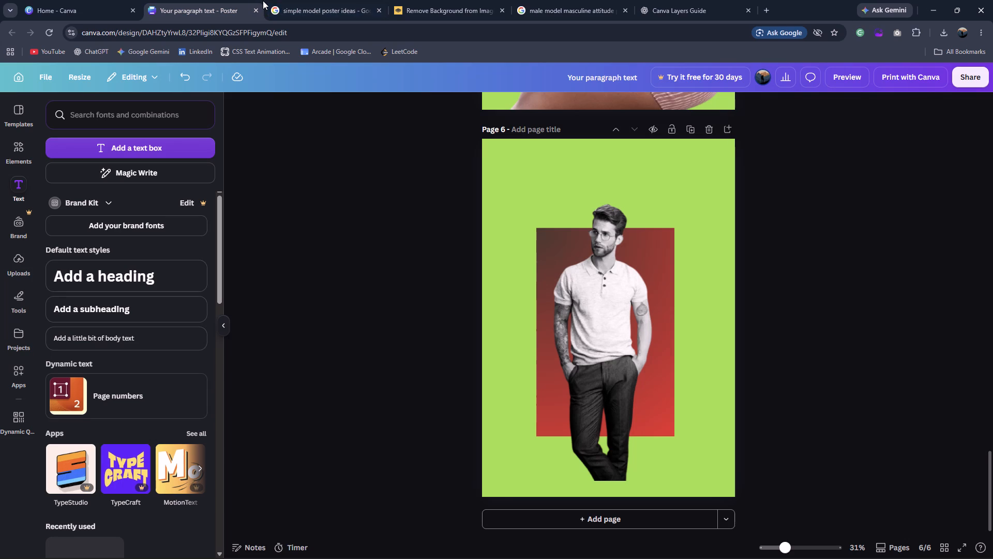
{"action": "left_click", "coordinate": [277, 0]}
{"action": "left_click", "coordinate": [227, 0]}
Insert a square shape over the model, flatten it to about half its height and tilt it diagonally.
{"action": "left_click", "coordinate": [24, 153]}
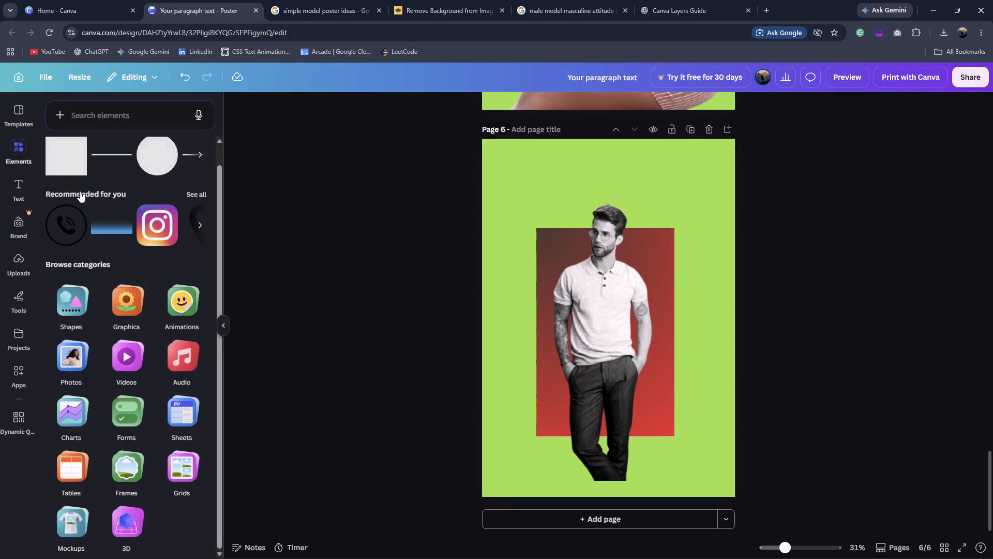
{"action": "left_click", "coordinate": [79, 157]}
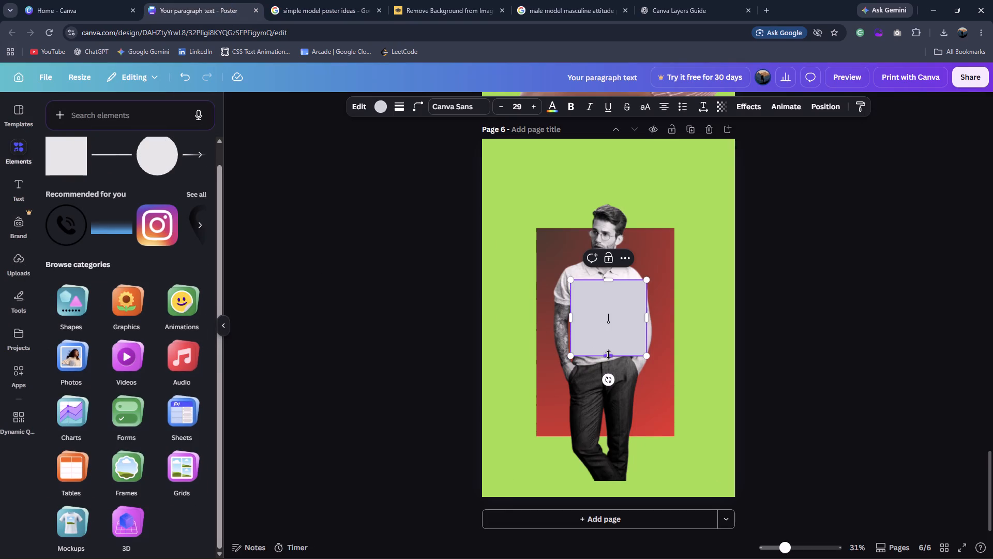
{"action": "left_click_drag", "start_coordinate": [608, 355], "coordinate": [620, 315]}
{"action": "left_click_drag", "start_coordinate": [606, 339], "coordinate": [607, 339]}
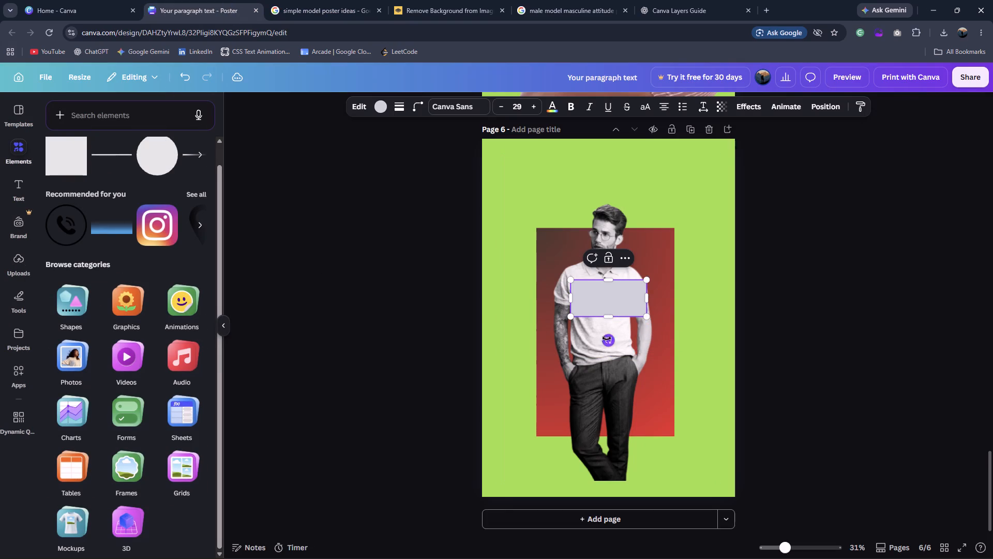
{"action": "left_click_drag", "start_coordinate": [607, 339], "coordinate": [628, 326]}
Stretch both ends of the tilted grey shape into a long diagonal bar crossing the model.
{"action": "left_click_drag", "start_coordinate": [636, 276], "coordinate": [664, 246]}
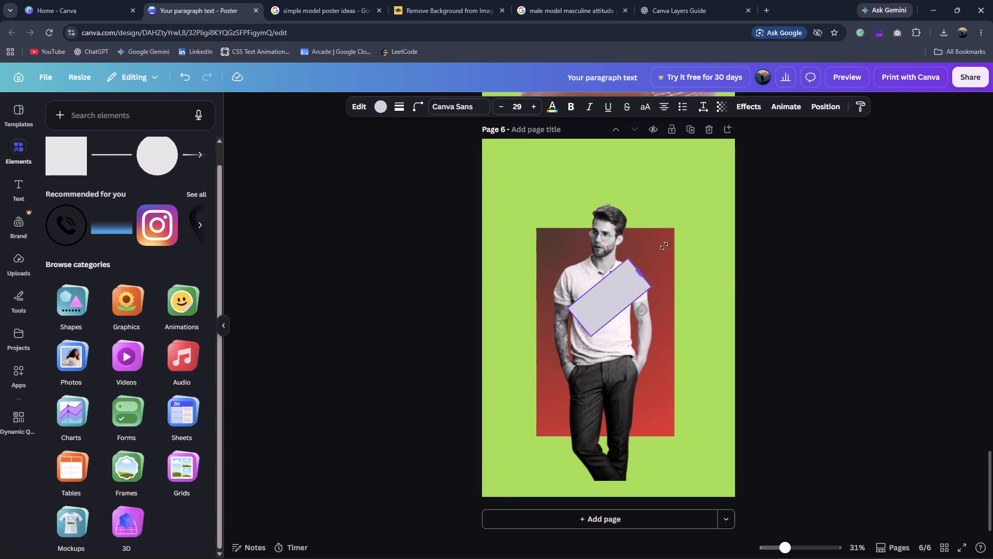
{"action": "left_click_drag", "start_coordinate": [664, 246], "coordinate": [682, 224]}
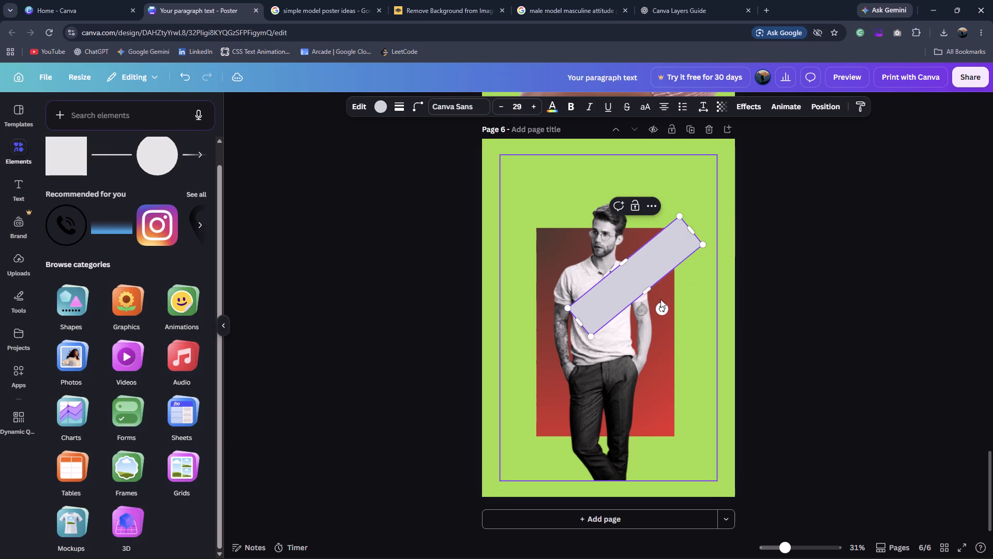
{"action": "left_click", "coordinate": [689, 279]}
{"action": "left_click_drag", "start_coordinate": [649, 271], "coordinate": [633, 266]}
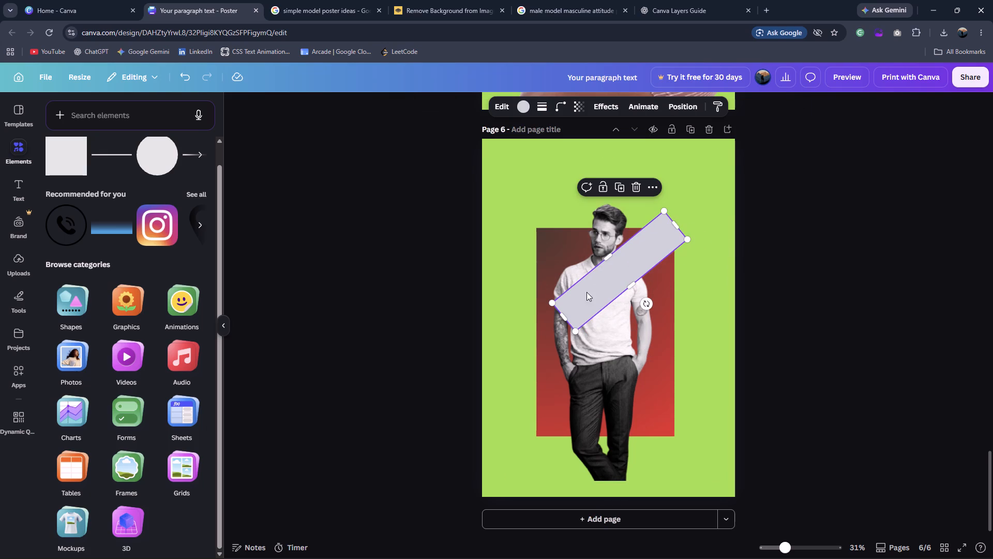
{"action": "left_click_drag", "start_coordinate": [564, 316], "coordinate": [516, 372]}
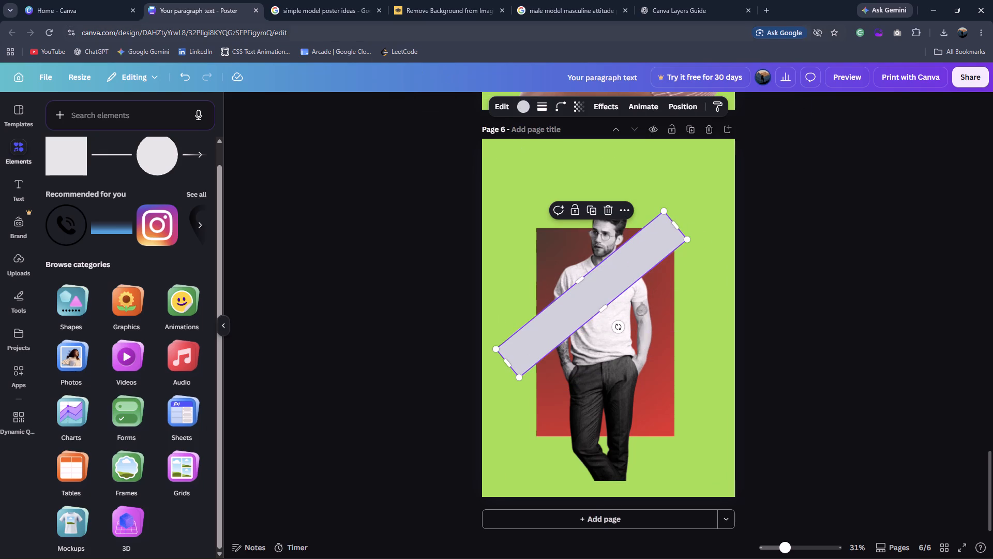
Steepen the grey bar's tilt to match the reference's diagonal stripe, keeping it over the model's torso.
{"action": "left_click", "coordinate": [313, 12]}
{"action": "left_click", "coordinate": [219, 2]}
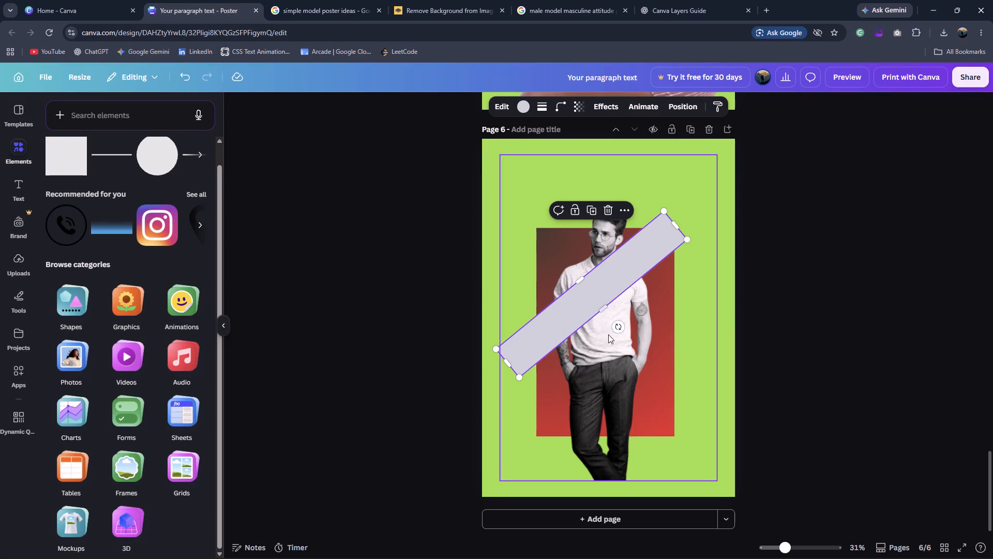
{"action": "left_click_drag", "start_coordinate": [613, 323], "coordinate": [625, 323]}
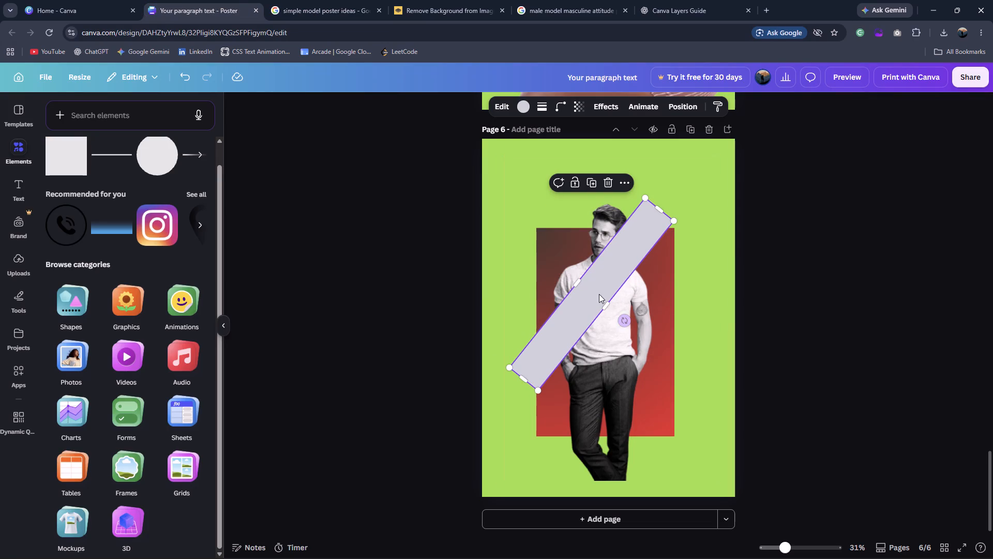
{"action": "left_click_drag", "start_coordinate": [599, 294], "coordinate": [628, 302]}
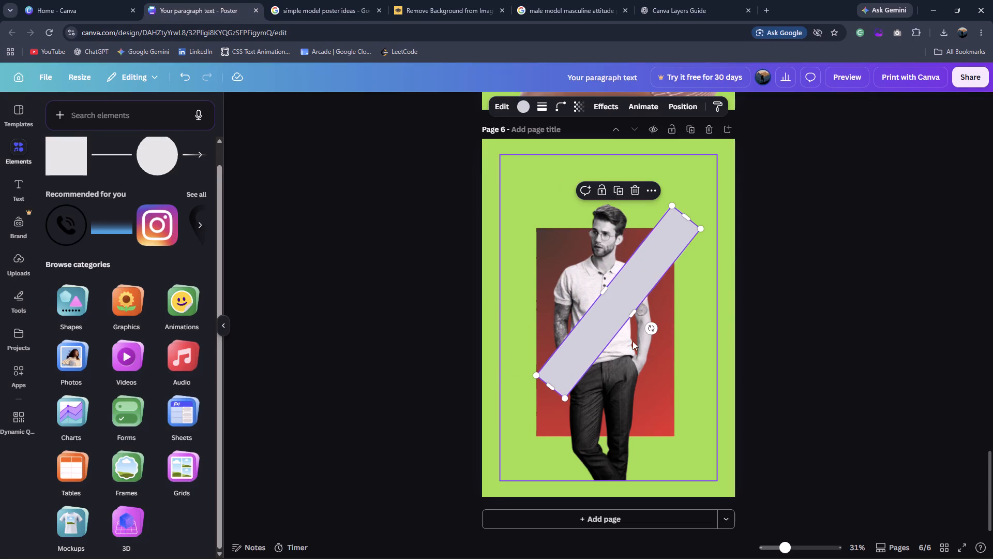
{"action": "left_click_drag", "start_coordinate": [651, 325], "coordinate": [657, 321]}
Lengthen the diagonal bar at both ends so it extends past the gradient rectangle, as in the reference.
{"action": "left_click_drag", "start_coordinate": [561, 394], "coordinate": [537, 442]}
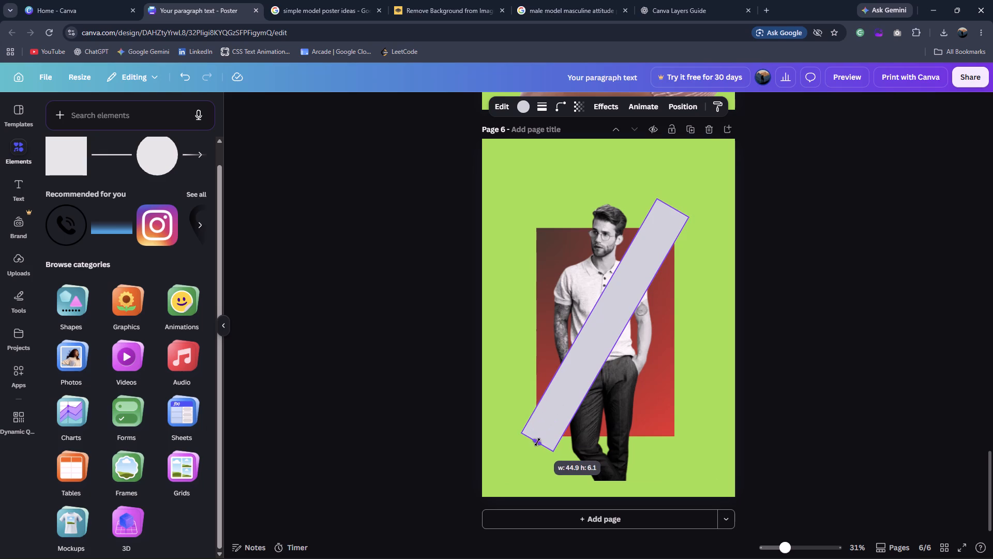
{"action": "left_click_drag", "start_coordinate": [537, 442], "coordinate": [543, 438]}
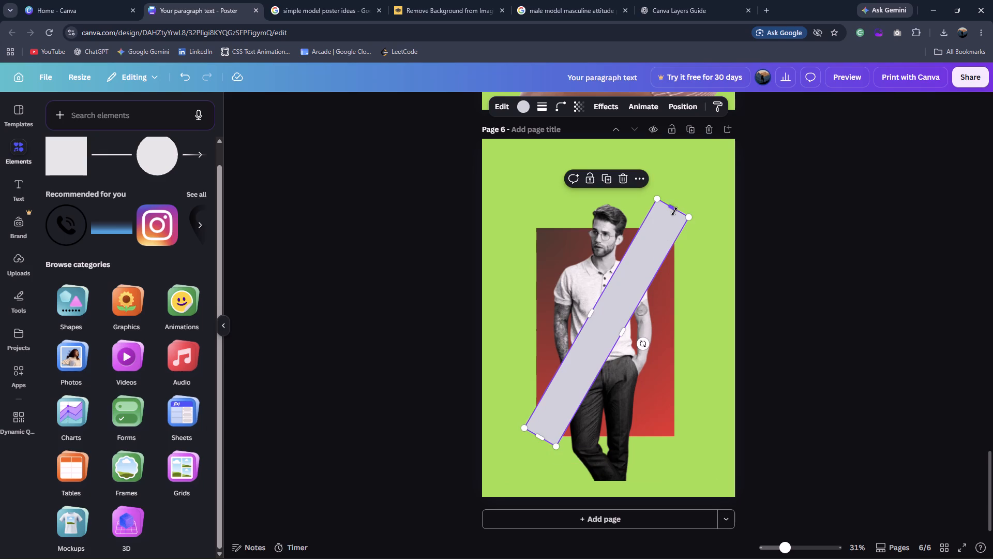
{"action": "left_click_drag", "start_coordinate": [674, 211], "coordinate": [674, 223]}
{"action": "left_click", "coordinate": [340, 0]}
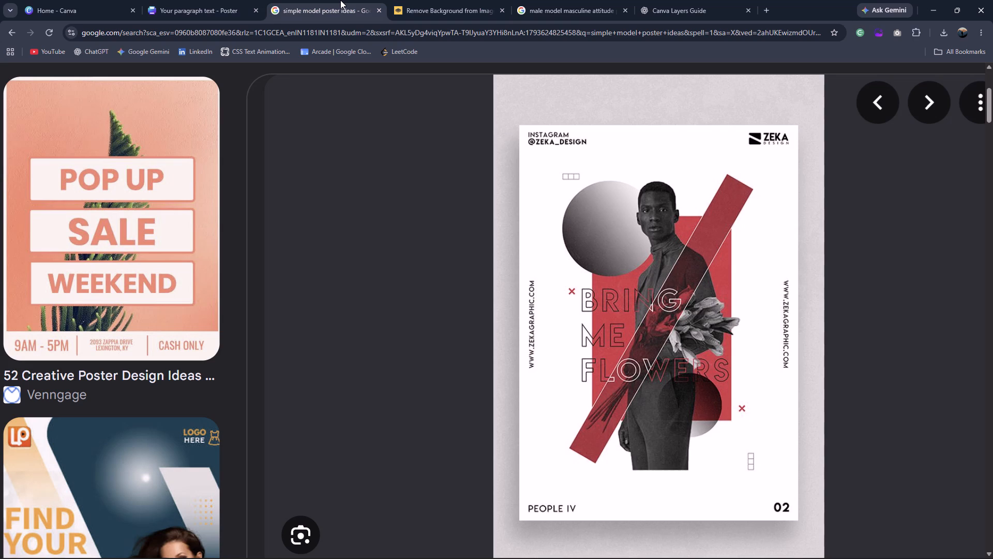
{"action": "left_click", "coordinate": [187, 0]}
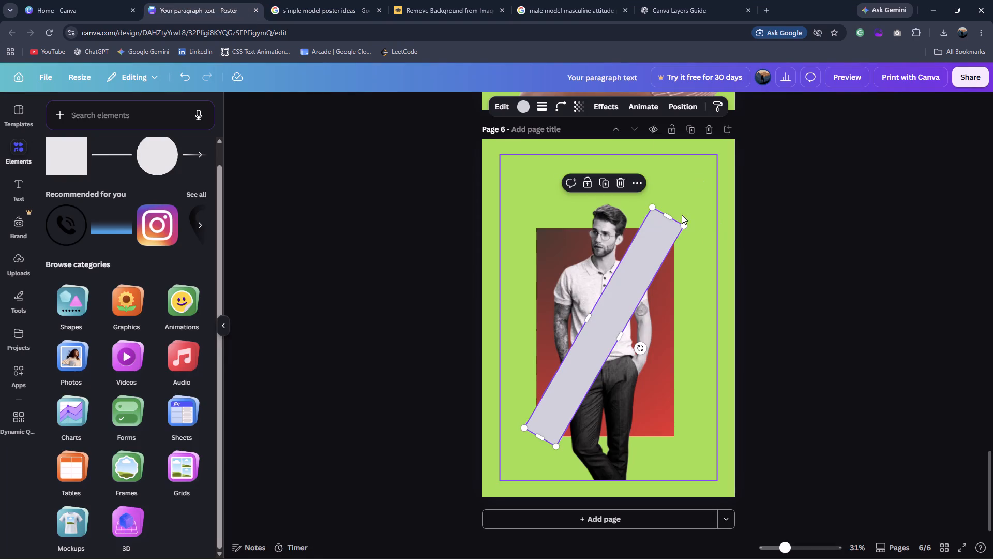
{"action": "left_click_drag", "start_coordinate": [672, 214], "coordinate": [681, 204]}
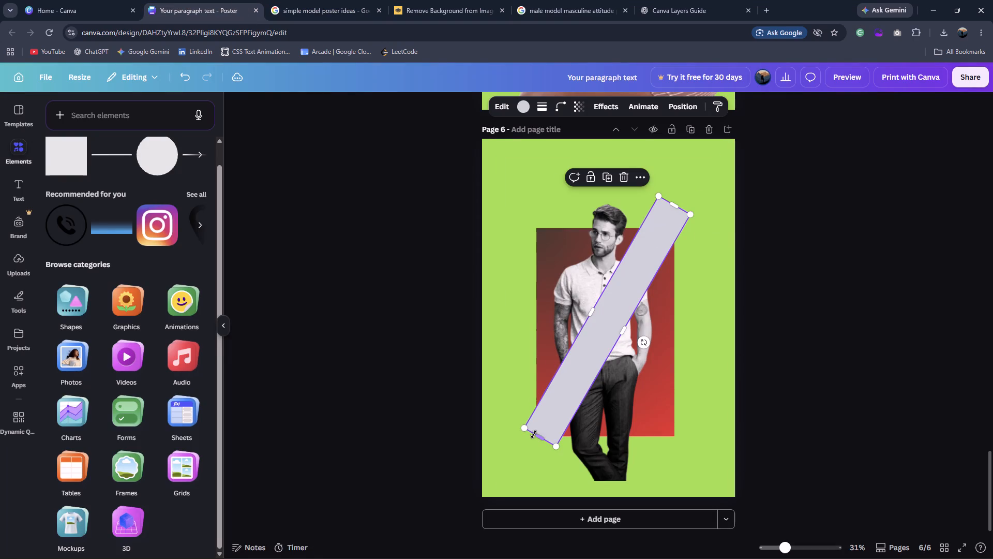
{"action": "left_click_drag", "start_coordinate": [535, 435], "coordinate": [528, 448]}
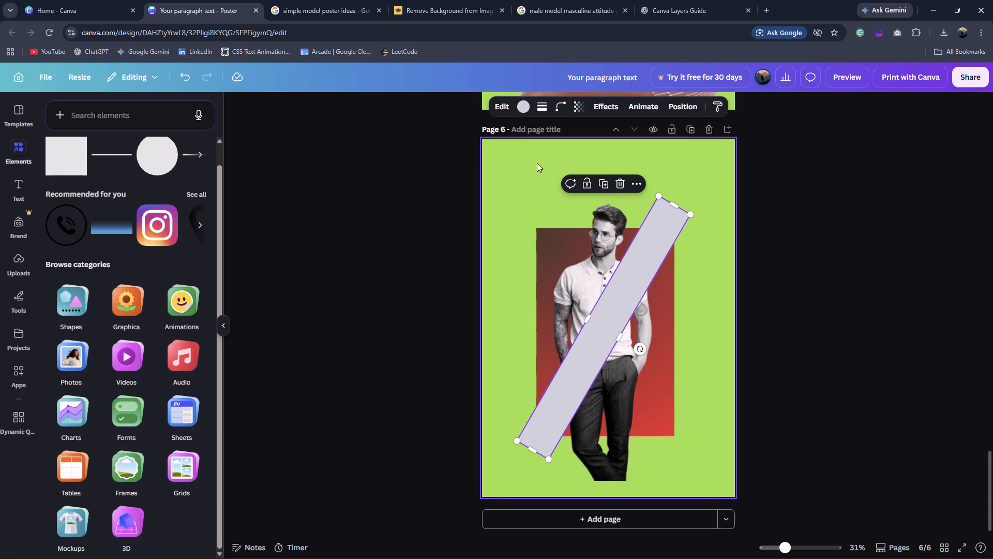
Recolour the diagonal bar with colours sampled from the gradient rectangle, trying dark brown and red and ending on reddish brown.
{"action": "left_click", "coordinate": [529, 106]}
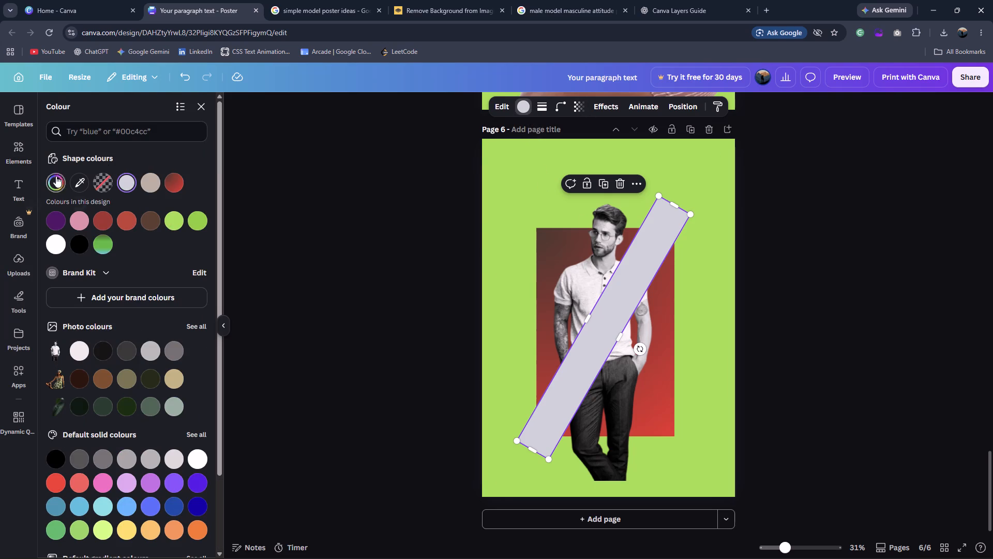
{"action": "left_click", "coordinate": [76, 179]}
{"action": "left_click", "coordinate": [549, 245]}
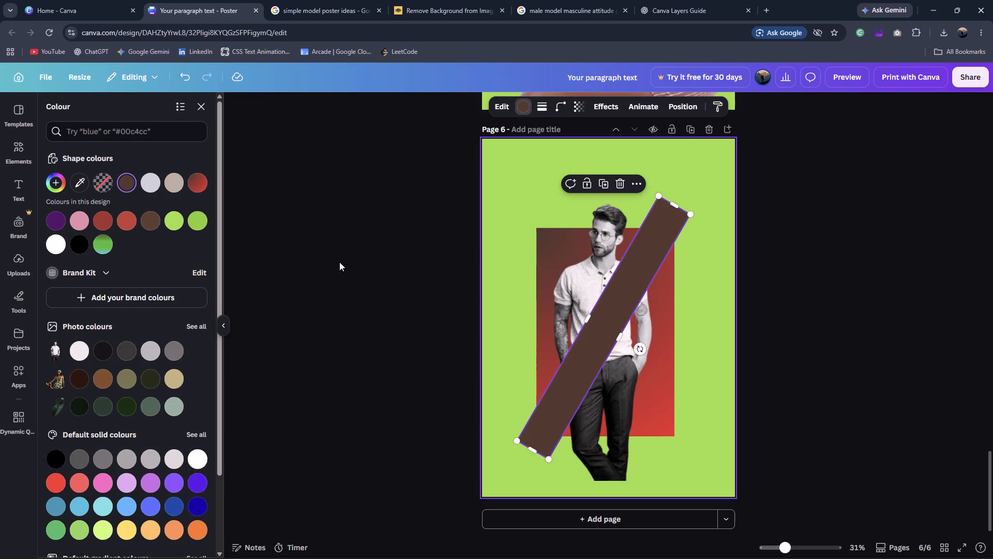
{"action": "left_click", "coordinate": [77, 186]}
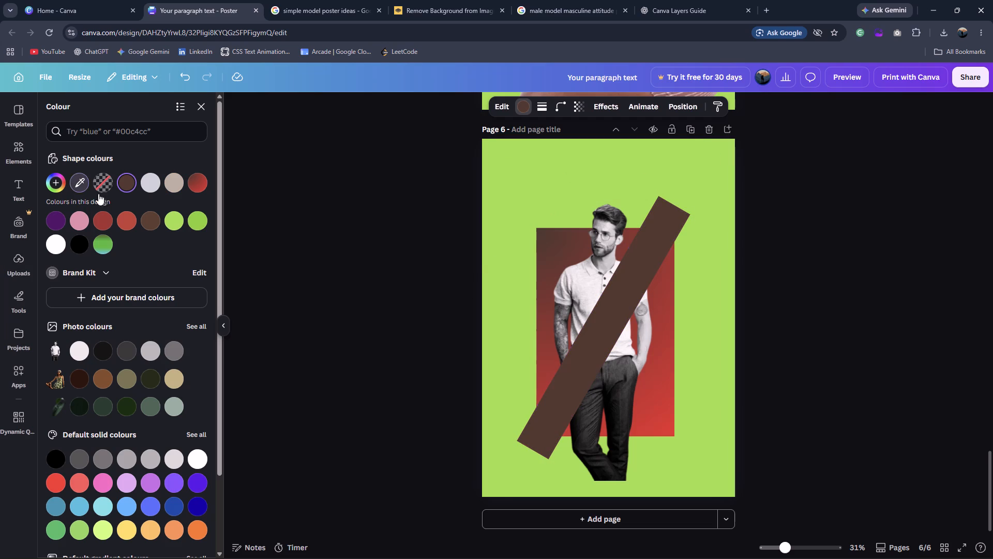
{"action": "left_click", "coordinate": [645, 401]}
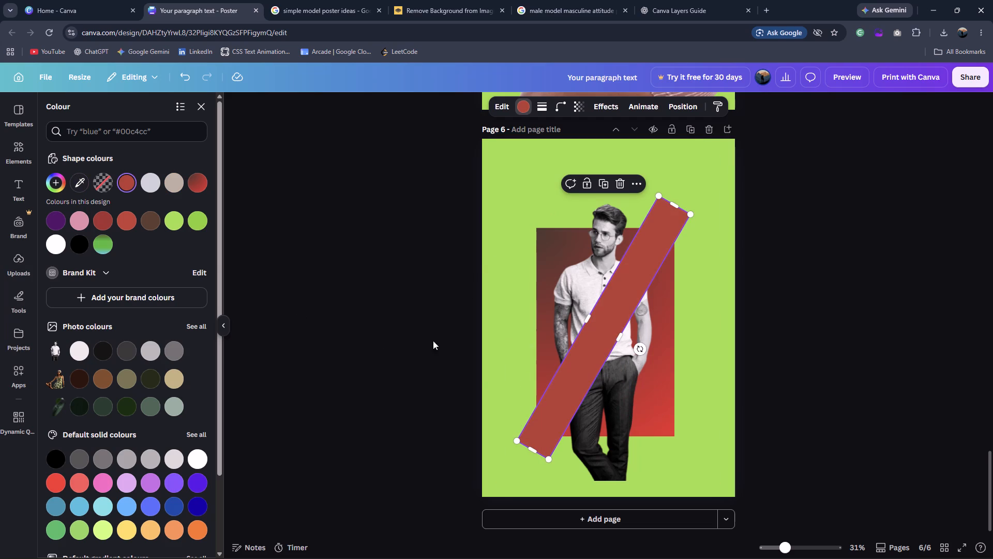
{"action": "left_click", "coordinate": [87, 185]}
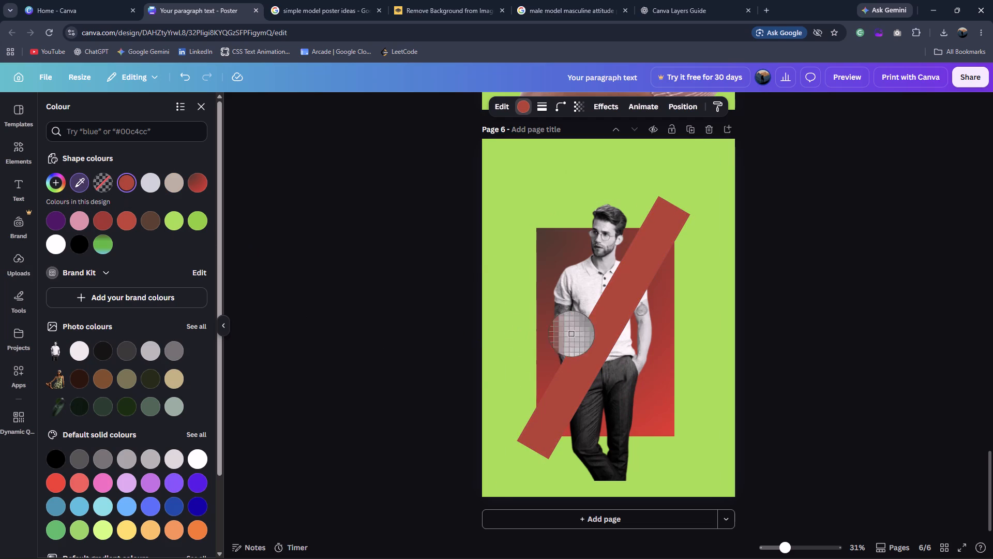
{"action": "left_click", "coordinate": [547, 291]}
{"action": "left_click", "coordinate": [771, 346]}
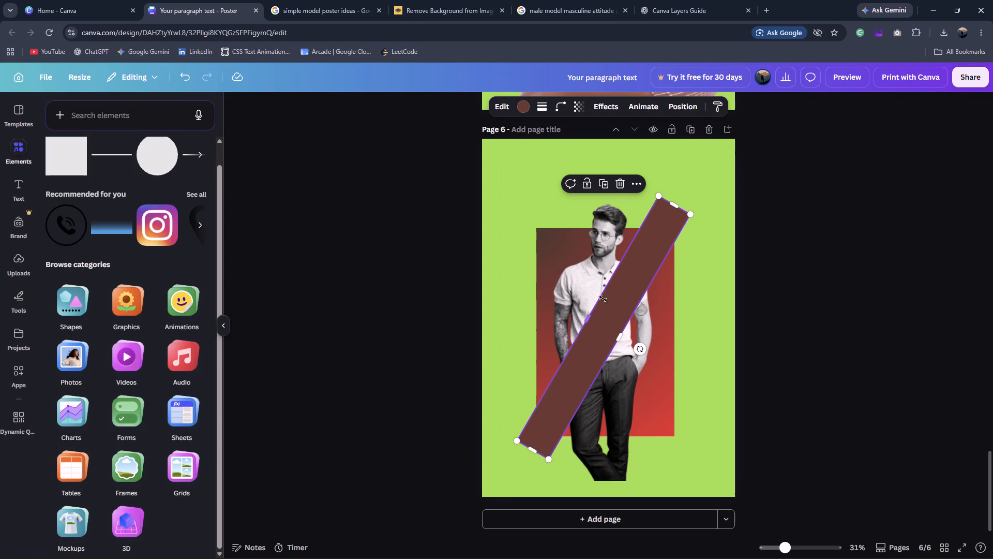
{"action": "left_click", "coordinate": [449, 313]}
Move the reddish-brown diagonal bar so it is centred on the gradient rectangle.
{"action": "left_click", "coordinate": [604, 300]}
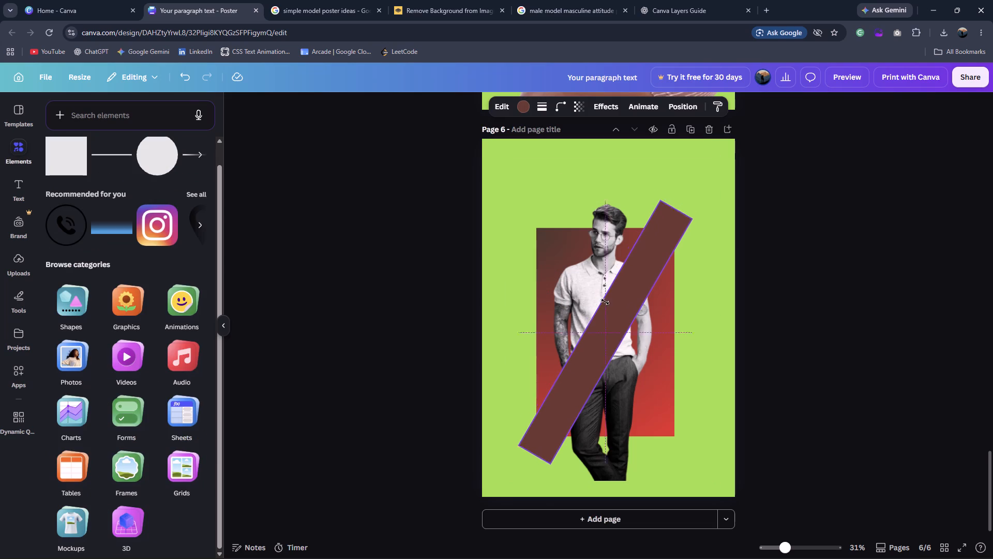
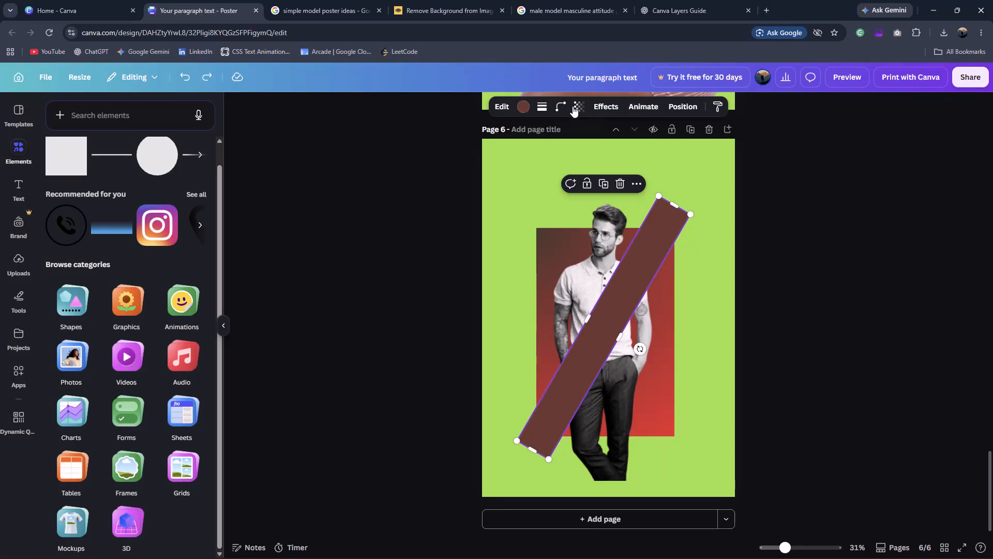
Make the reddish-brown diagonal bar semi-transparent, with a transparency value of about 64.
{"action": "left_click", "coordinate": [577, 106]}
{"action": "left_click_drag", "start_coordinate": [598, 147], "coordinate": [576, 153]}
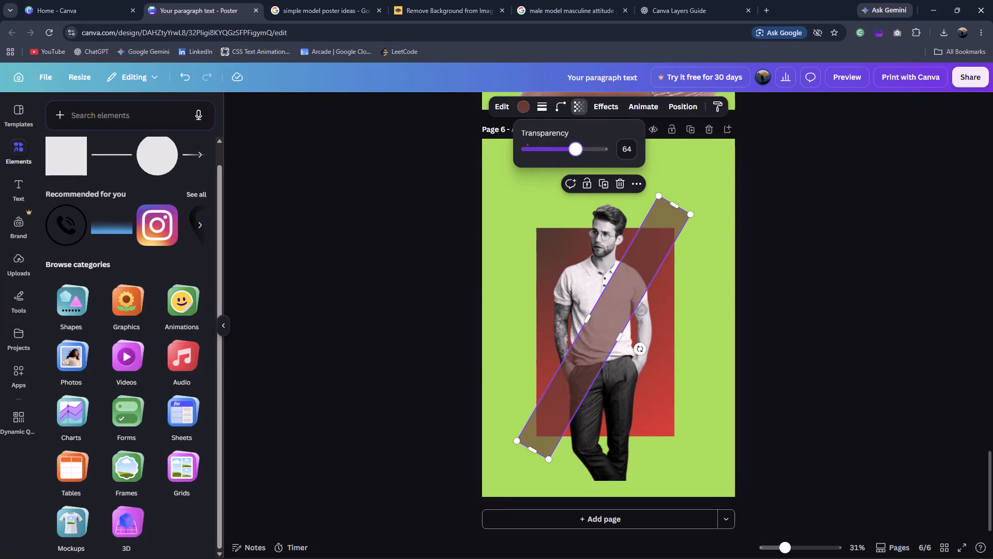
{"action": "left_click_drag", "start_coordinate": [576, 153], "coordinate": [573, 155]}
{"action": "left_click", "coordinate": [868, 275]}
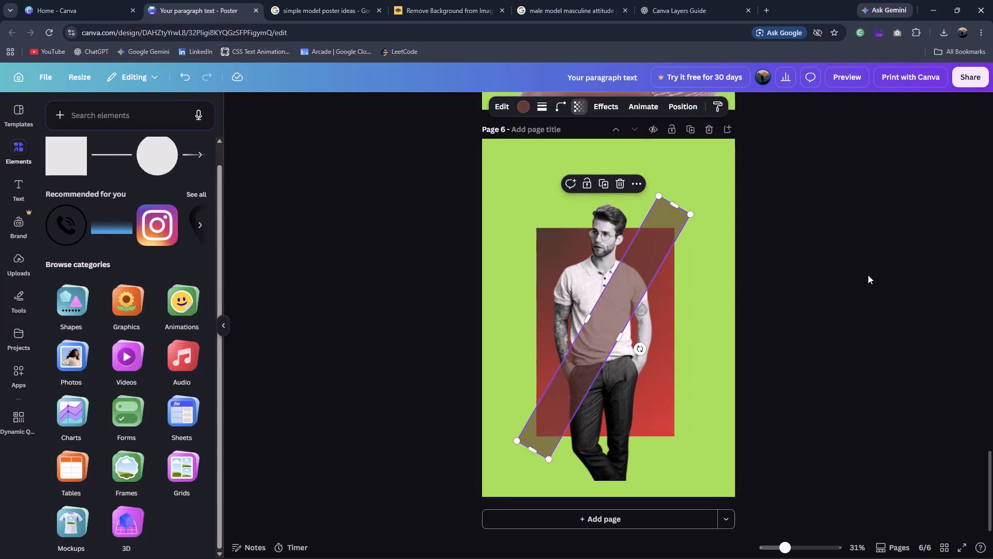
{"action": "left_click", "coordinate": [868, 275]}
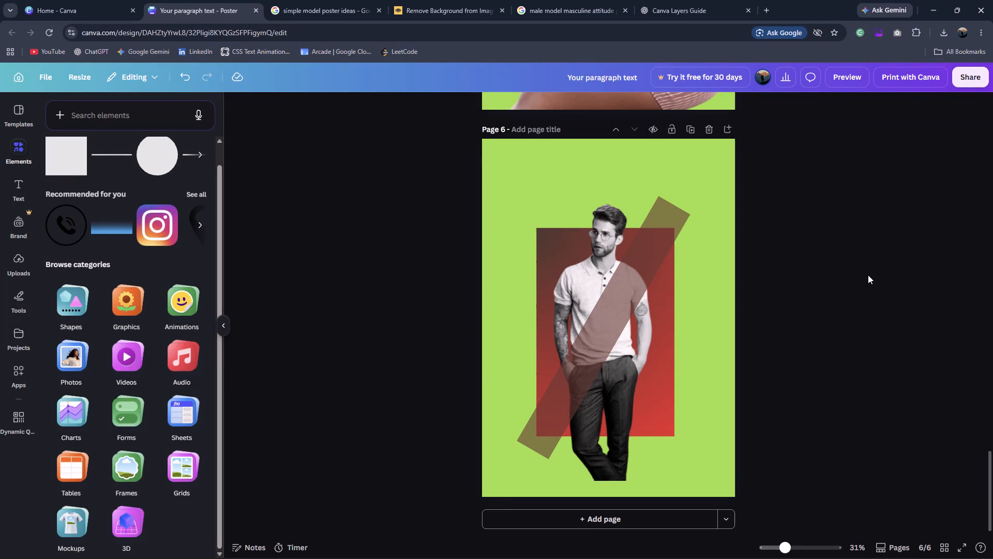
Compare with the "Bring Me Flowers" reference and slim the diagonal bar slightly along both long sides.
{"action": "left_click", "coordinate": [408, 9]}
{"action": "left_click", "coordinate": [355, 11]}
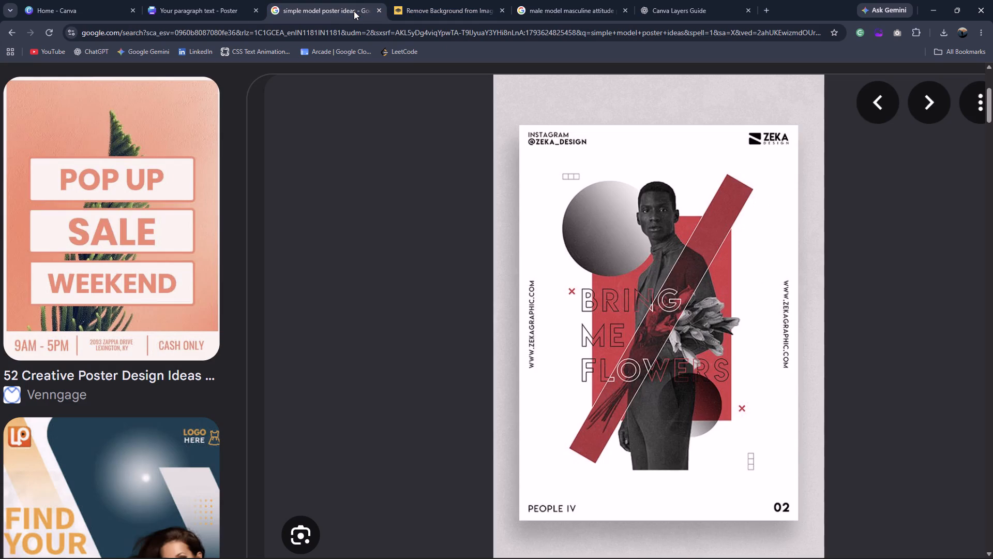
{"action": "left_click", "coordinate": [204, 12]}
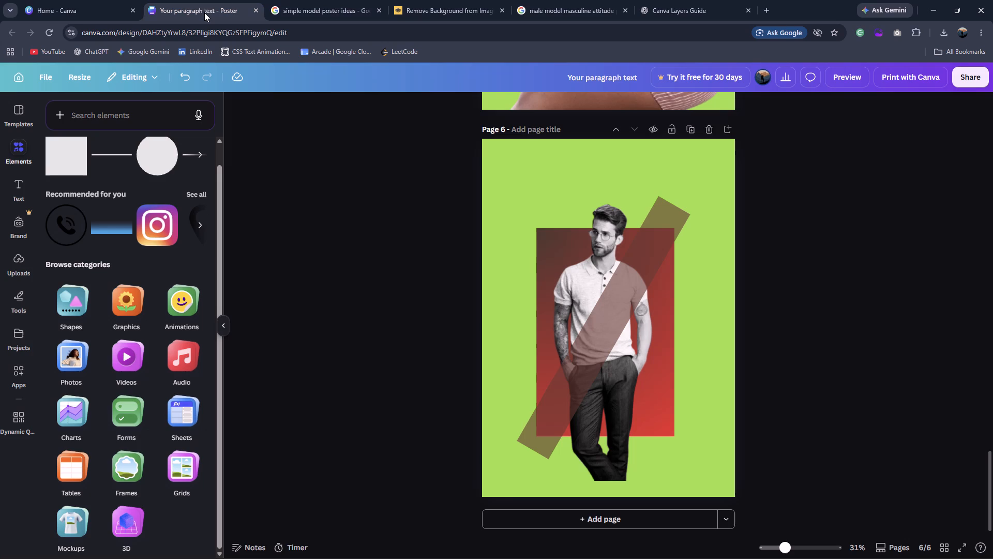
{"action": "left_click", "coordinate": [322, 10]}
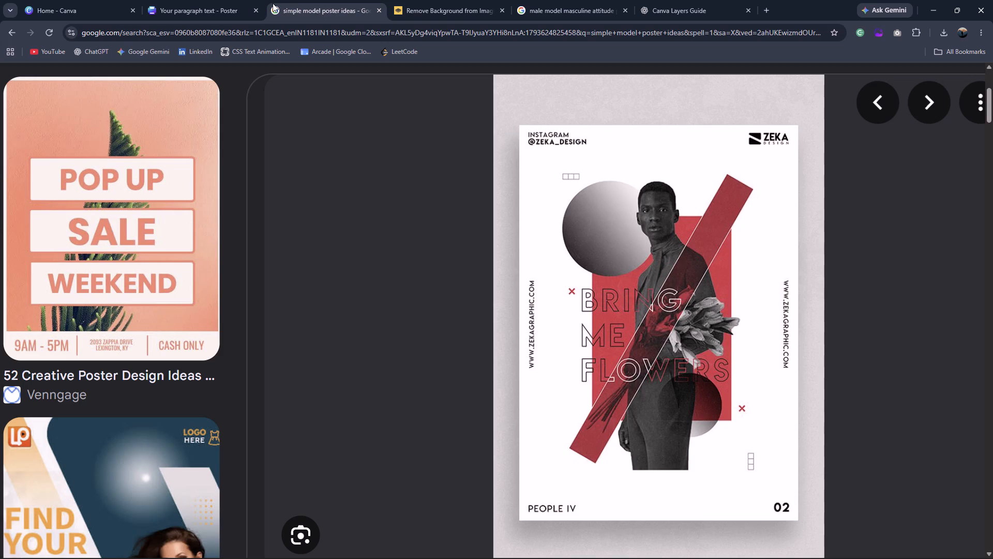
{"action": "left_click", "coordinate": [234, 3]}
{"action": "left_click", "coordinate": [656, 245]}
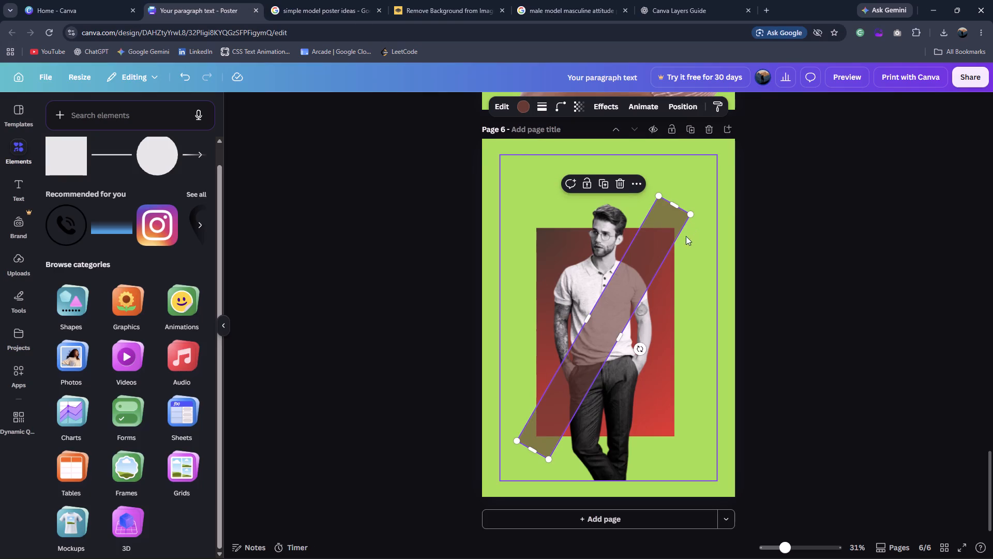
{"action": "left_click", "coordinate": [620, 335]}
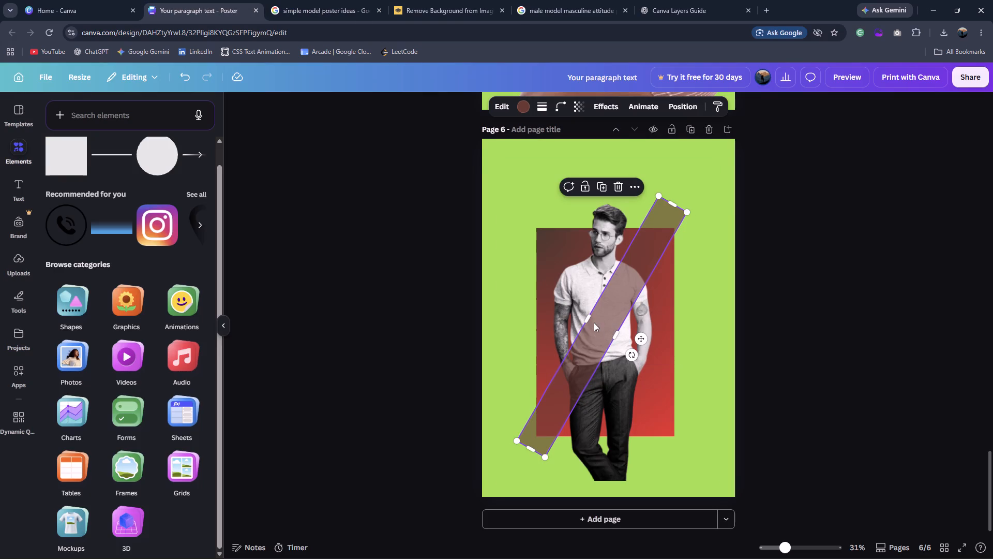
{"action": "left_click", "coordinate": [587, 318]}
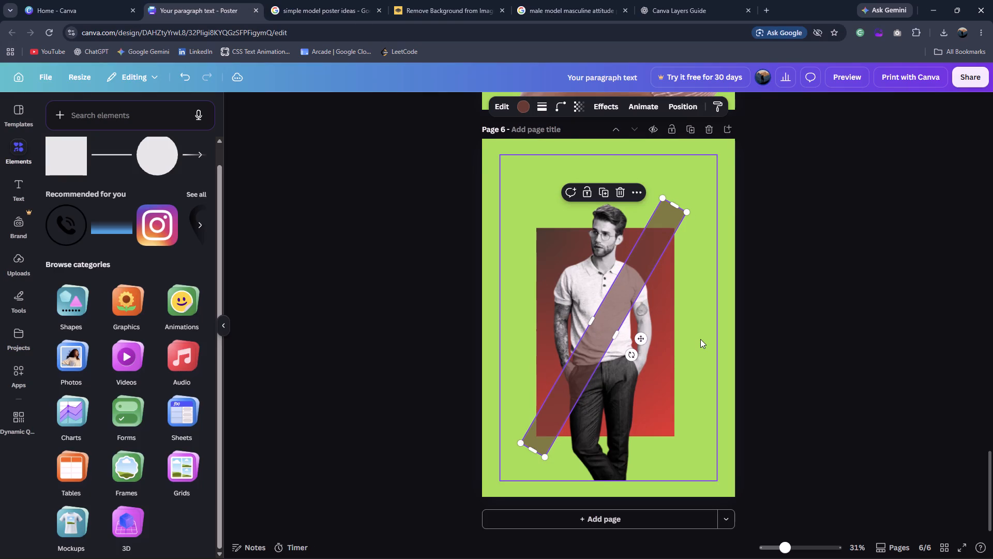
{"action": "left_click", "coordinate": [700, 339]}
Shorten the diagonal bar at both ends so it covers only the model's torso, from shoulder to waist.
{"action": "left_click", "coordinate": [672, 210]}
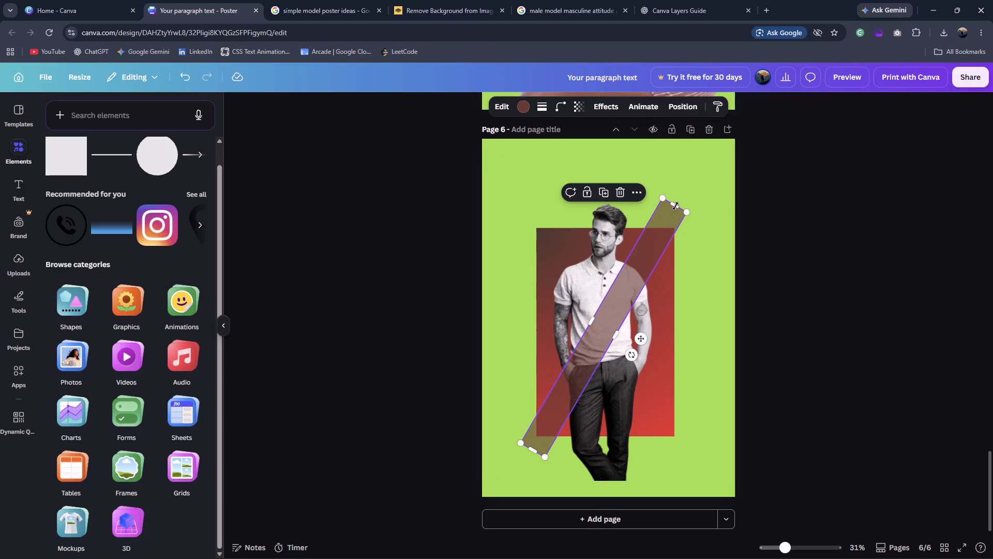
{"action": "left_click_drag", "start_coordinate": [675, 205], "coordinate": [661, 239]}
{"action": "left_click", "coordinate": [730, 299]}
{"action": "left_click", "coordinate": [564, 406]}
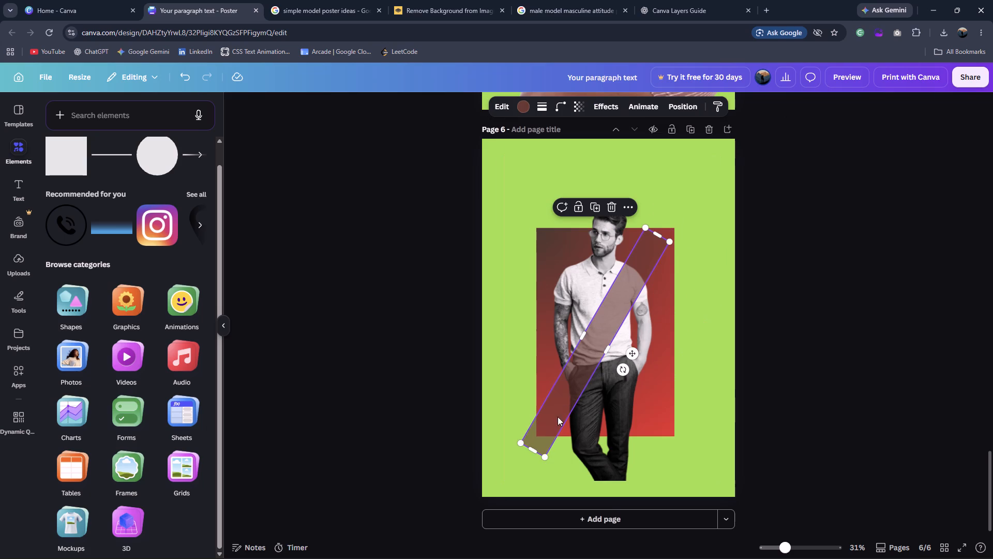
{"action": "left_click_drag", "start_coordinate": [533, 451], "coordinate": [571, 386]}
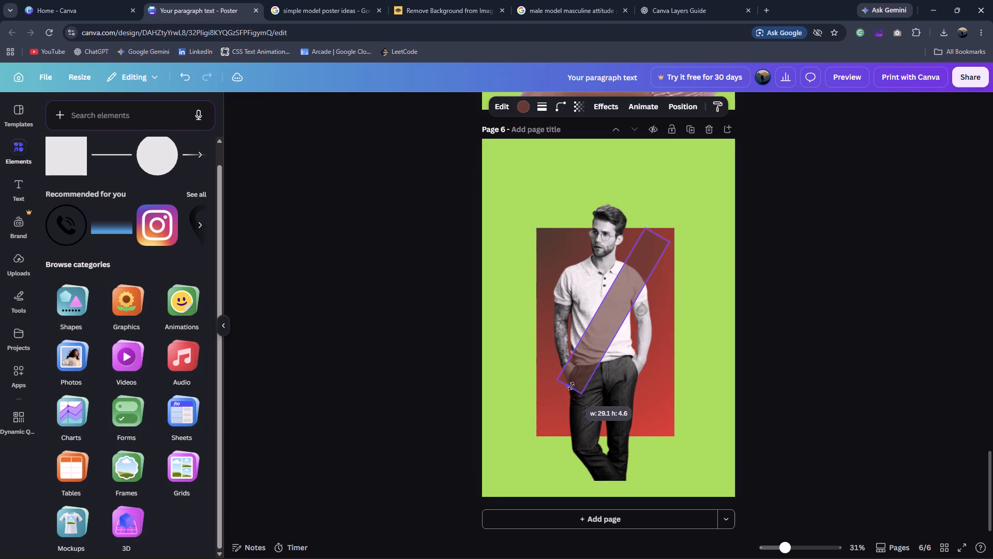
{"action": "left_click_drag", "start_coordinate": [571, 386], "coordinate": [577, 372]}
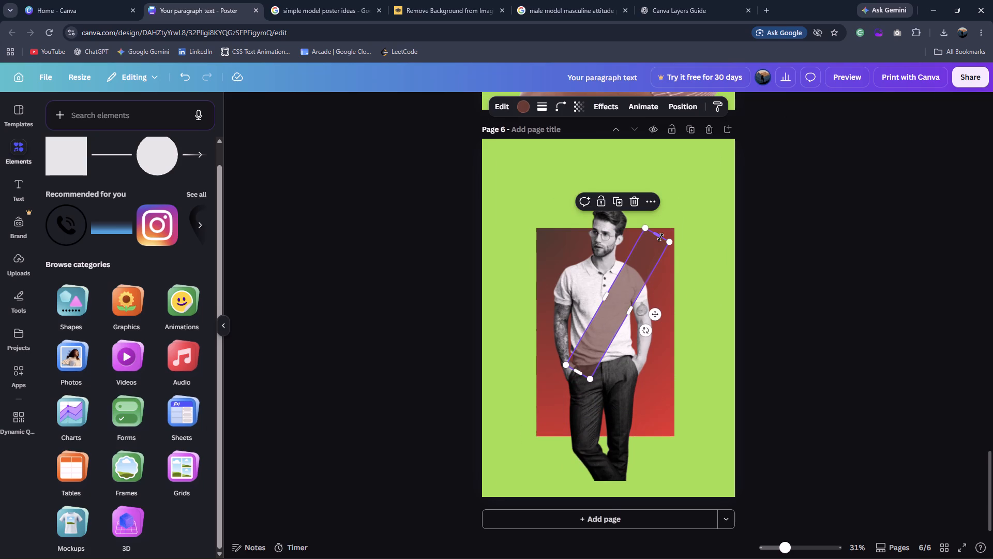
{"action": "left_click_drag", "start_coordinate": [660, 237], "coordinate": [637, 271]}
{"action": "left_click", "coordinate": [711, 270]}
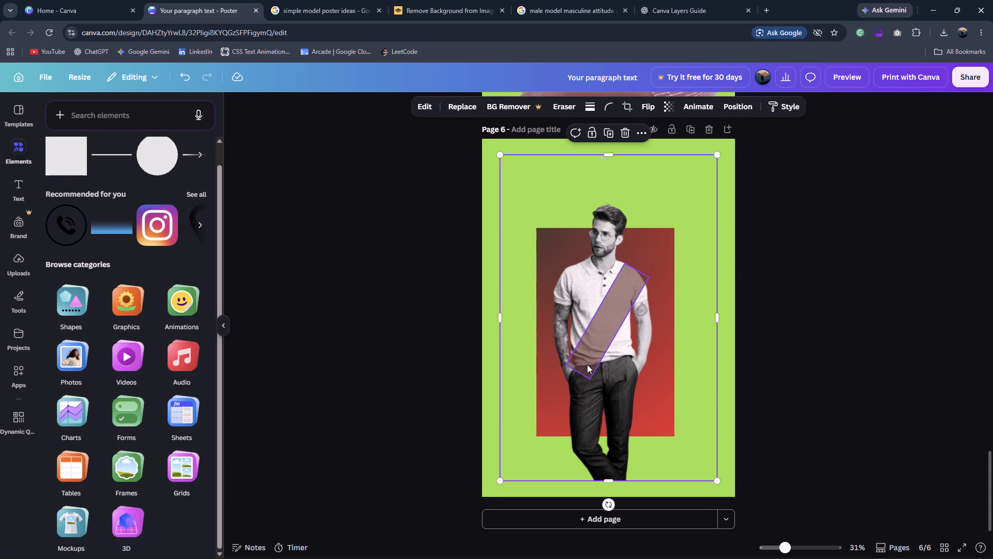
Duplicate the torso bar, place the copy above the model's shoulder, and shorten it to end just beyond the gradient rectangle's upper edge.
{"action": "left_click", "coordinate": [587, 364]}
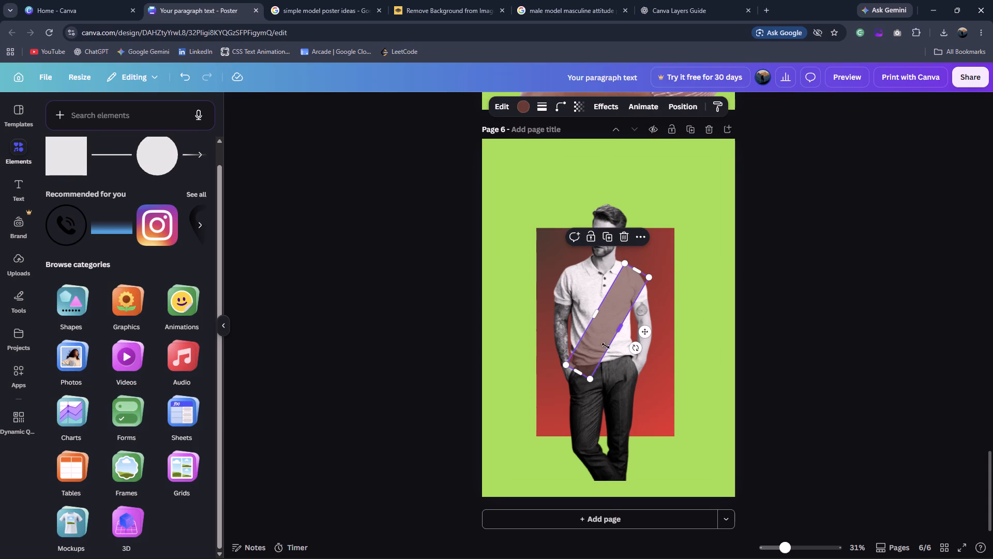
{"action": "key", "text": "ctrl+d"}
{"action": "left_click_drag", "start_coordinate": [606, 340], "coordinate": [627, 297]}
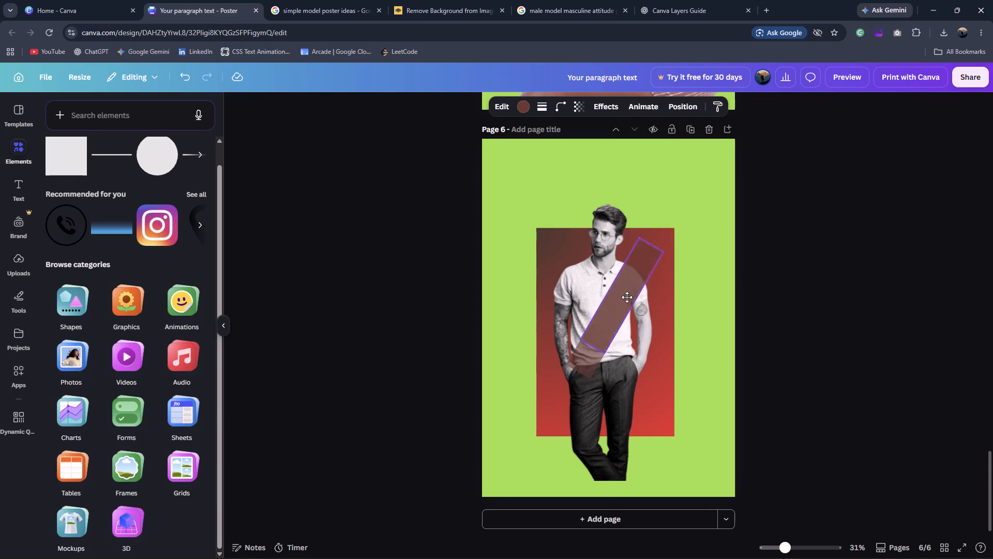
{"action": "left_click_drag", "start_coordinate": [627, 297], "coordinate": [658, 236]}
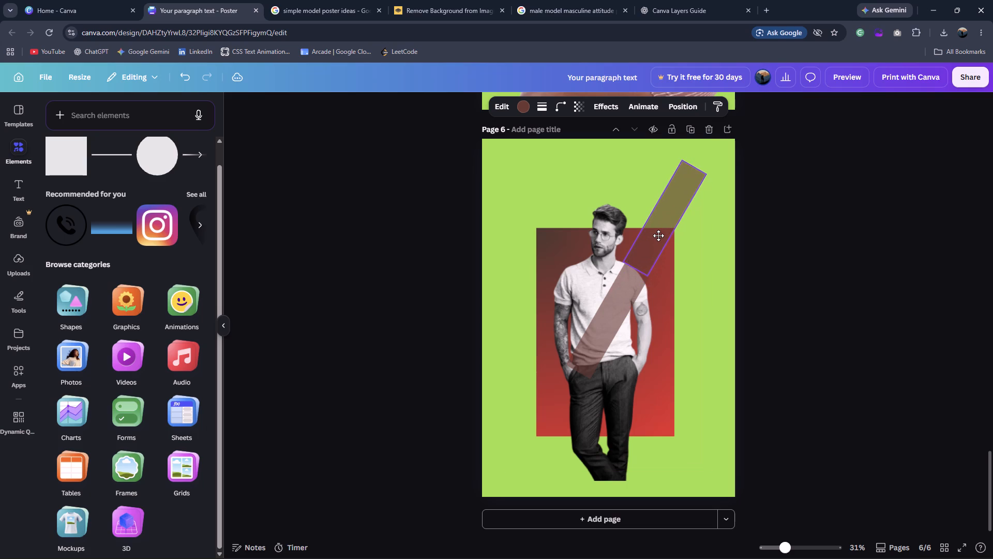
{"action": "left_click_drag", "start_coordinate": [658, 236], "coordinate": [661, 235]}
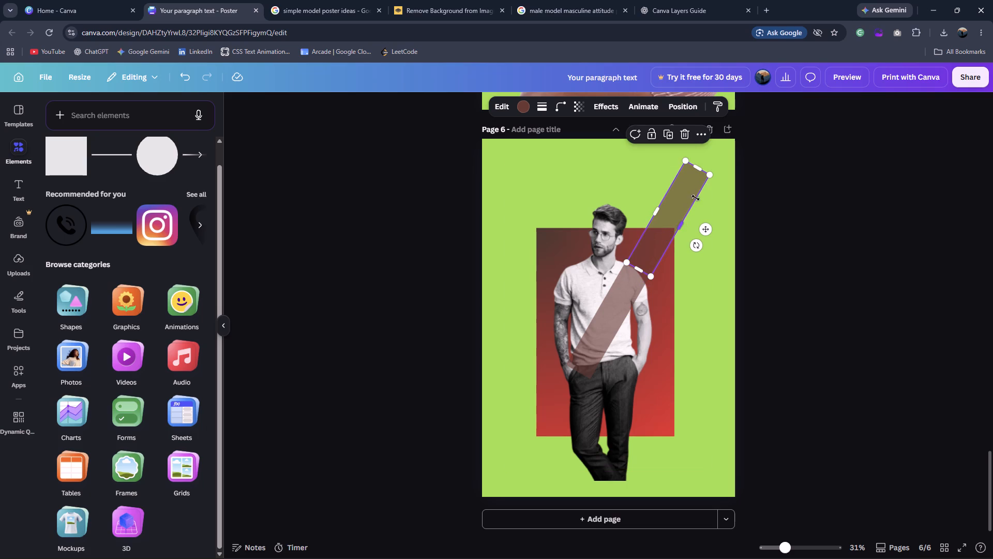
{"action": "left_click_drag", "start_coordinate": [693, 169], "coordinate": [667, 212]}
{"action": "left_click", "coordinate": [767, 290]}
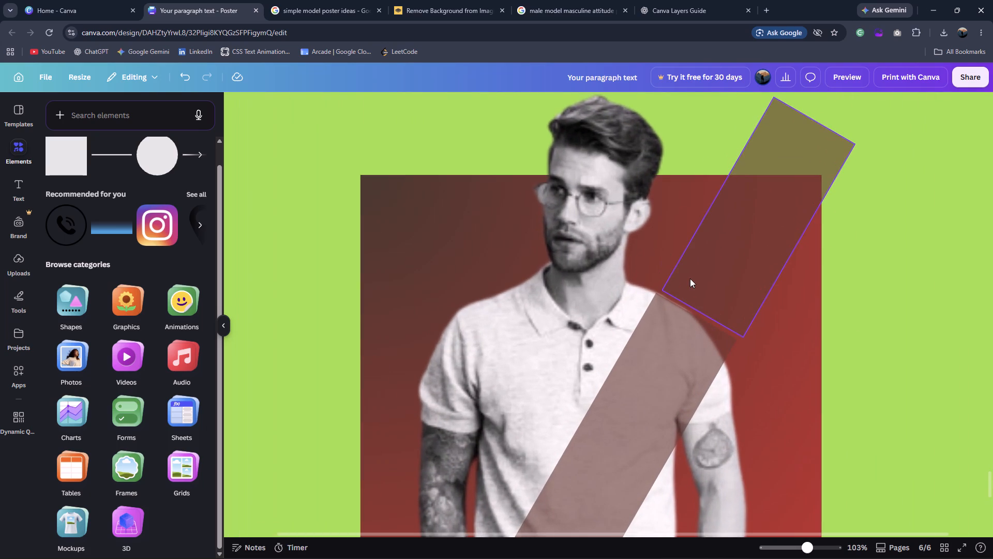
Fine-tune the upper bar segment's position so it meets the torso segment at the shoulder with no gap or overlap.
{"action": "left_click_drag", "start_coordinate": [693, 278], "coordinate": [686, 282]}
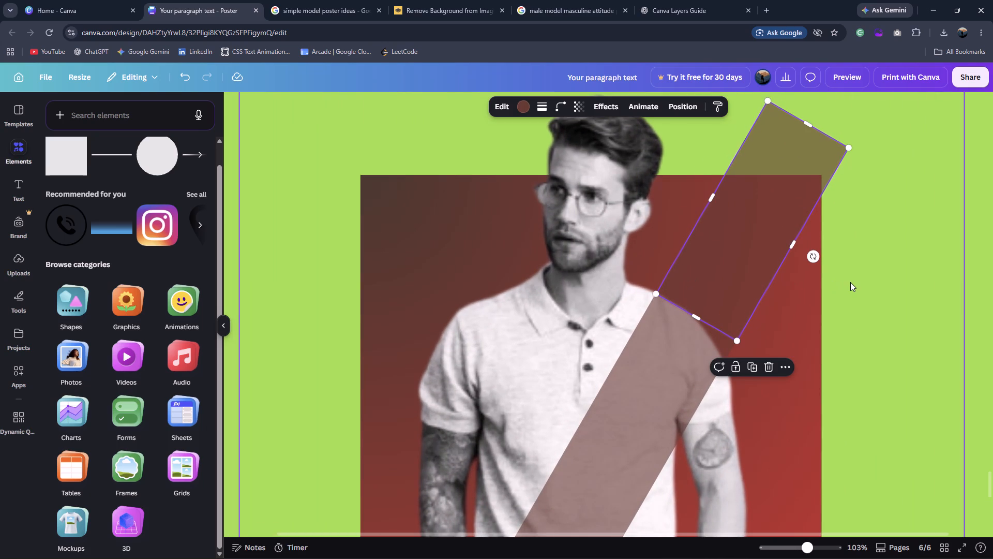
{"action": "key", "text": "Up"}
{"action": "key", "text": "Right"}
{"action": "key", "text": "Down"}
{"action": "key", "text": "Left"}
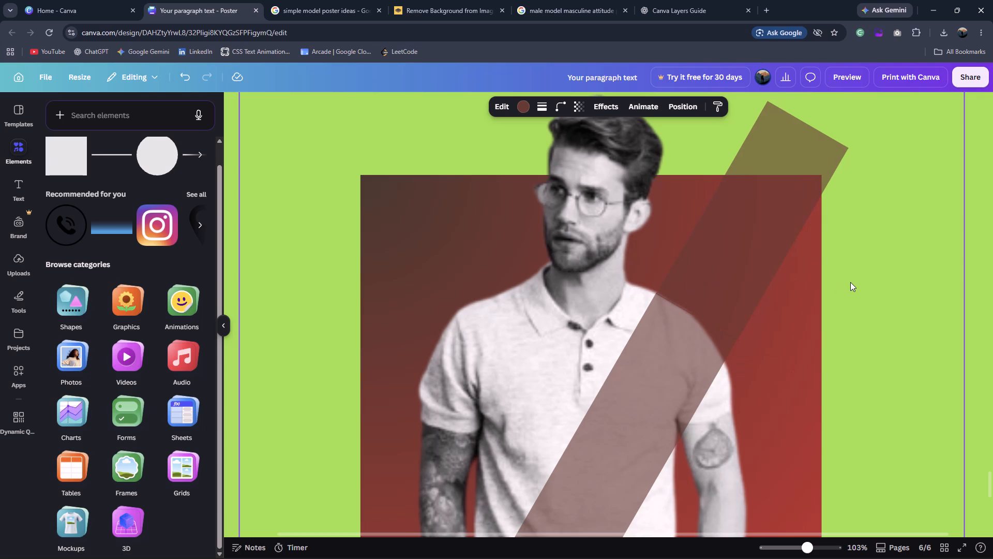
{"action": "left_click", "coordinate": [761, 245]}
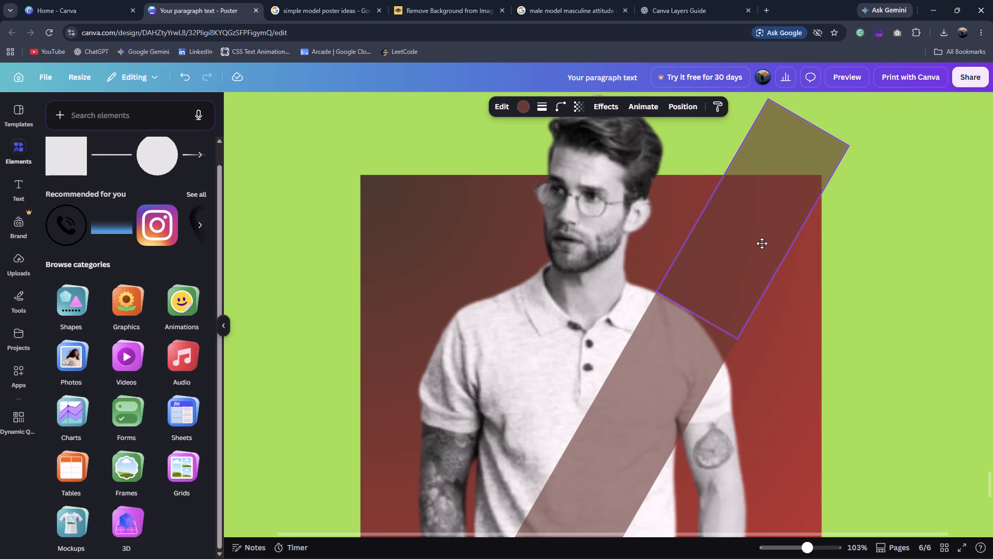
{"action": "key", "text": "Down"}
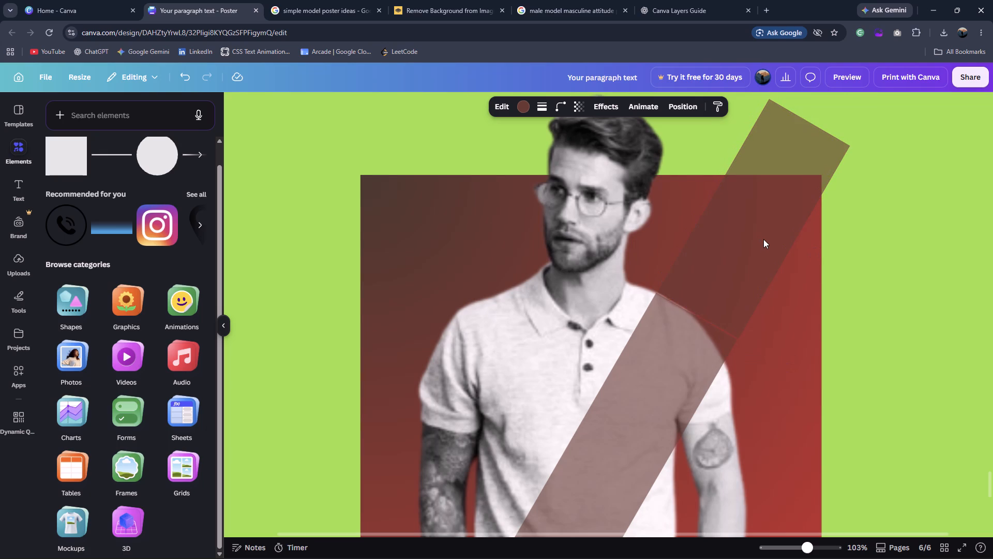
{"action": "key", "text": "Down"}
{"action": "key", "text": "Left"}
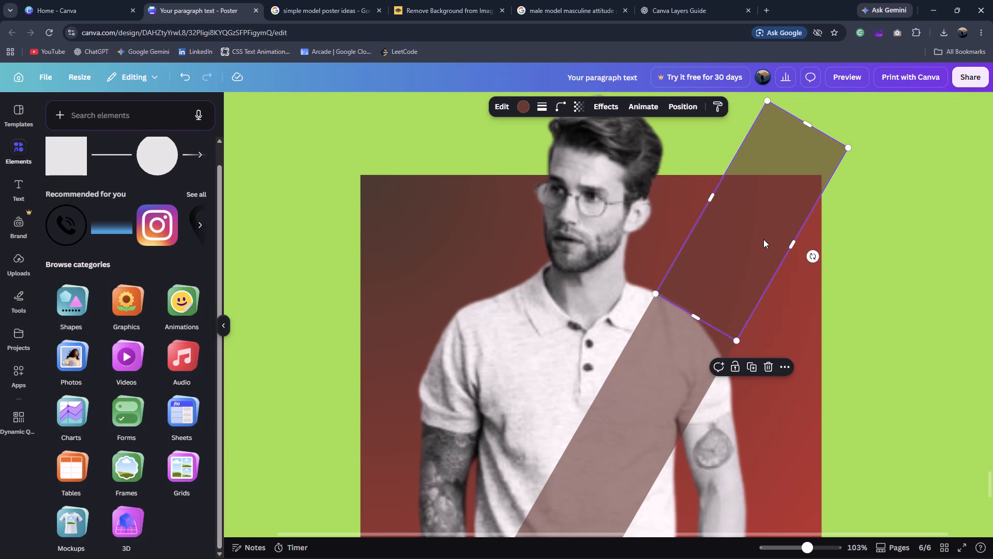
{"action": "key", "text": "Up"}
{"action": "key", "text": "Right"}
{"action": "key", "text": "Down"}
{"action": "key", "text": "Left"}
{"action": "key", "text": "Up"}
{"action": "key", "text": "Right"}
{"action": "key", "text": "Down"}
{"action": "key", "text": "Left"}
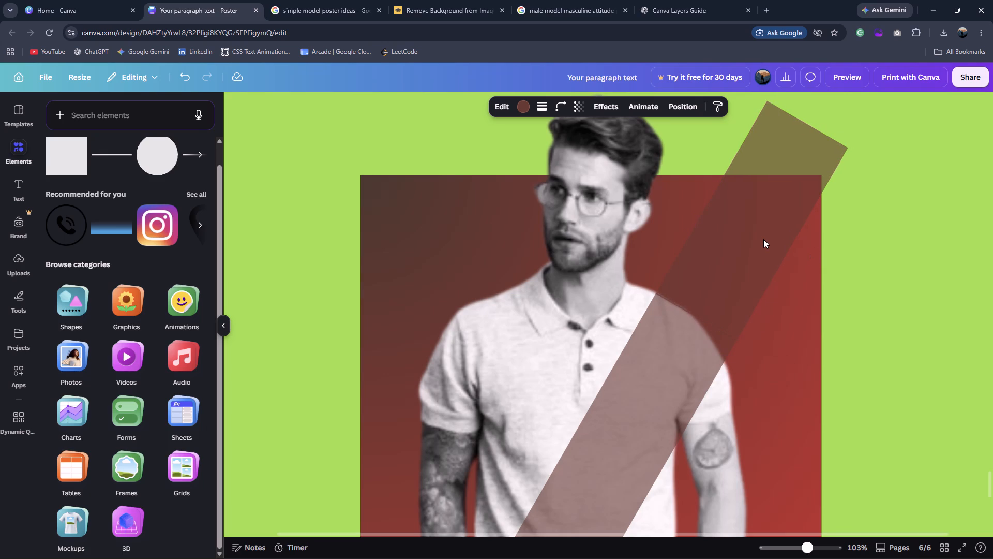
Duplicate the upper bar segment and align the copy with the torso segment's lower end, continuing the stripe past the rectangle's lower-left edge.
{"action": "scroll", "coordinate": [745, 243], "scroll_direction": "down", "scroll_amount": 7}
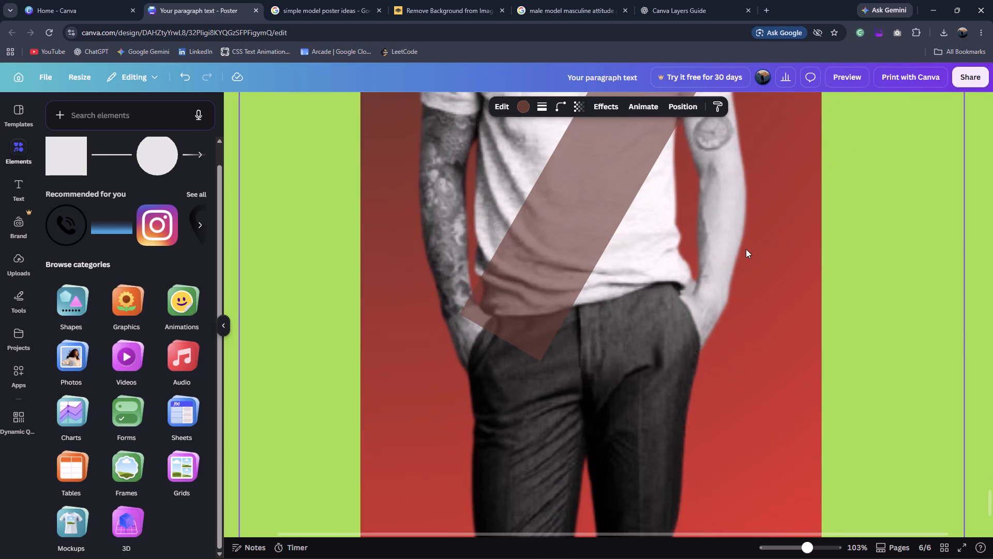
{"action": "scroll", "coordinate": [746, 249], "scroll_direction": "up", "scroll_amount": 8}
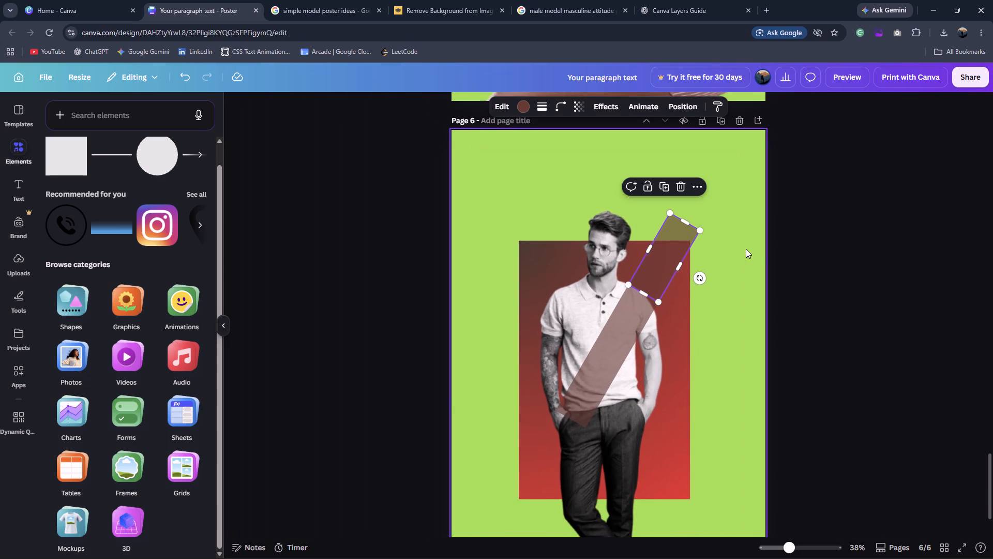
{"action": "left_click", "coordinate": [759, 269]}
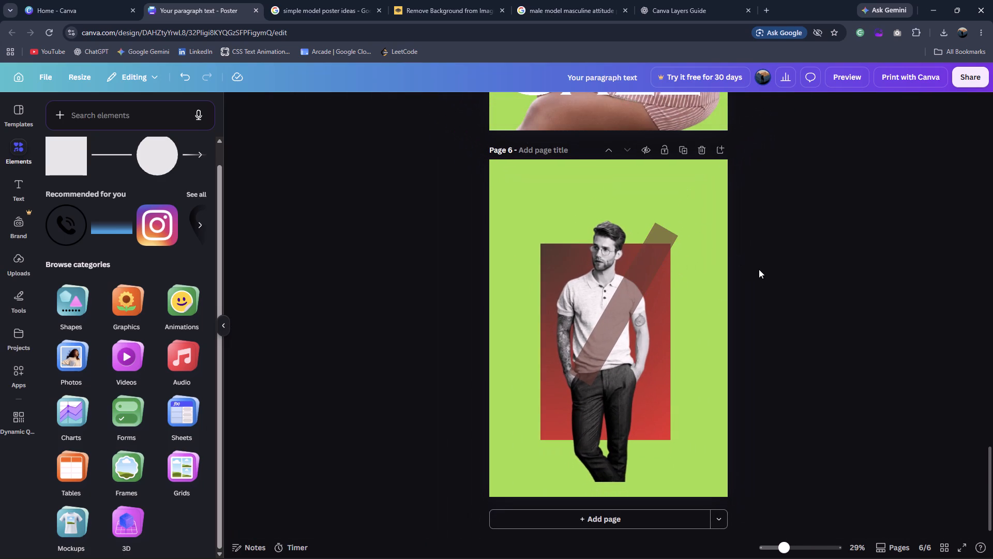
{"action": "left_click", "coordinate": [642, 268]}
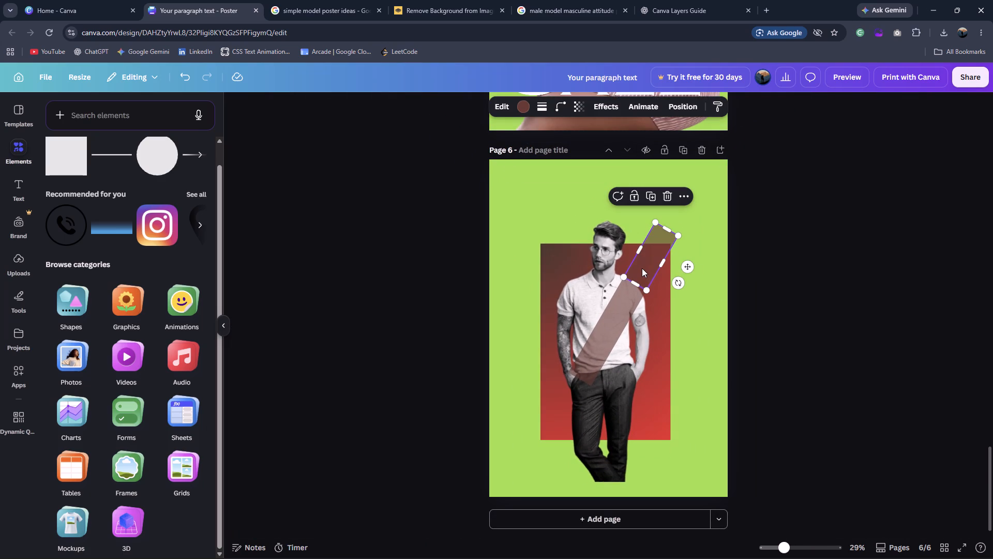
{"action": "key", "text": "ctrl+d"}
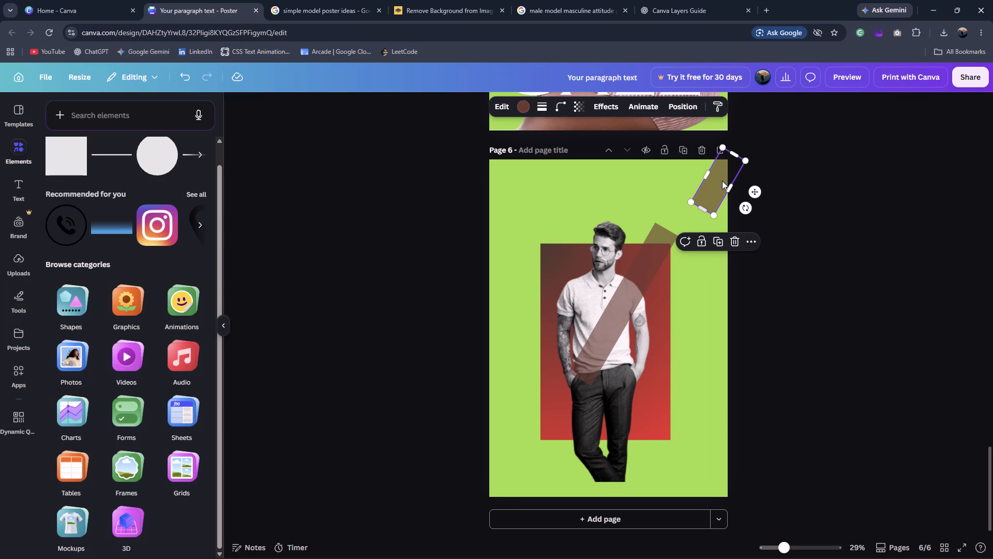
{"action": "left_click_drag", "start_coordinate": [722, 181], "coordinate": [562, 398]}
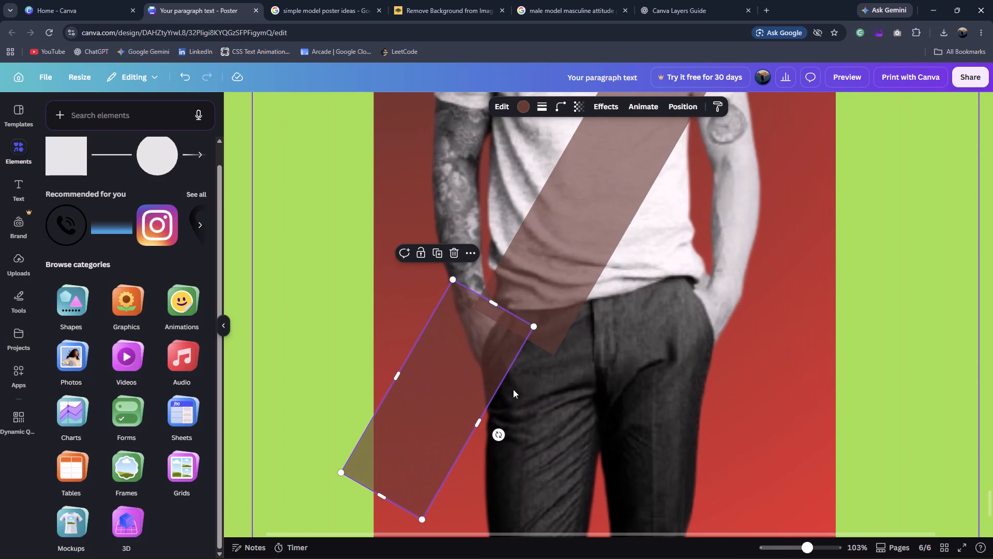
{"action": "left_click_drag", "start_coordinate": [438, 384], "coordinate": [458, 414]}
{"action": "left_click", "coordinate": [906, 395]}
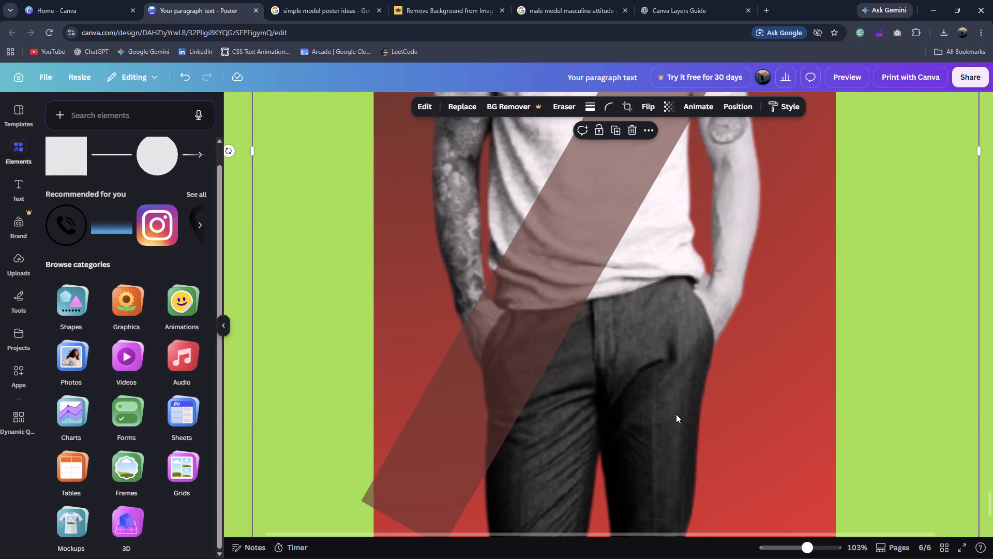
{"action": "left_click", "coordinate": [514, 384]}
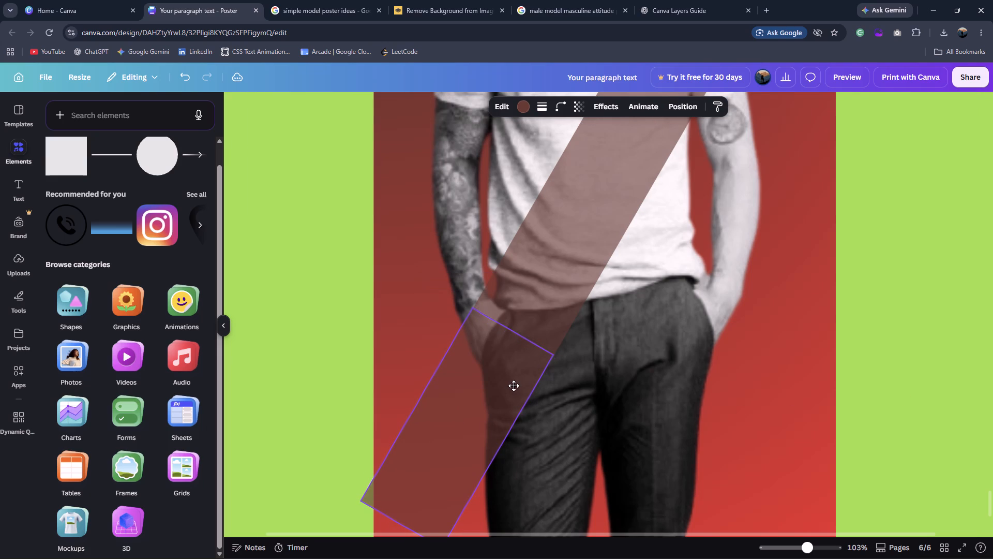
{"action": "left_click", "coordinate": [865, 342]}
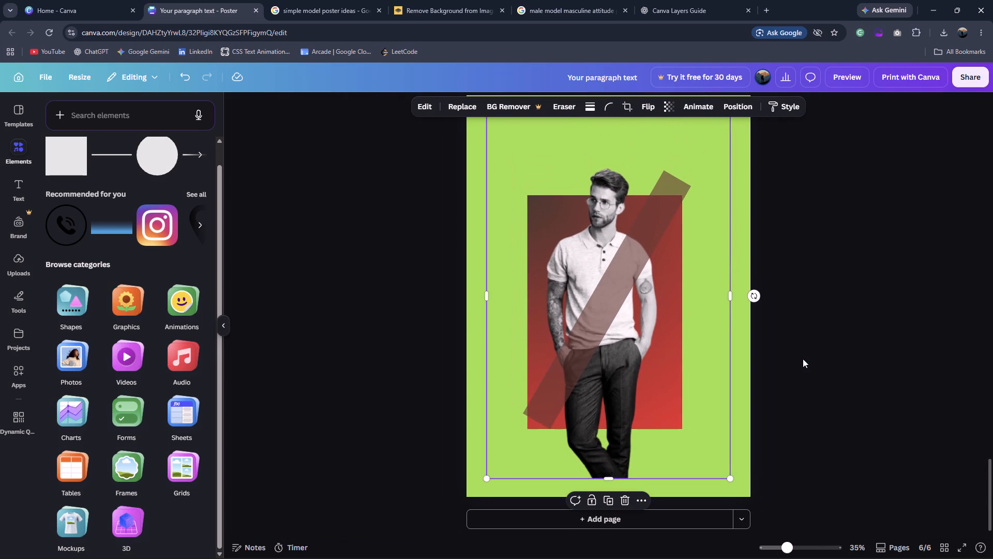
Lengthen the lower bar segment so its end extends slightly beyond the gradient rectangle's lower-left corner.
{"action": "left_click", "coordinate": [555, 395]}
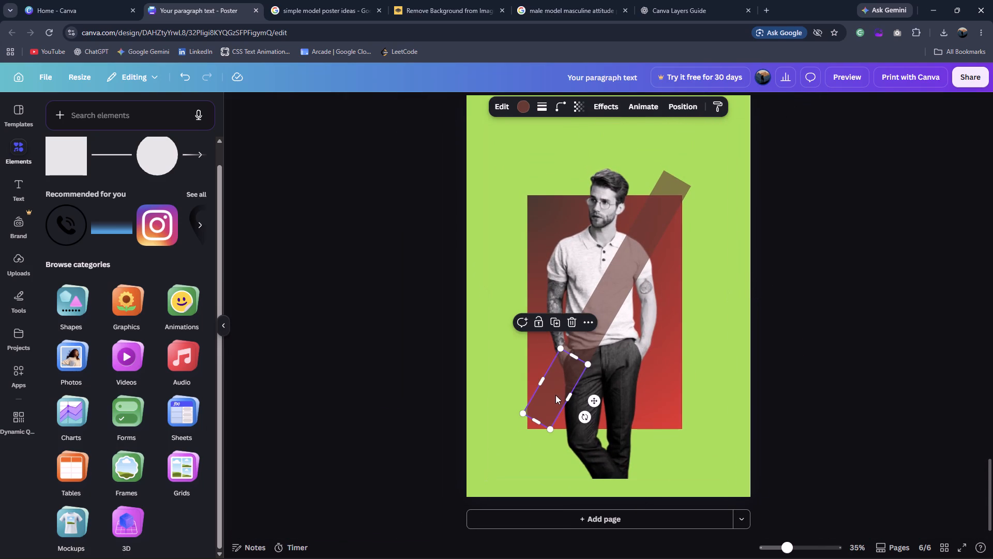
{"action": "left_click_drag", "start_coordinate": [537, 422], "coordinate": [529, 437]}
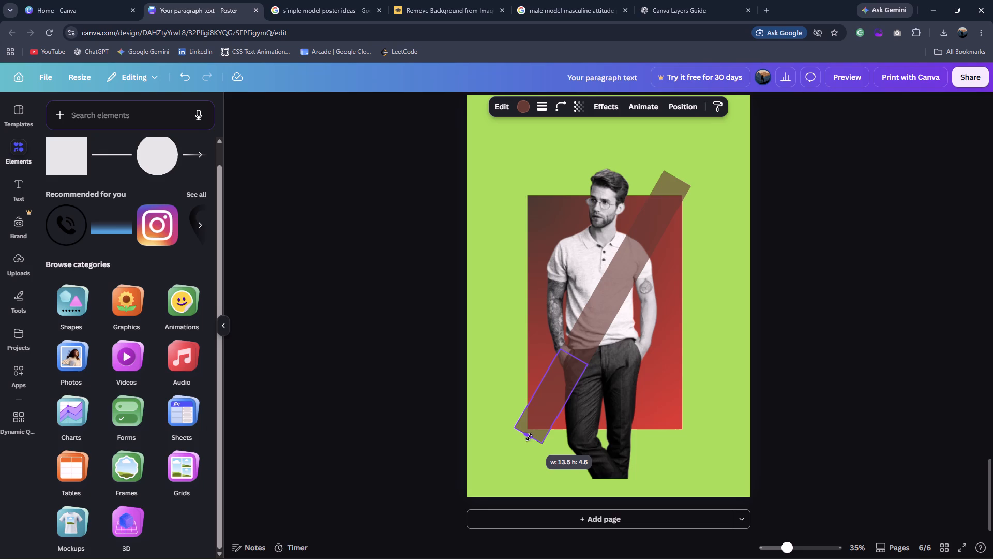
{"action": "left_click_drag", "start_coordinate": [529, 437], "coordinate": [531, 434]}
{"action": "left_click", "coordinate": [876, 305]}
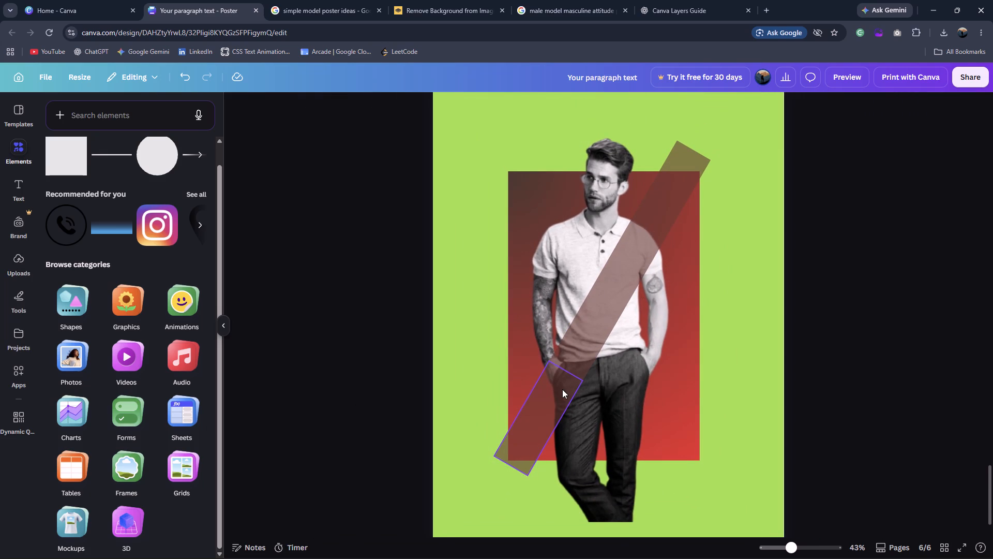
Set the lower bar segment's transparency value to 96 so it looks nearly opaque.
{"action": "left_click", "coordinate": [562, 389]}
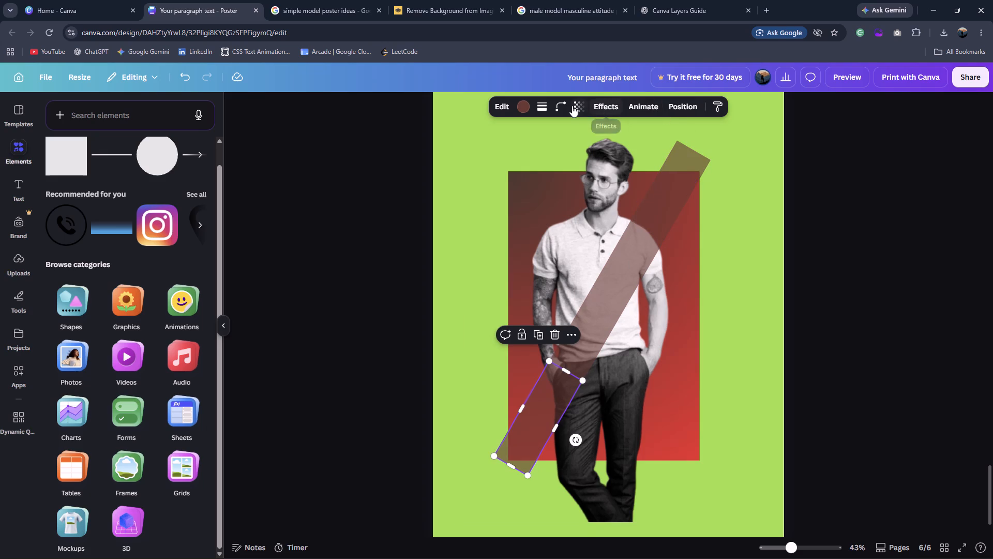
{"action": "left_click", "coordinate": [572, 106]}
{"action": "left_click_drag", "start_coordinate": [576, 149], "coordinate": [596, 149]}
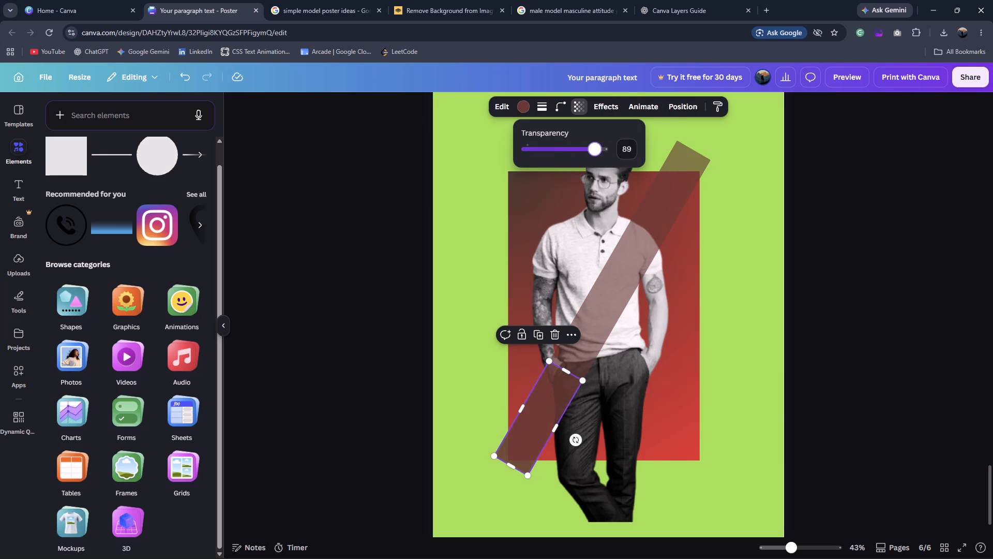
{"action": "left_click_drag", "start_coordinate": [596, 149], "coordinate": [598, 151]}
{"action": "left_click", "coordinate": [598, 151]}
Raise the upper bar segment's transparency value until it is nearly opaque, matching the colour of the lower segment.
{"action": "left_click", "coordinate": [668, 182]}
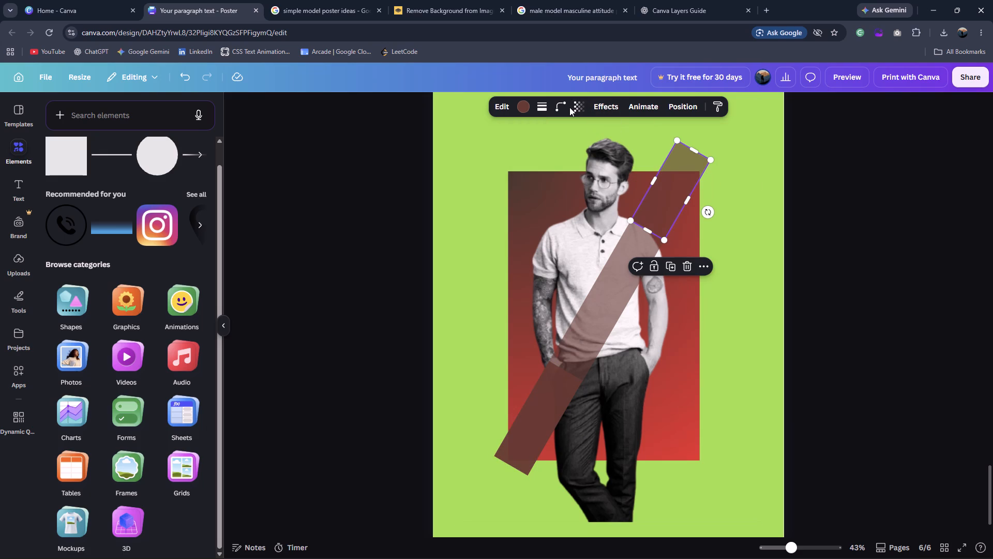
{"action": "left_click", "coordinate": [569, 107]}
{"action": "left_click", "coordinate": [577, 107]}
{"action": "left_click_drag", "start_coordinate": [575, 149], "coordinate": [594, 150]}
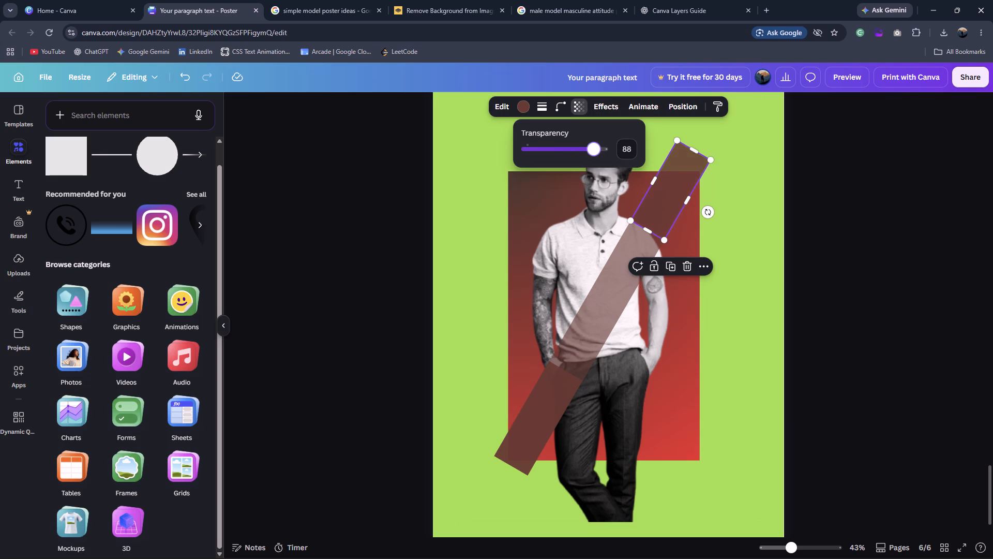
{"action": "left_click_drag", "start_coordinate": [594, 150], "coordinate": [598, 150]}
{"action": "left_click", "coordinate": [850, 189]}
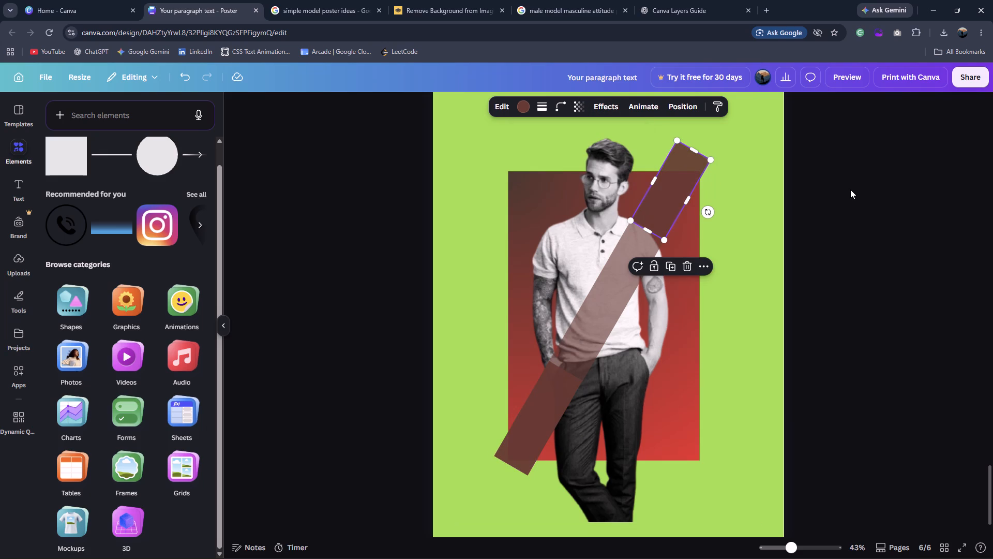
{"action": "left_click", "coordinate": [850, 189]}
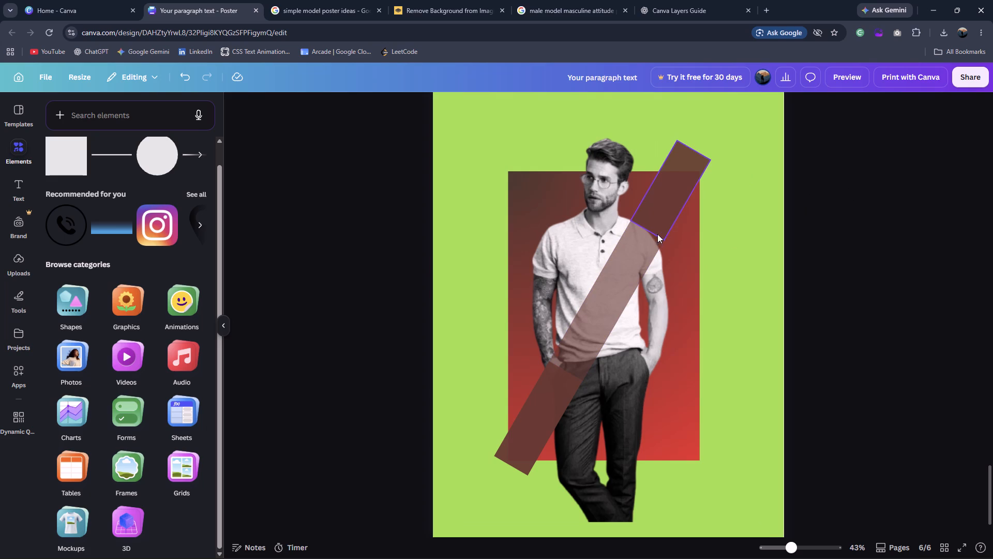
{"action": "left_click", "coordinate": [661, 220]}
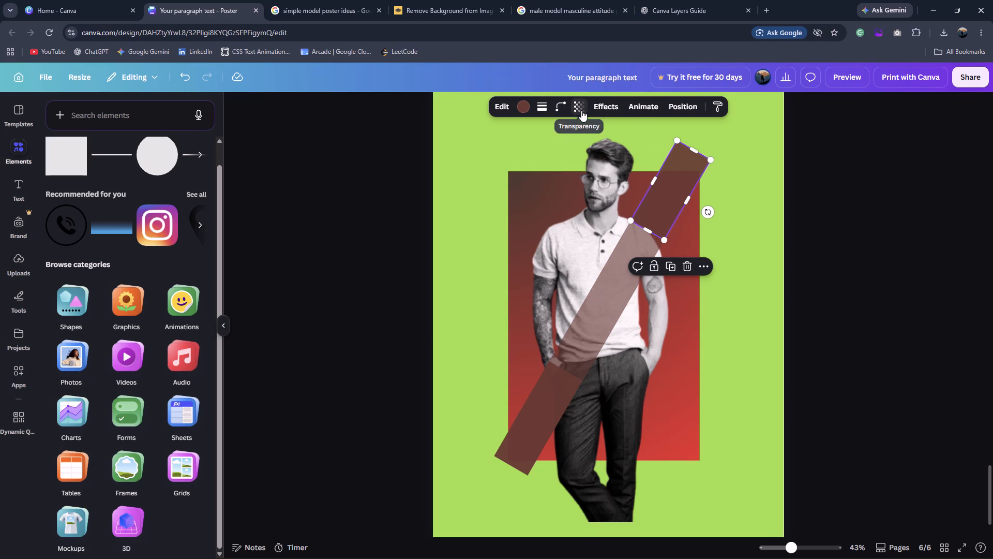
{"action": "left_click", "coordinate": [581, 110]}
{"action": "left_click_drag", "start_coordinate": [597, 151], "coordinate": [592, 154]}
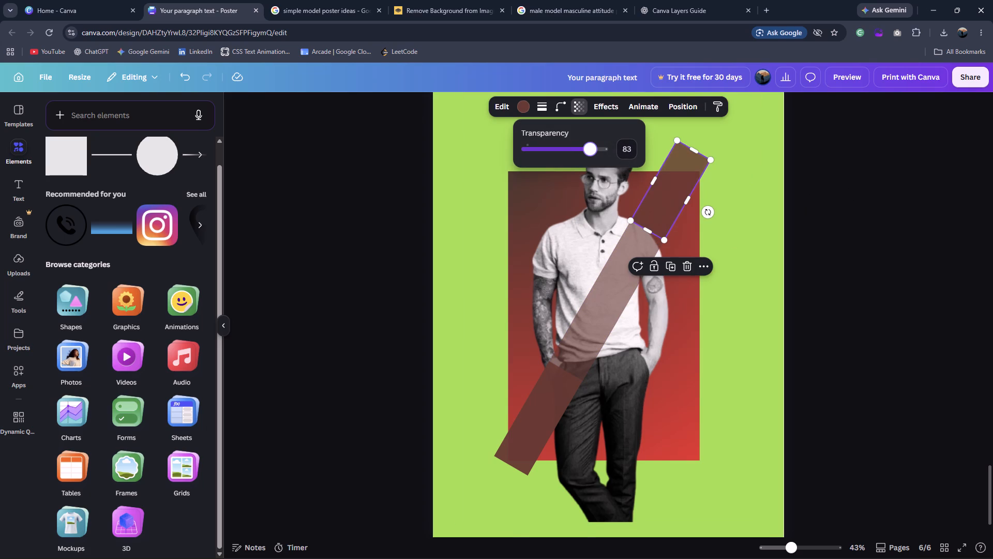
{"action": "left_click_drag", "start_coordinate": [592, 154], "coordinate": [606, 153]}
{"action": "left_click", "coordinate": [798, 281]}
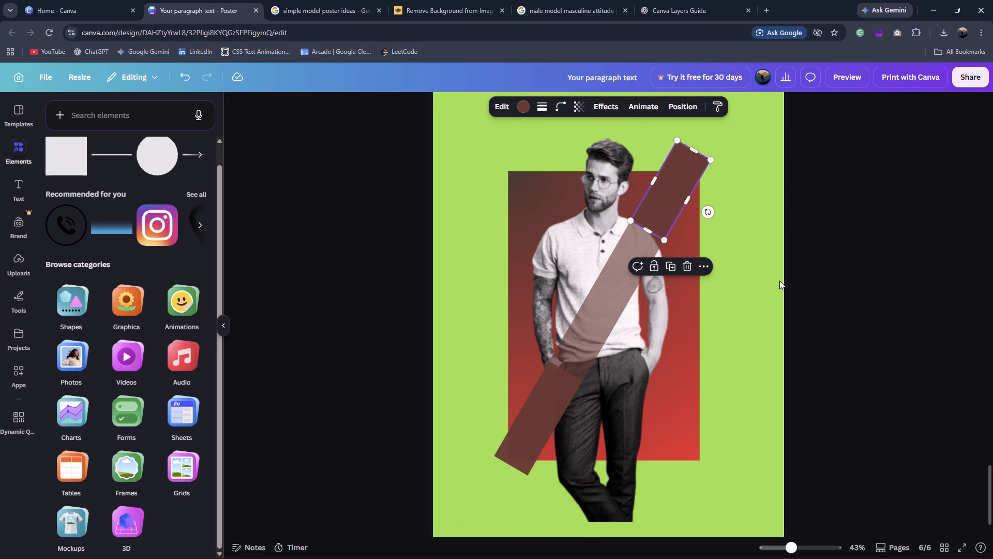
Set the torso bar segment's transparency value to 84.
{"action": "left_click", "coordinate": [618, 286]}
{"action": "left_click", "coordinate": [582, 110]}
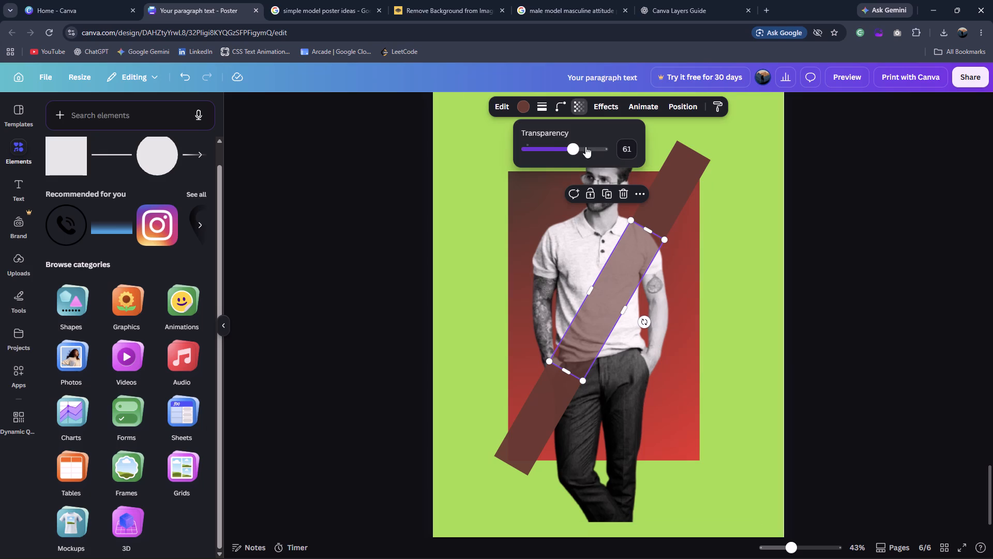
{"action": "left_click_drag", "start_coordinate": [577, 150], "coordinate": [591, 152]}
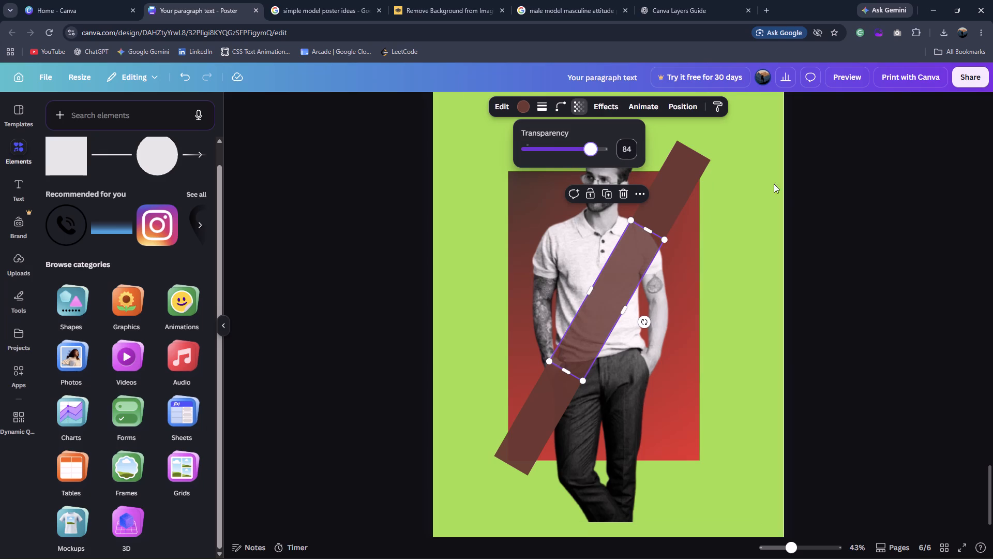
{"action": "double_click", "coordinate": [837, 220]}
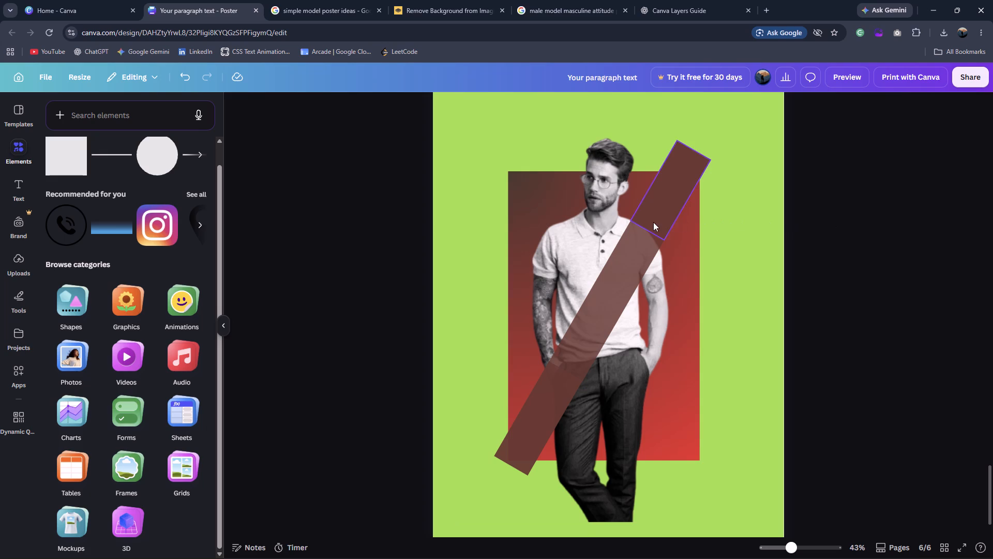
Delete the upper and lower bar segments, keeping only the torso segment.
{"action": "left_click", "coordinate": [631, 255]}
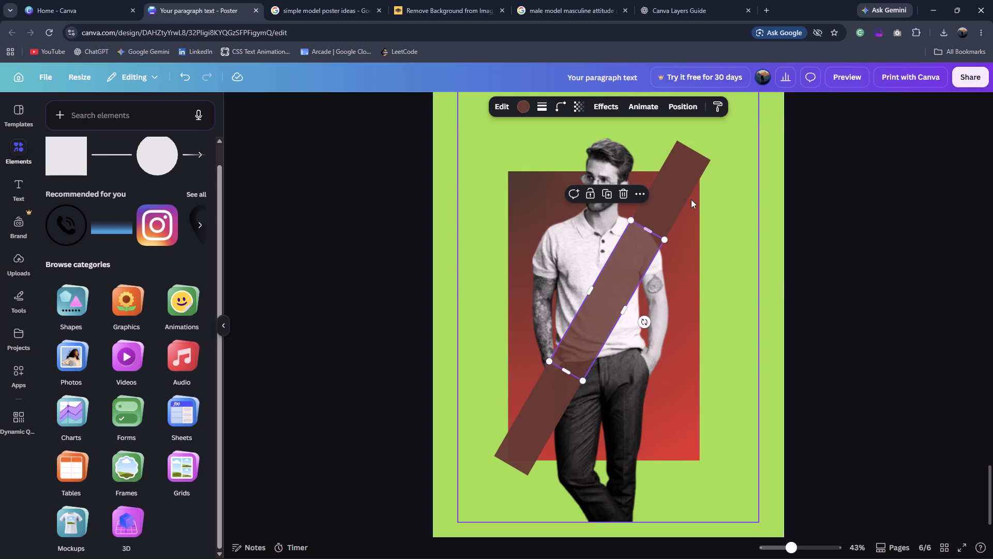
{"action": "left_click", "coordinate": [692, 193]}
{"action": "left_click", "coordinate": [680, 188]}
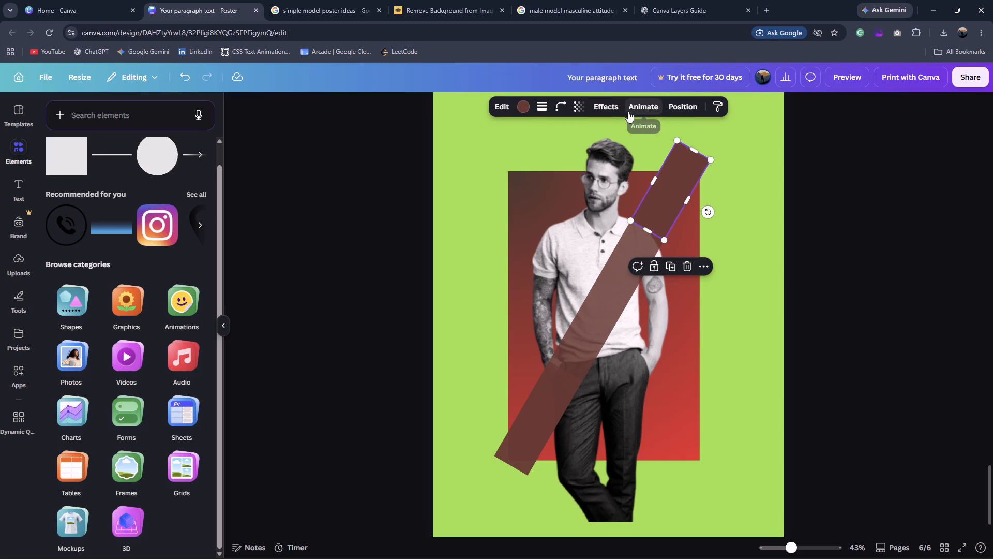
{"action": "key", "text": "Delete"}
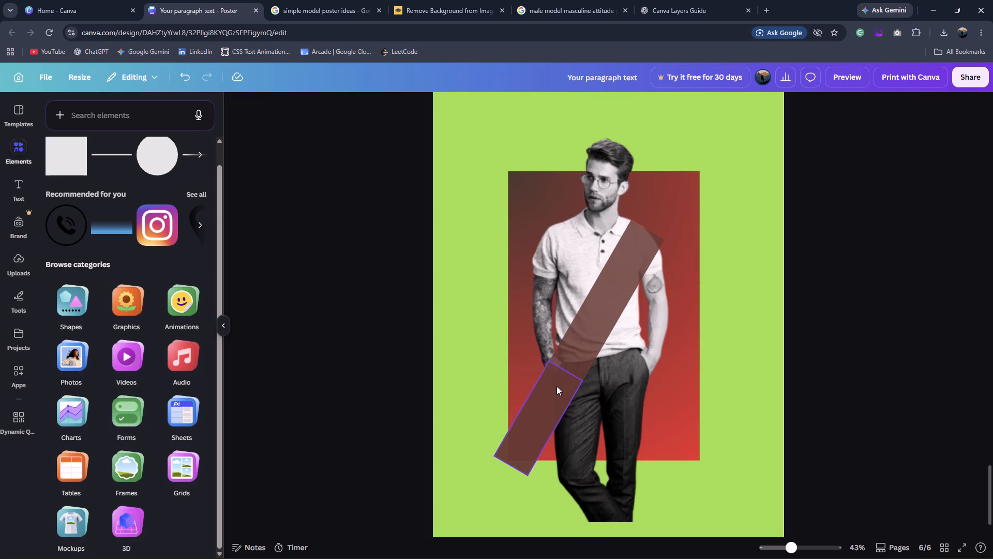
{"action": "left_click", "coordinate": [556, 386]}
{"action": "left_click", "coordinate": [560, 332]}
Stretch the torso bar at both ends into one diagonal stripe reaching past the gradient rectangle's lower-left and upper-right corners.
{"action": "left_click", "coordinate": [569, 366]}
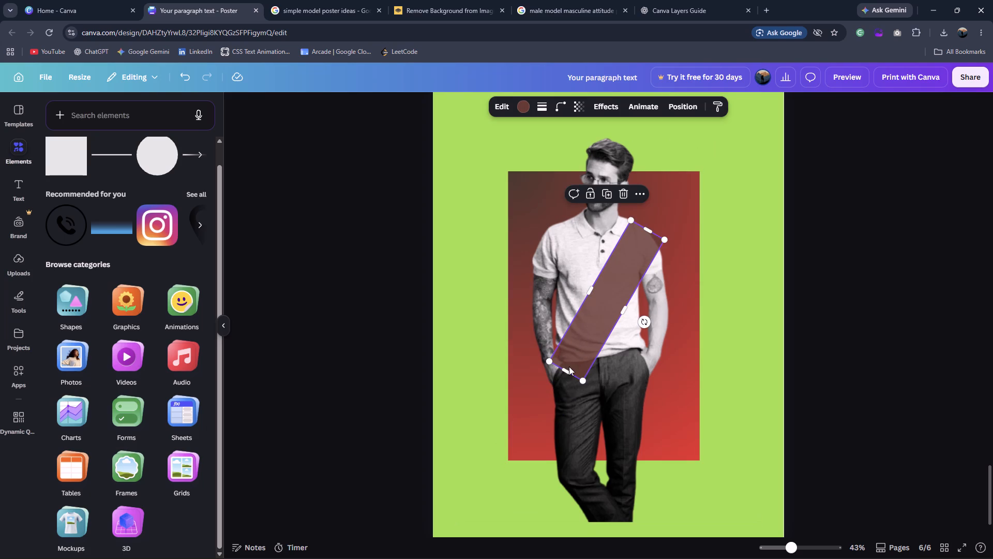
{"action": "left_click_drag", "start_coordinate": [567, 369], "coordinate": [518, 470]}
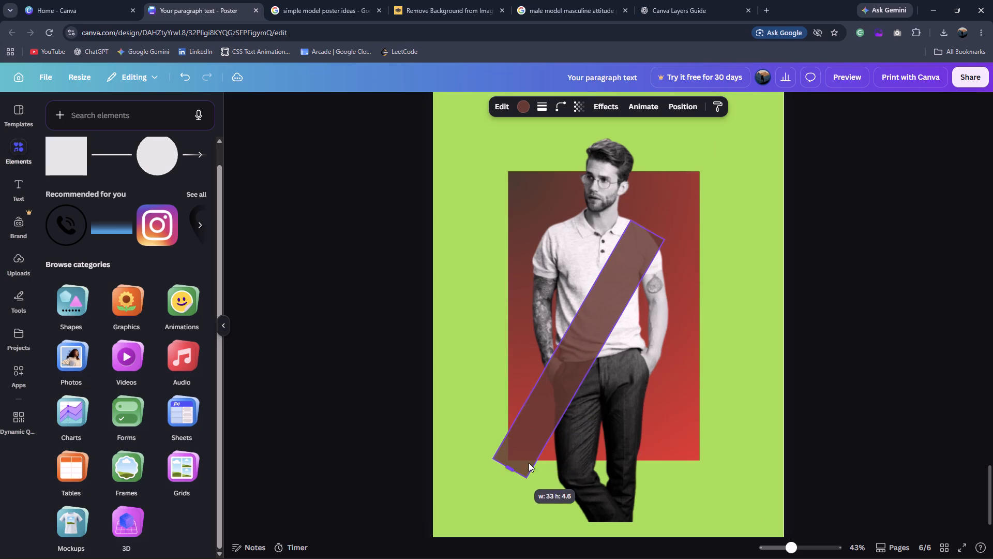
{"action": "left_click_drag", "start_coordinate": [649, 230], "coordinate": [705, 162]}
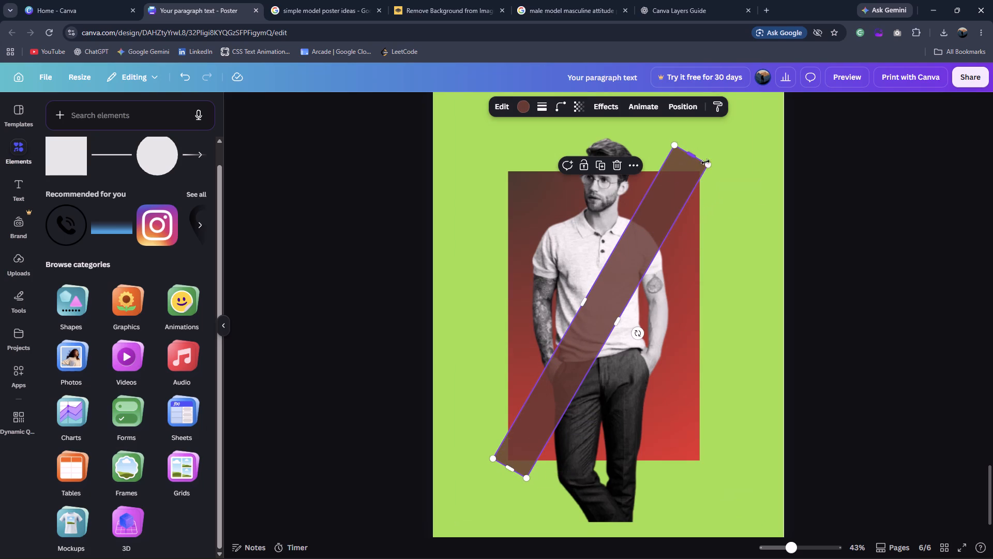
Change the diagonal bar's solid fill to a 90° linear gradient from #6d3831 to #cf8fa9.
{"action": "left_click", "coordinate": [518, 102]}
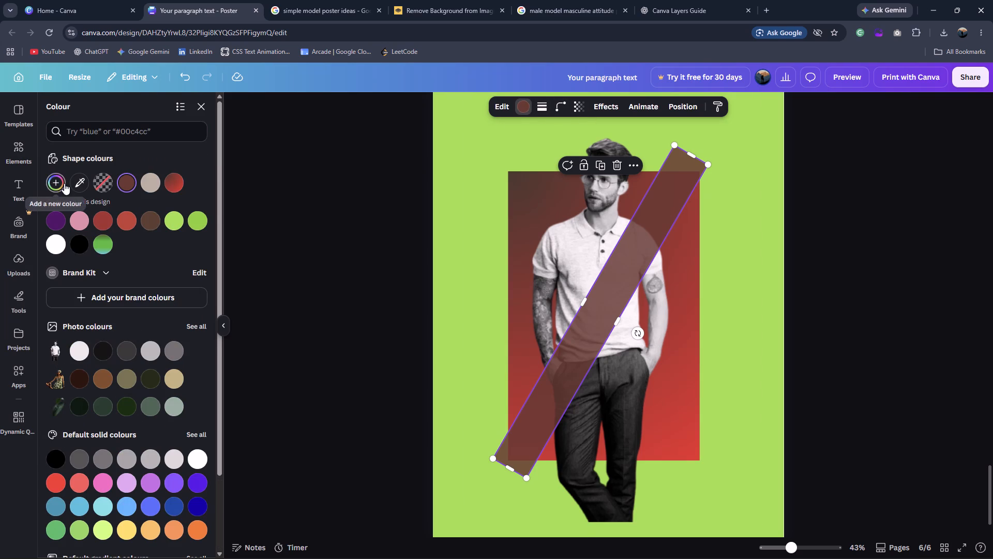
{"action": "left_click", "coordinate": [64, 183]}
{"action": "left_click", "coordinate": [169, 207]}
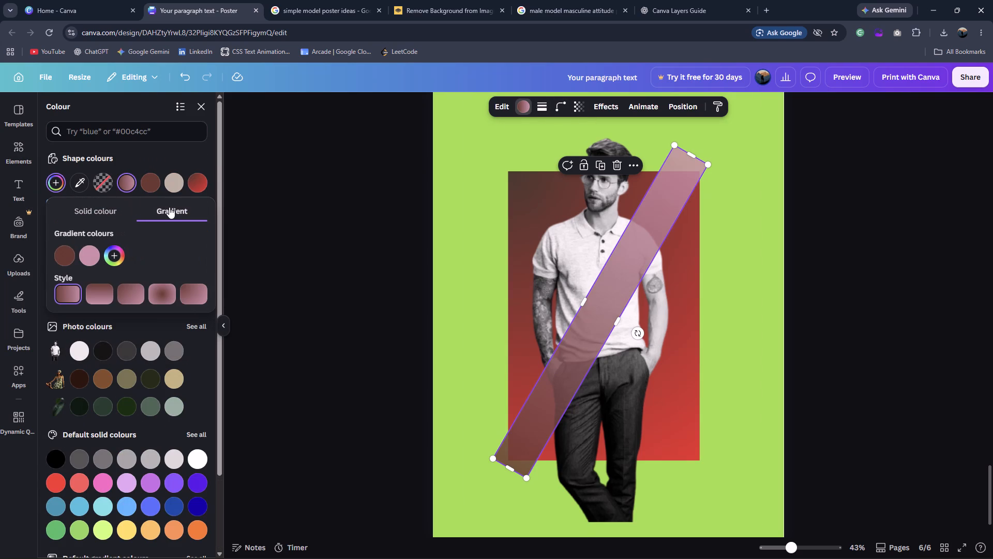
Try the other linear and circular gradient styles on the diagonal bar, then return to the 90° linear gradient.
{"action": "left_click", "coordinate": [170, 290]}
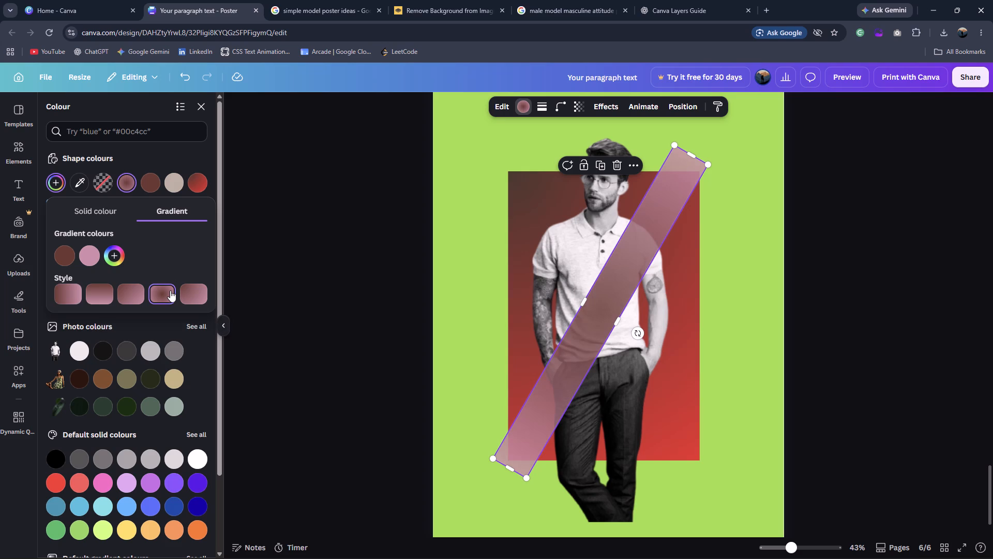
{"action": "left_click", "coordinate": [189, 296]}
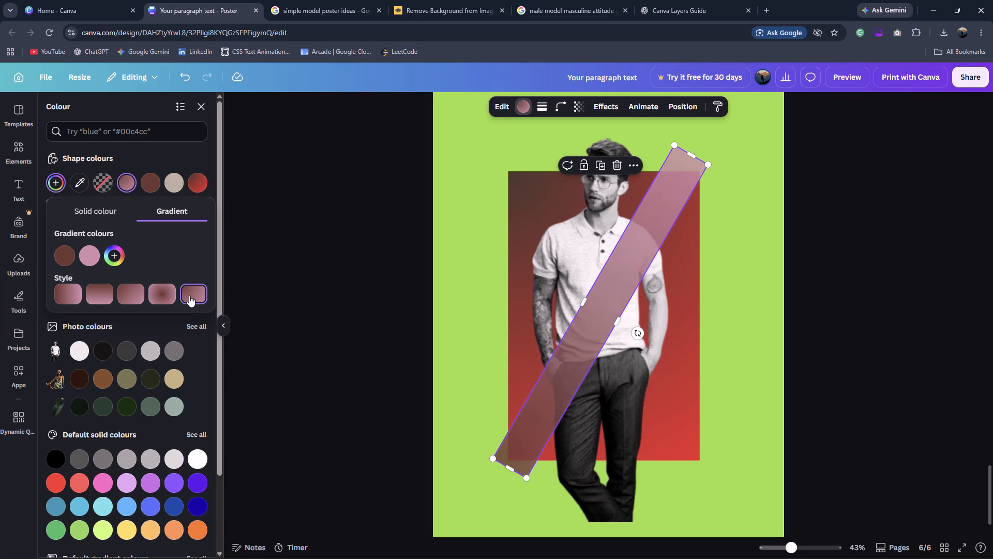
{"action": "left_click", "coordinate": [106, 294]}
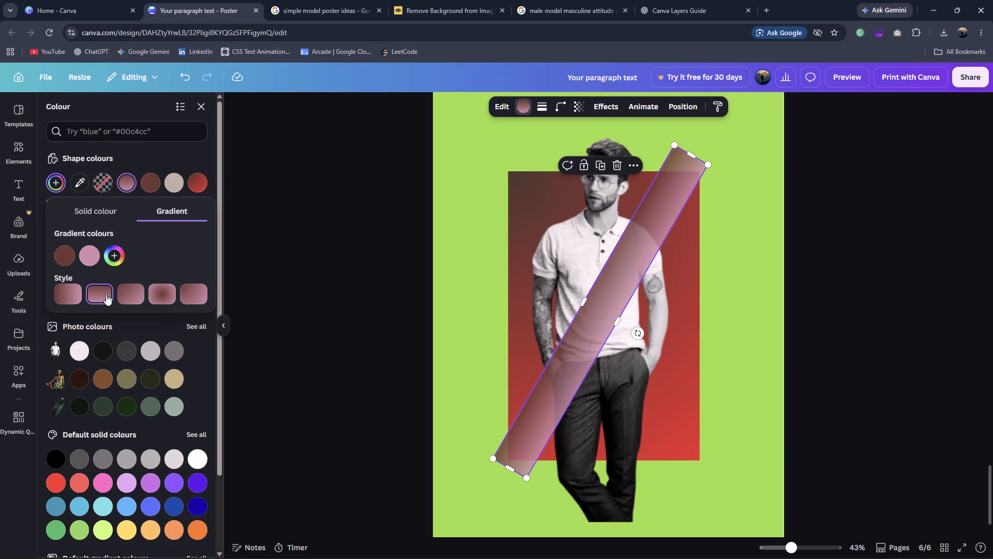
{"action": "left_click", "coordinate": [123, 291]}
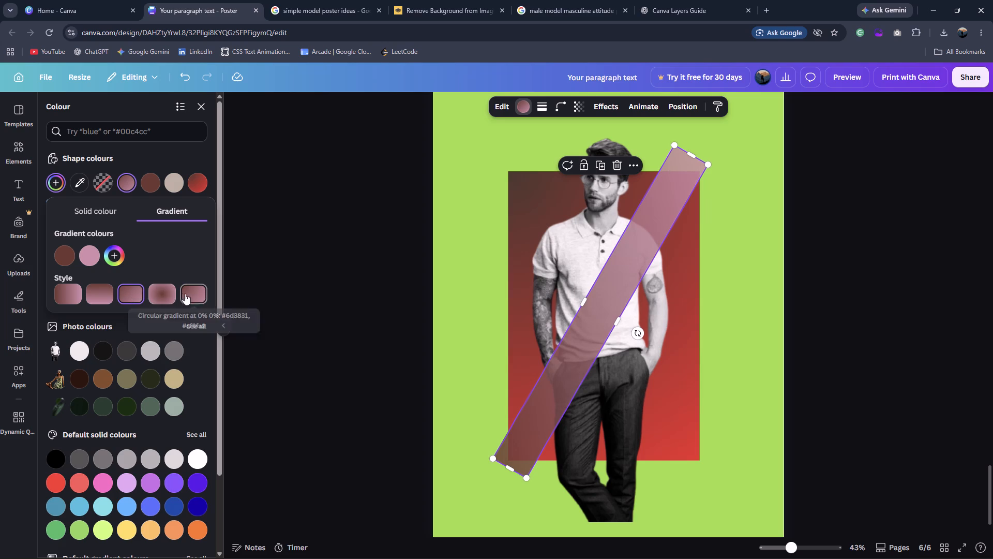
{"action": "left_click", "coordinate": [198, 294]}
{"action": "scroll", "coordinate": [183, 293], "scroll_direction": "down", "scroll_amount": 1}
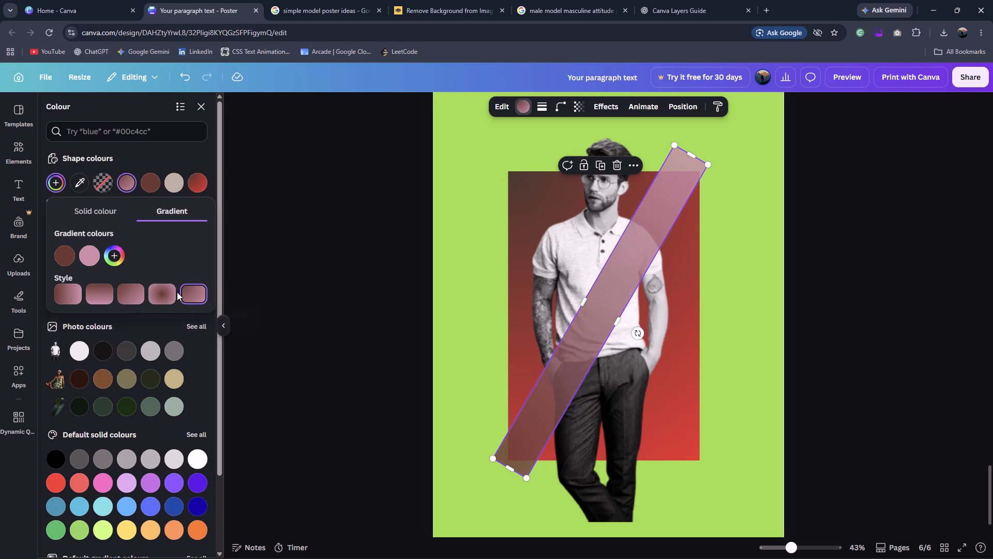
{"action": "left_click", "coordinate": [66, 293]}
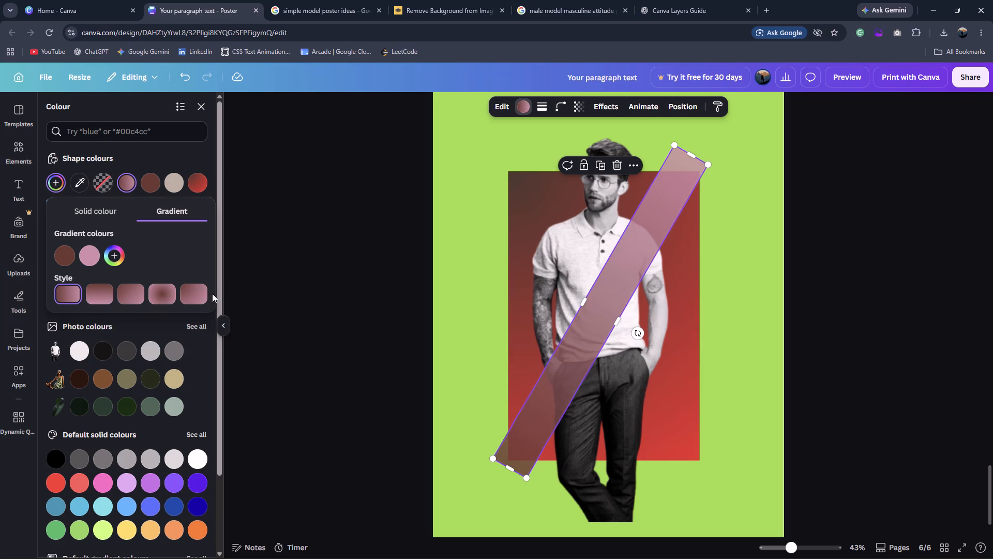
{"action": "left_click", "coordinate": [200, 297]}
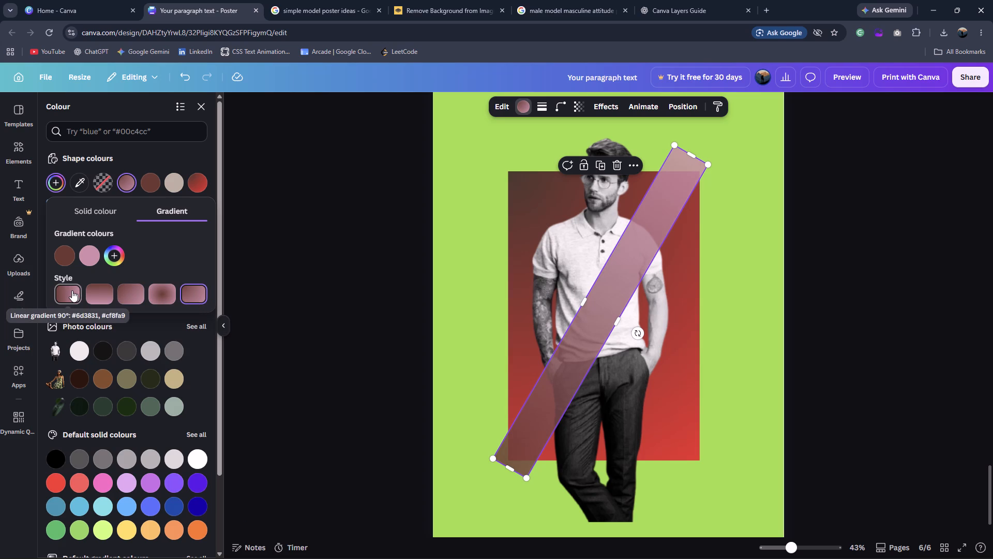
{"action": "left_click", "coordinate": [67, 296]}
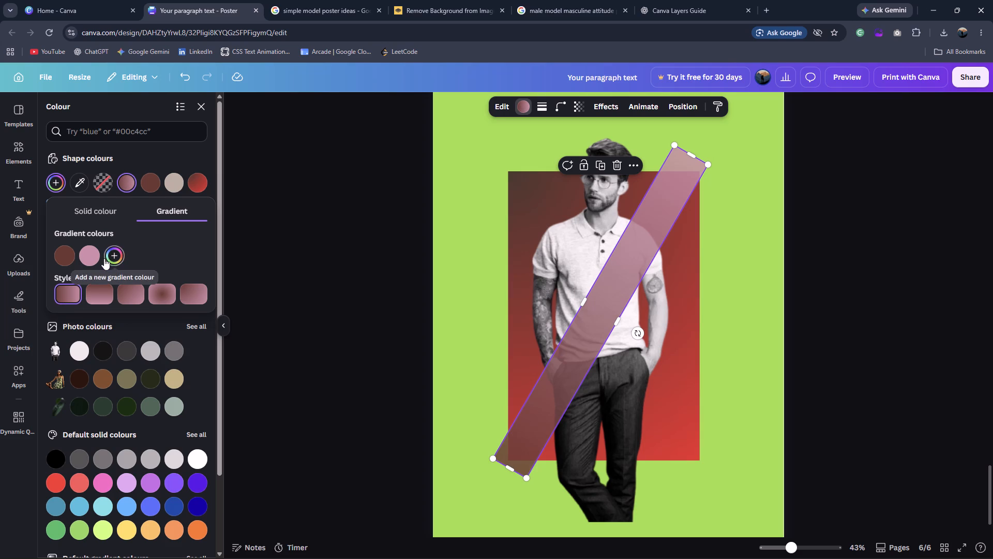
Darken the diagonal bar's first gradient colour to #3D0F09.
{"action": "left_click", "coordinate": [68, 252]}
{"action": "left_click_drag", "start_coordinate": [142, 312], "coordinate": [165, 312]}
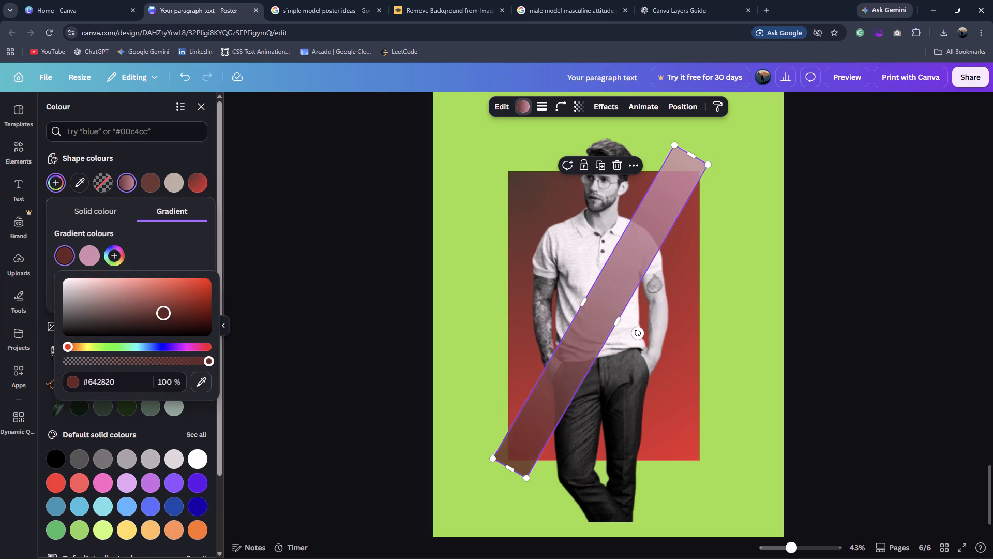
{"action": "left_click_drag", "start_coordinate": [165, 312], "coordinate": [197, 329]}
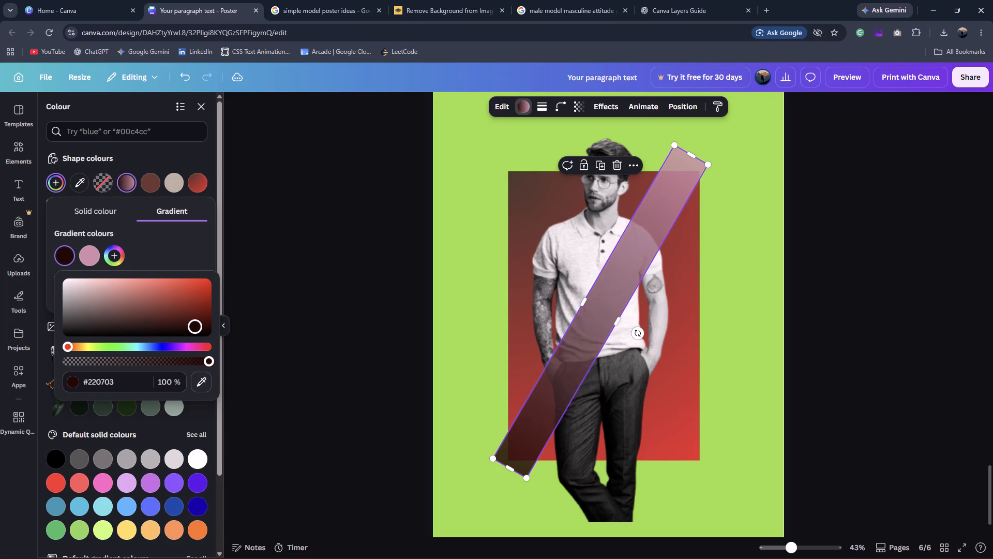
{"action": "left_click_drag", "start_coordinate": [197, 329], "coordinate": [191, 322]}
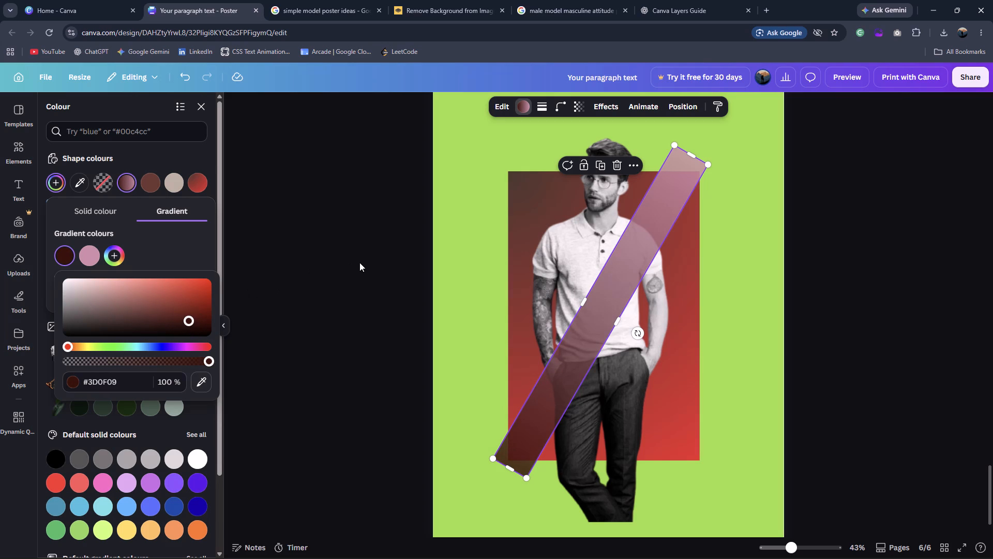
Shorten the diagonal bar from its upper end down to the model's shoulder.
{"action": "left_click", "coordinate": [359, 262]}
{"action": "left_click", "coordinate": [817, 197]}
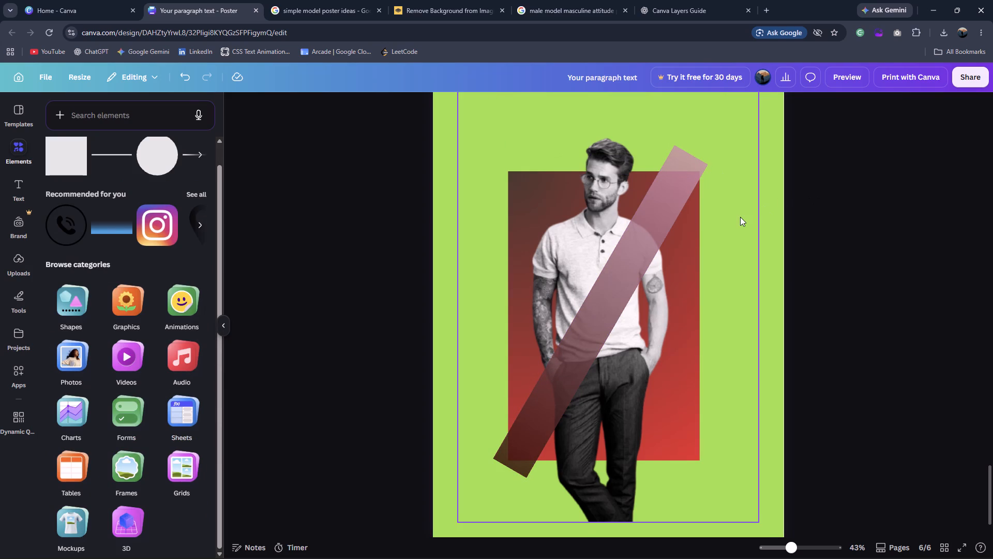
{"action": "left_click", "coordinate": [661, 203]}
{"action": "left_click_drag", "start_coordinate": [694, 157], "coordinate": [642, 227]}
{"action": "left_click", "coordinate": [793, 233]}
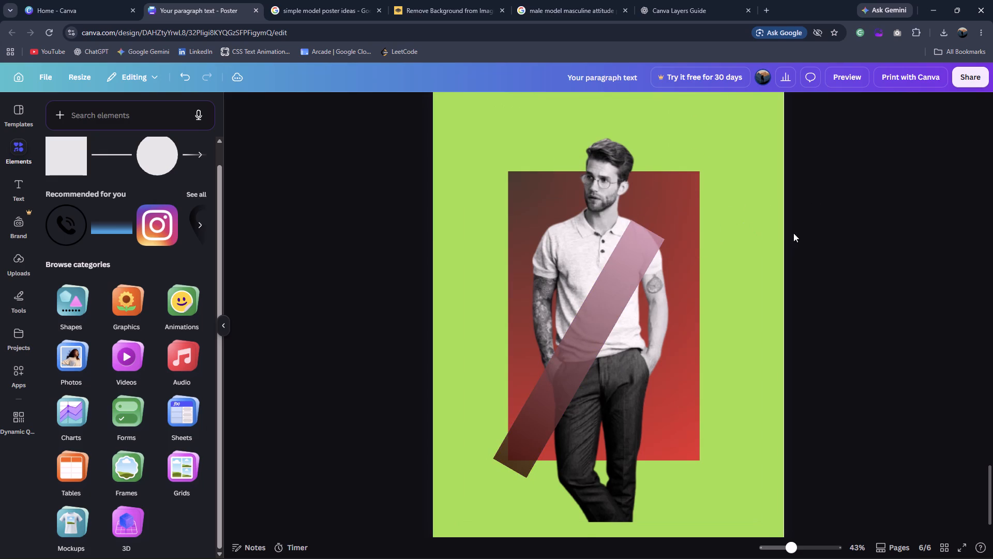
Change the diagonal bar's second gradient colour from pink to a dark red.
{"action": "left_click", "coordinate": [630, 275]}
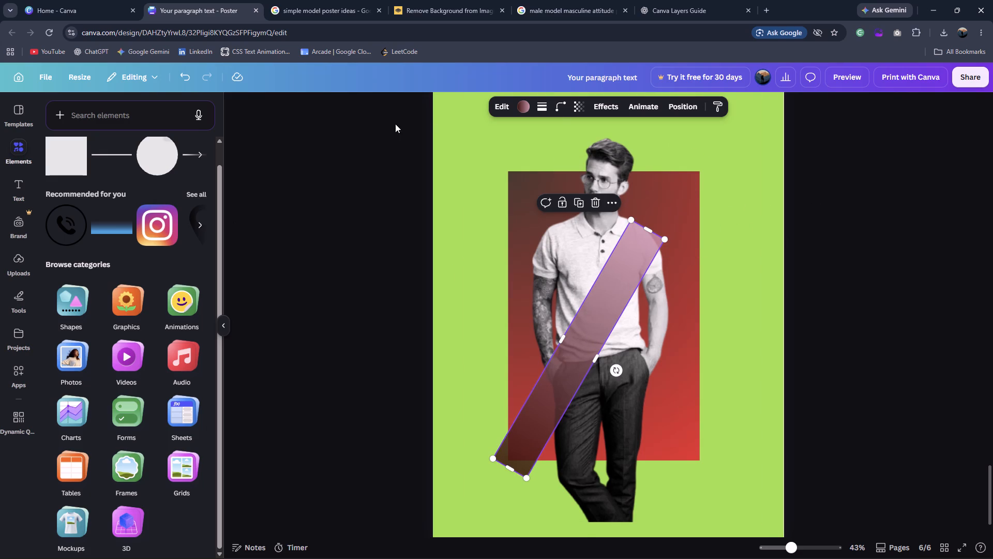
{"action": "left_click", "coordinate": [521, 105]}
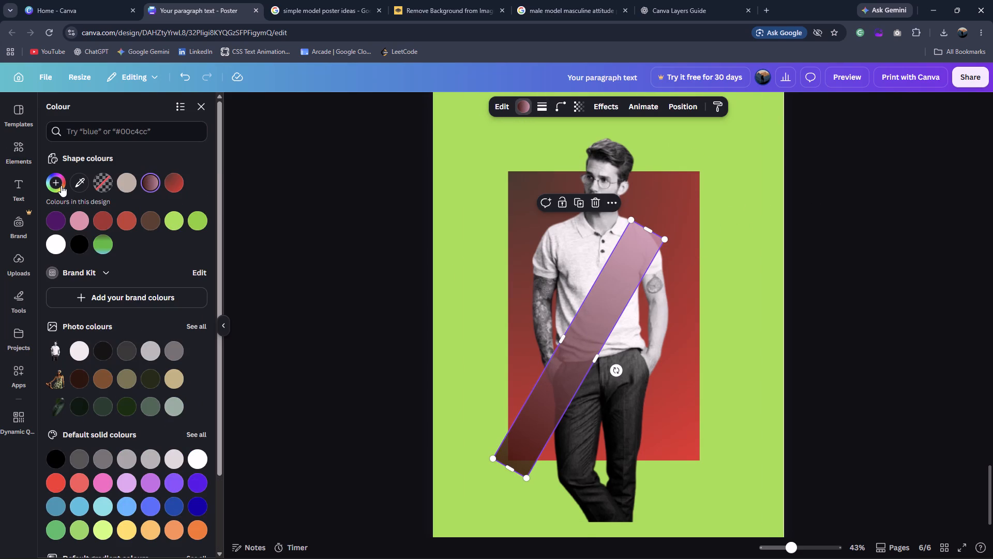
{"action": "left_click", "coordinate": [61, 185]}
{"action": "left_click", "coordinate": [88, 259]}
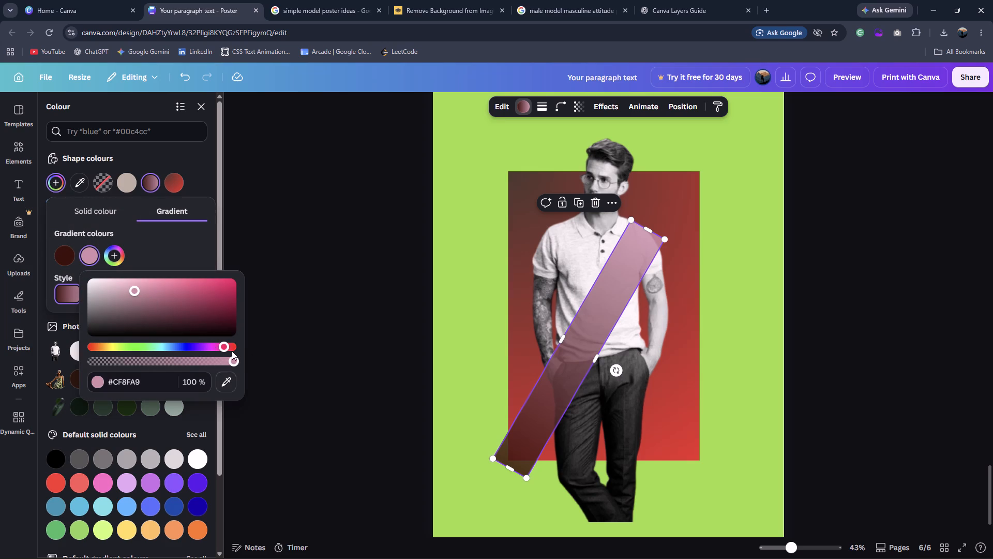
{"action": "left_click_drag", "start_coordinate": [229, 347], "coordinate": [240, 348]}
{"action": "left_click", "coordinate": [206, 313]}
{"action": "left_click_drag", "start_coordinate": [208, 310], "coordinate": [217, 290]}
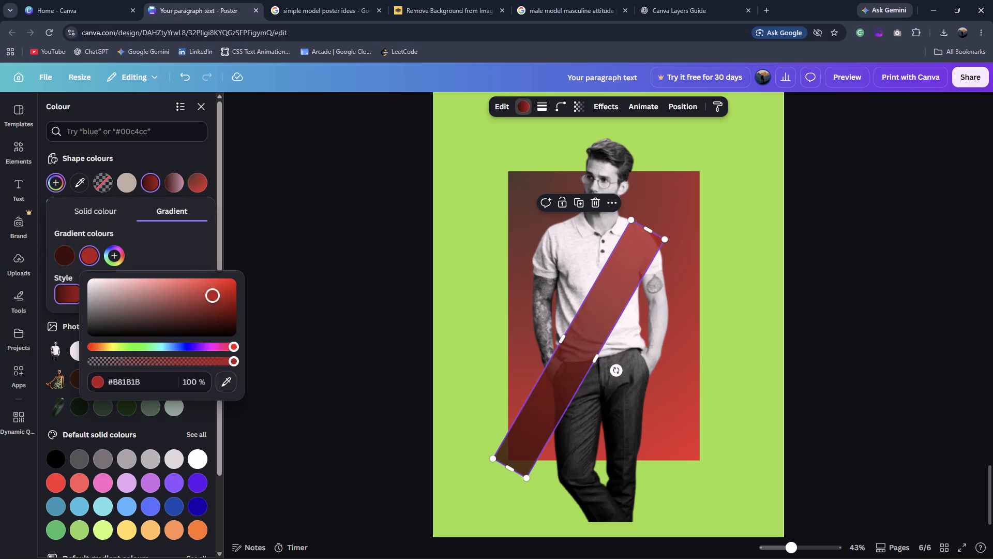
{"action": "left_click_drag", "start_coordinate": [217, 290], "coordinate": [208, 290]}
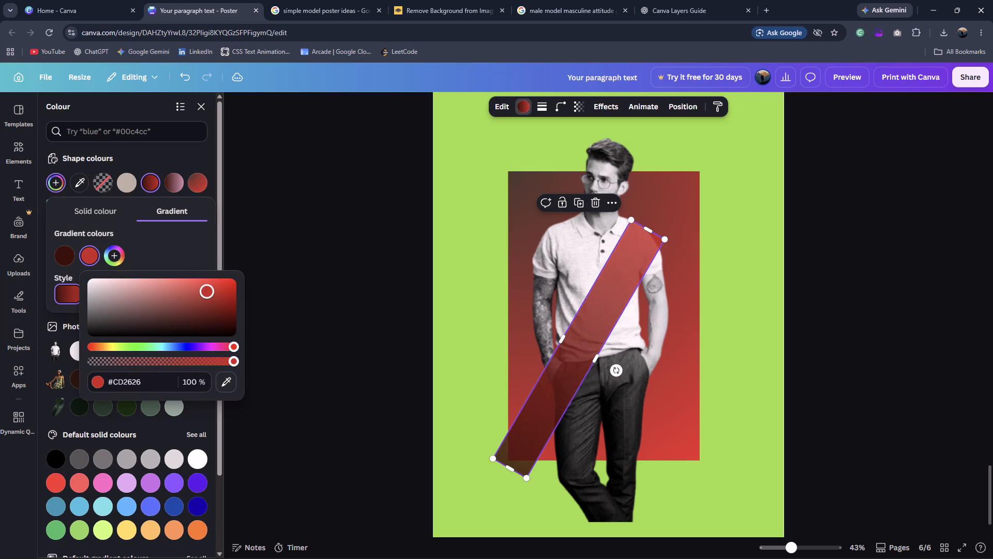
{"action": "left_click_drag", "start_coordinate": [208, 290], "coordinate": [212, 300]}
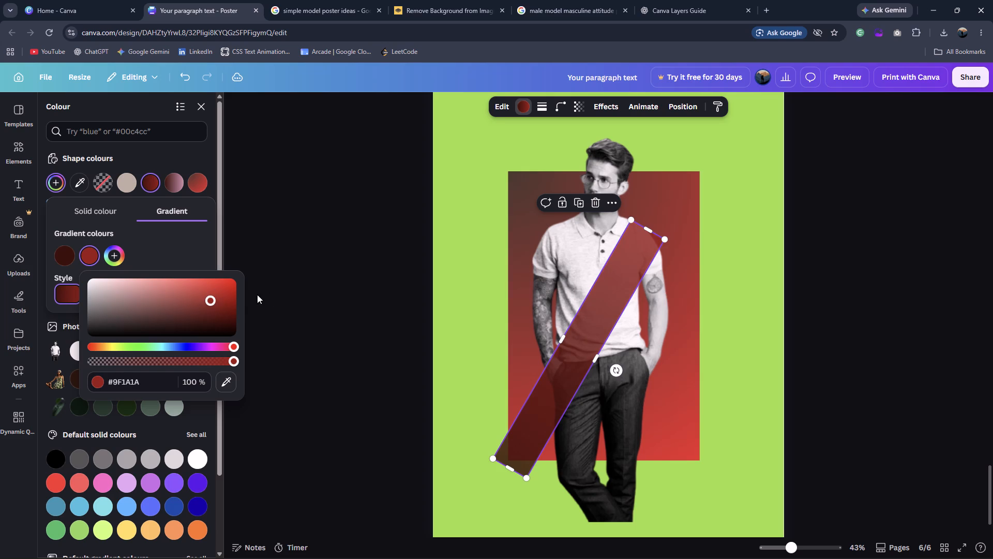
{"action": "left_click_drag", "start_coordinate": [211, 299], "coordinate": [217, 296]}
{"action": "left_click", "coordinate": [322, 289]}
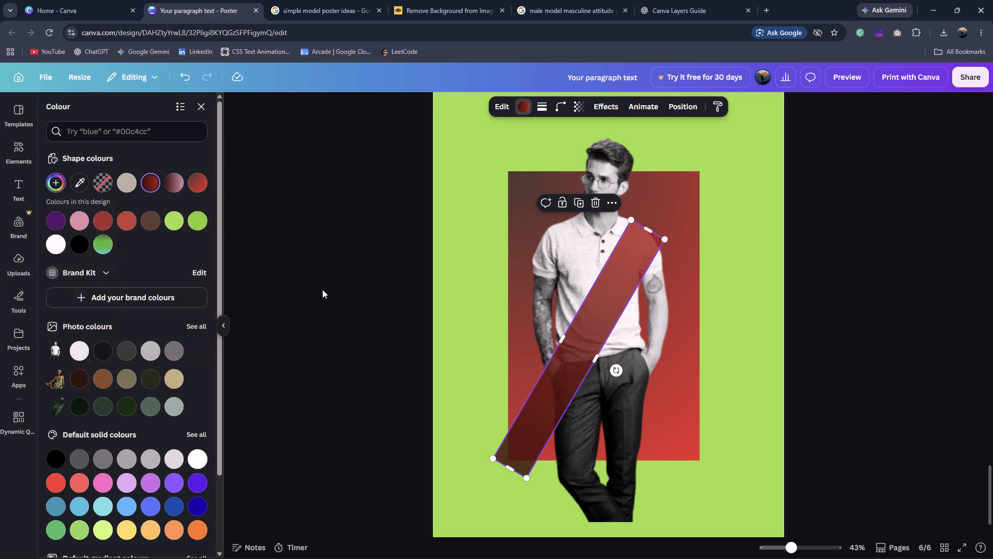
{"action": "left_click", "coordinate": [322, 289]}
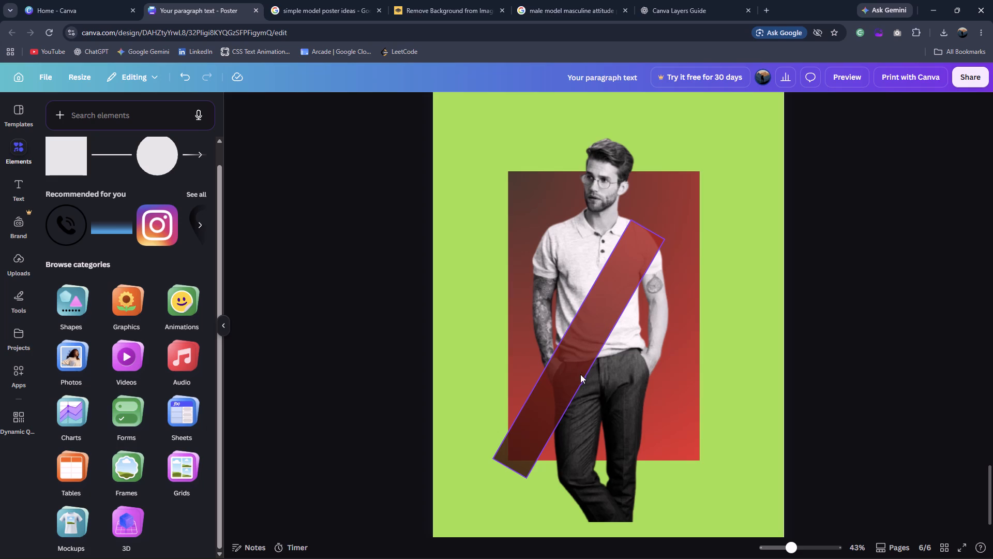
Stretch the diagonal bar's upper end back out past the gradient rectangle's upper-right corner.
{"action": "left_click", "coordinate": [650, 233]}
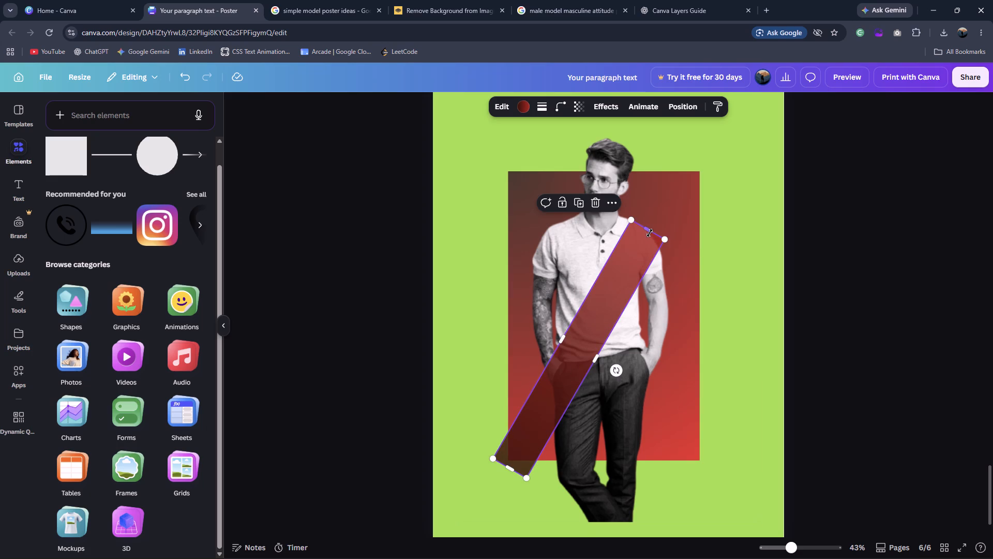
{"action": "left_click_drag", "start_coordinate": [649, 232], "coordinate": [710, 164]}
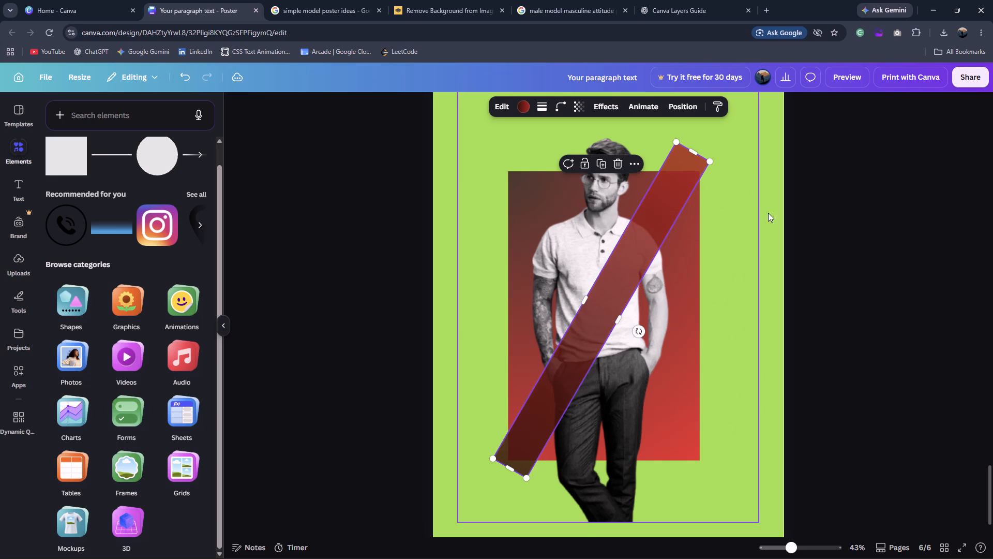
{"action": "left_click", "coordinate": [840, 220]}
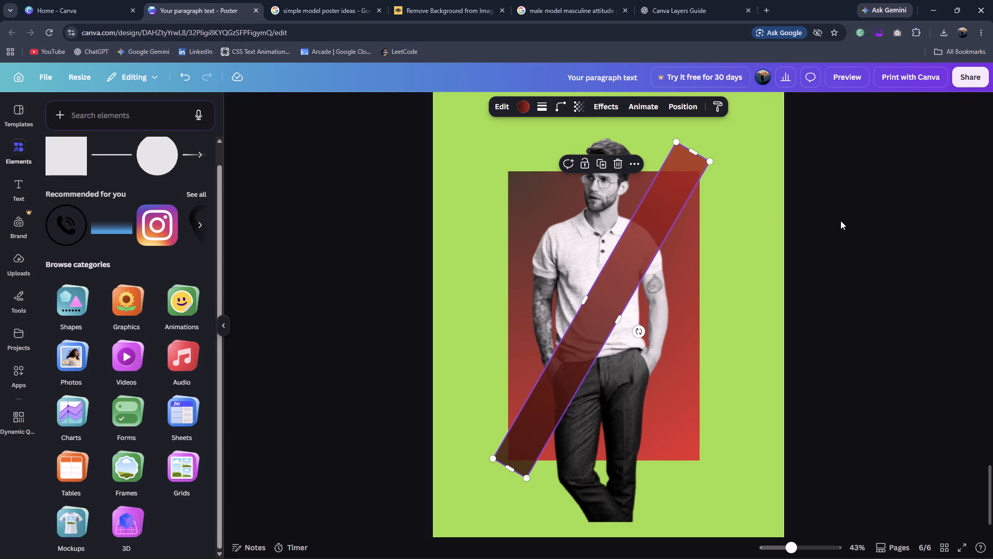
Lower the diagonal bar's transparency value to about 67.
{"action": "left_click", "coordinate": [613, 283]}
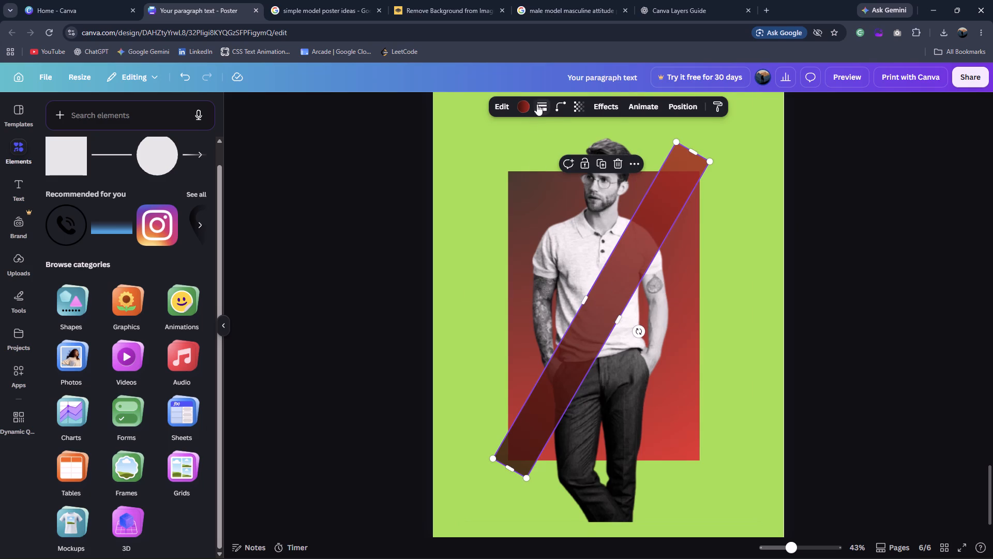
{"action": "left_click", "coordinate": [583, 111]}
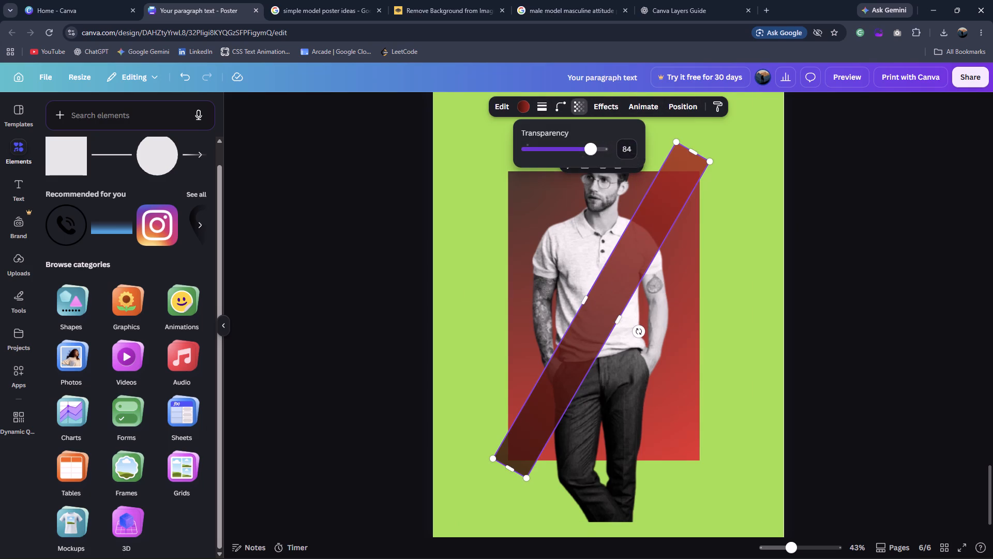
{"action": "left_click_drag", "start_coordinate": [590, 157], "coordinate": [578, 157]}
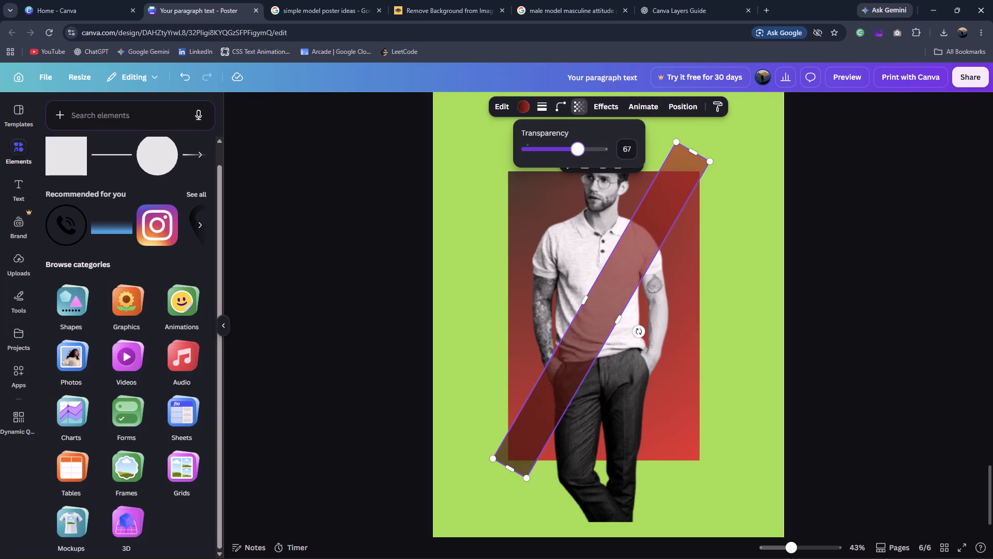
{"action": "left_click_drag", "start_coordinate": [578, 157], "coordinate": [577, 157]}
{"action": "left_click", "coordinate": [805, 252]}
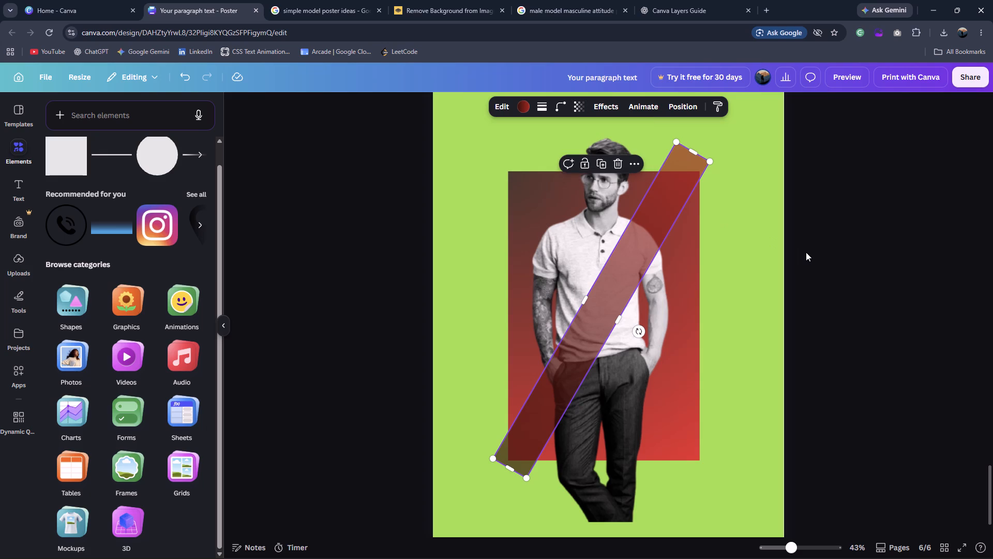
{"action": "left_click", "coordinate": [806, 252]}
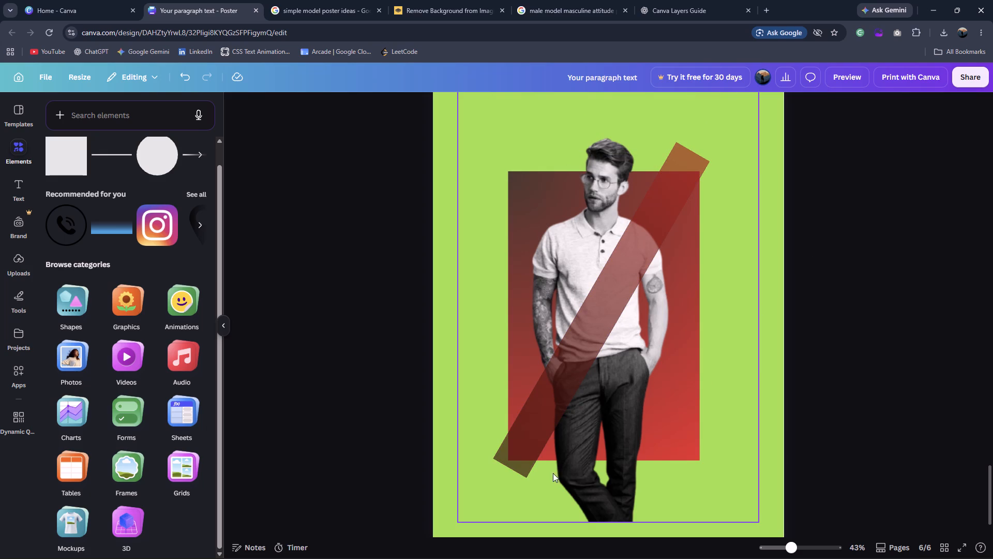
{"action": "left_click", "coordinate": [651, 448]}
{"action": "left_click", "coordinate": [885, 393]}
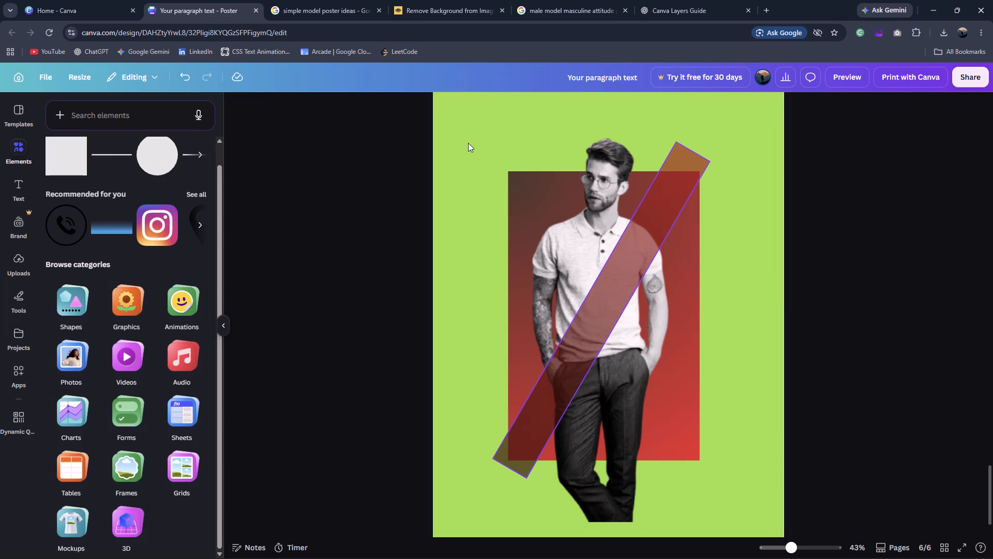
Add a square shape, narrow it to the diagonal bar's width and rotate it to match the bar's slant.
{"action": "left_click", "coordinate": [62, 173]}
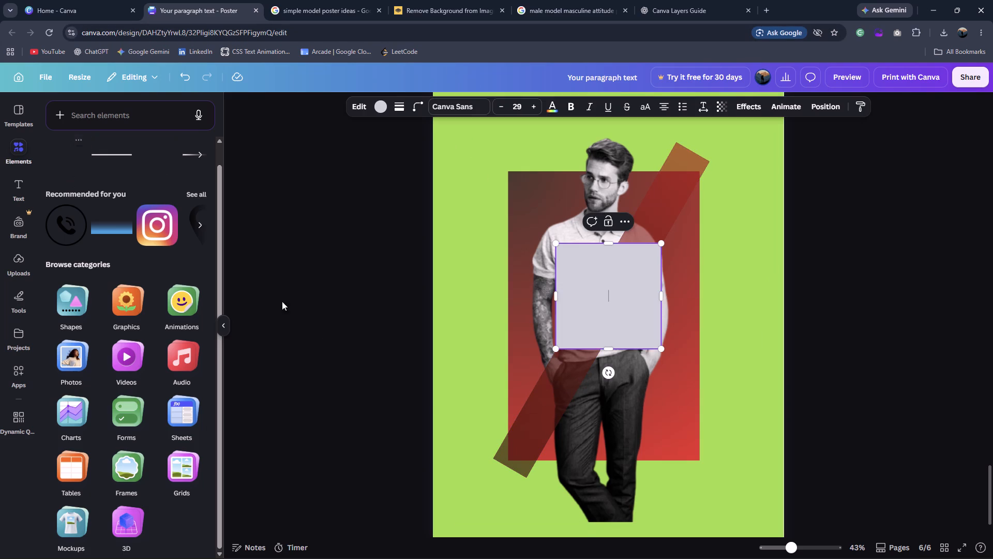
{"action": "left_click_drag", "start_coordinate": [658, 291], "coordinate": [616, 284]}
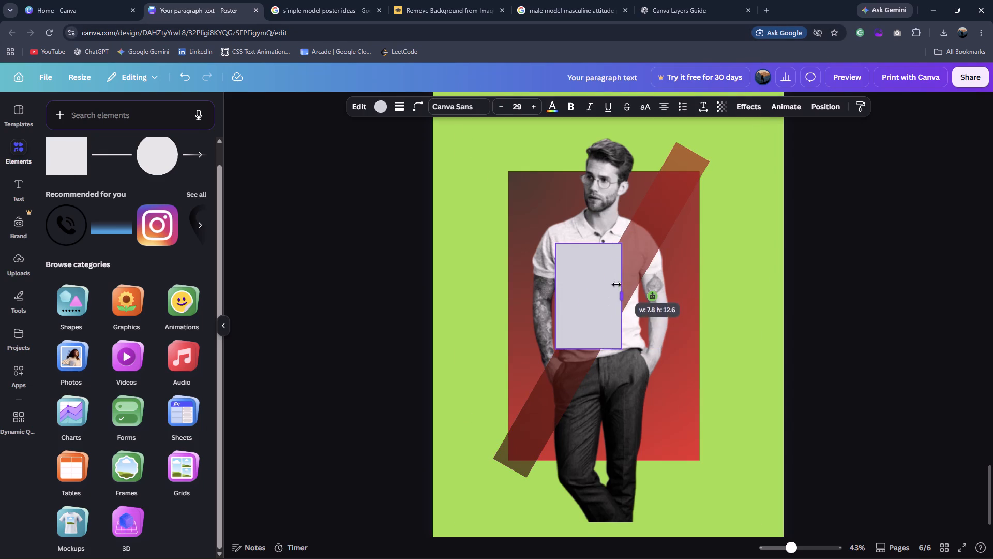
{"action": "left_click_drag", "start_coordinate": [616, 284], "coordinate": [610, 284]}
{"action": "left_click_drag", "start_coordinate": [587, 373], "coordinate": [674, 211]}
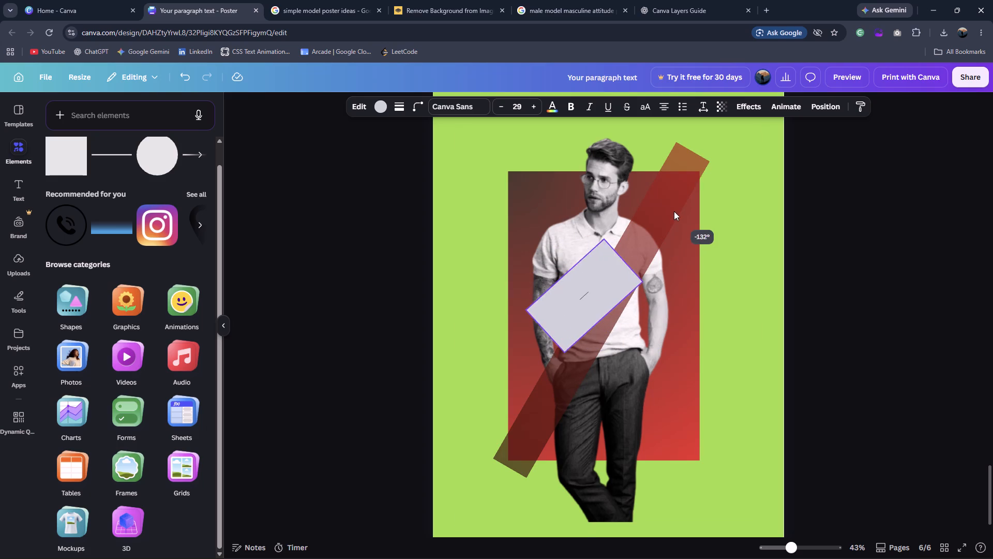
{"action": "left_click_drag", "start_coordinate": [674, 211], "coordinate": [654, 187]}
{"action": "left_click_drag", "start_coordinate": [562, 276], "coordinate": [565, 279]}
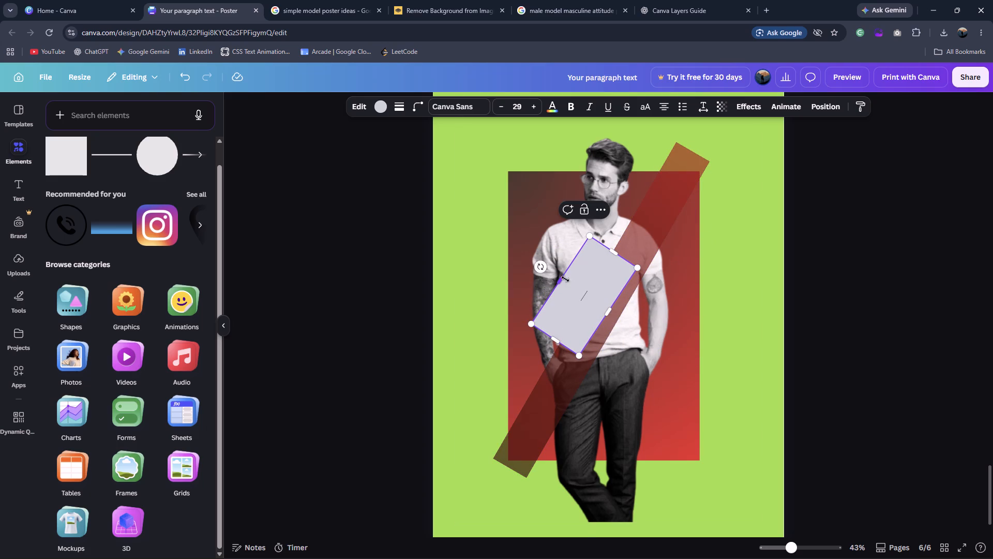
{"action": "left_click_drag", "start_coordinate": [565, 279], "coordinate": [575, 290]}
{"action": "left_click_drag", "start_coordinate": [558, 275], "coordinate": [561, 280]}
{"action": "left_click", "coordinate": [817, 315]}
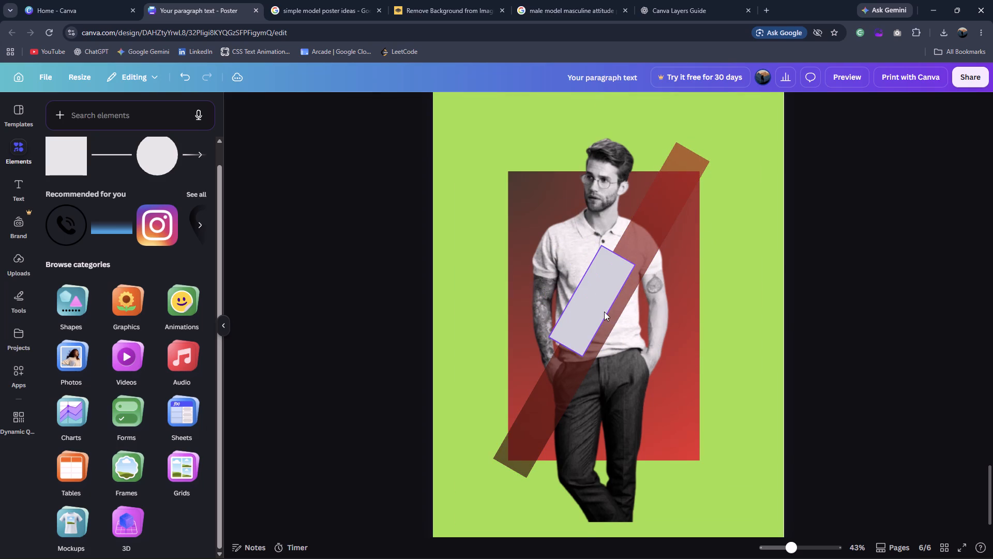
Move the new grey rectangle onto the diagonal bar so it lines up with the bar's lower-left end.
{"action": "left_click_drag", "start_coordinate": [604, 312], "coordinate": [575, 389]}
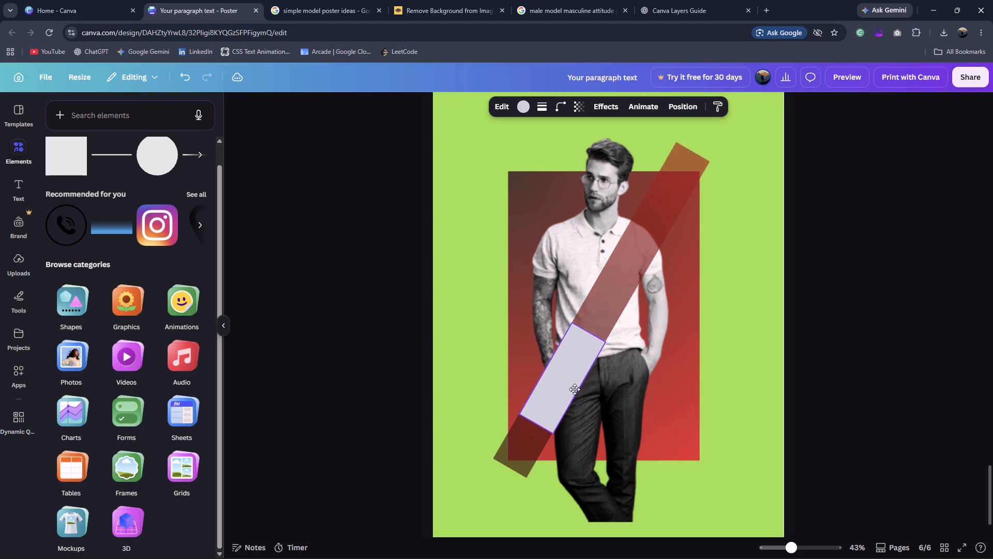
{"action": "left_click_drag", "start_coordinate": [575, 389], "coordinate": [549, 431]}
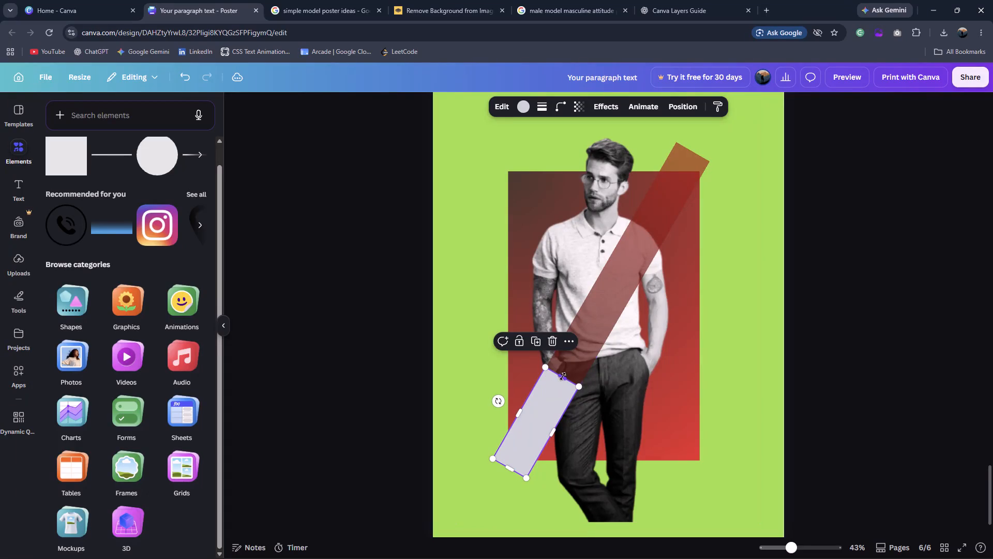
Fill the grey rectangle with the dark brown sampled from the upper-left area of the gradient rectangle behind the model.
{"action": "left_click", "coordinate": [521, 106]}
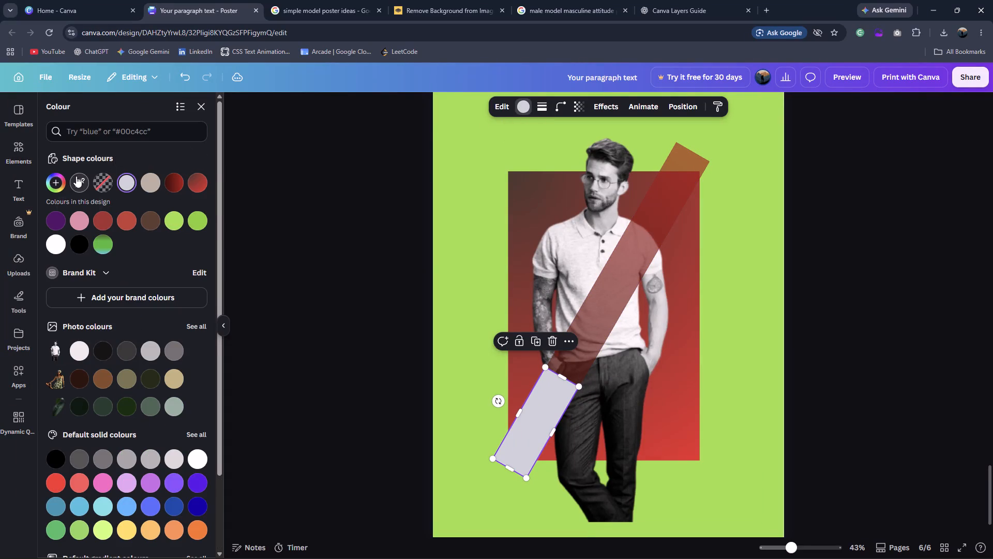
{"action": "left_click", "coordinate": [76, 176]}
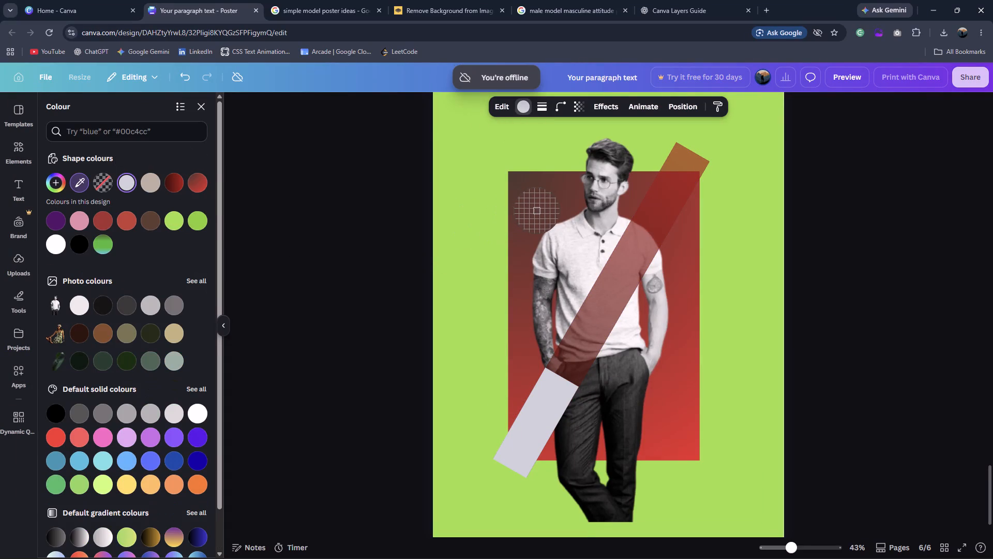
{"action": "left_click", "coordinate": [542, 209]}
{"action": "left_click", "coordinate": [822, 406]}
{"action": "left_click", "coordinate": [818, 406]}
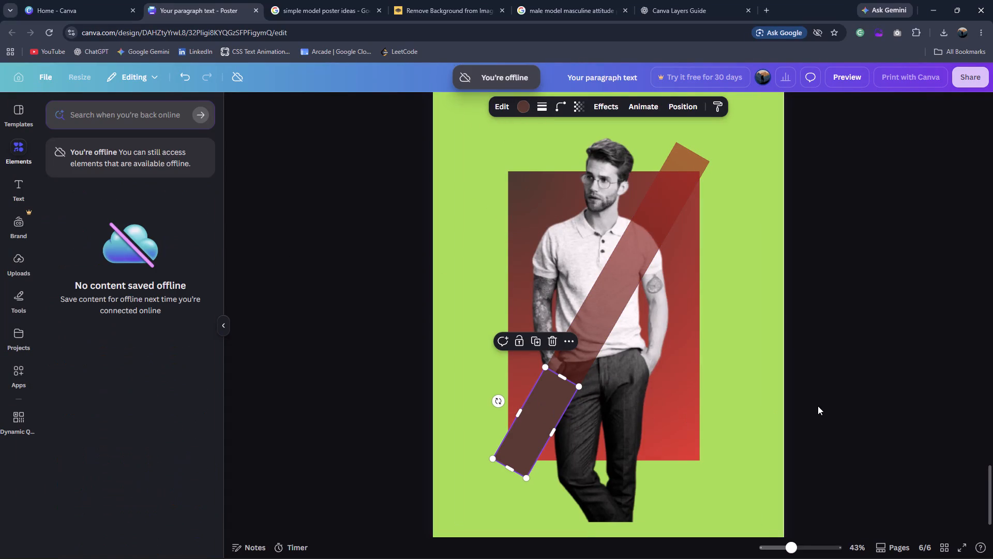
Set the brown rectangle's transparency value to 59.
{"action": "left_click", "coordinate": [539, 416]}
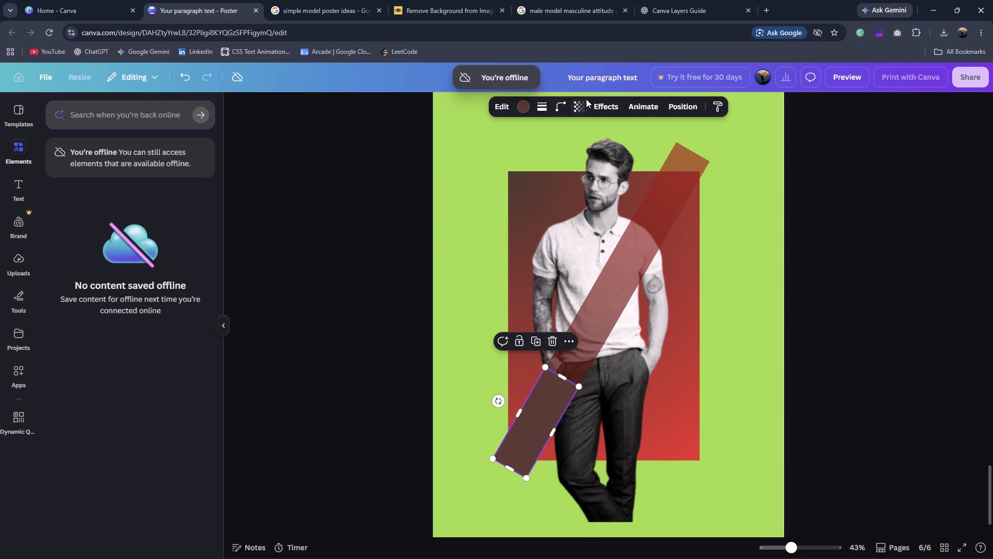
{"action": "left_click", "coordinate": [577, 106]}
{"action": "left_click_drag", "start_coordinate": [600, 150], "coordinate": [552, 152]}
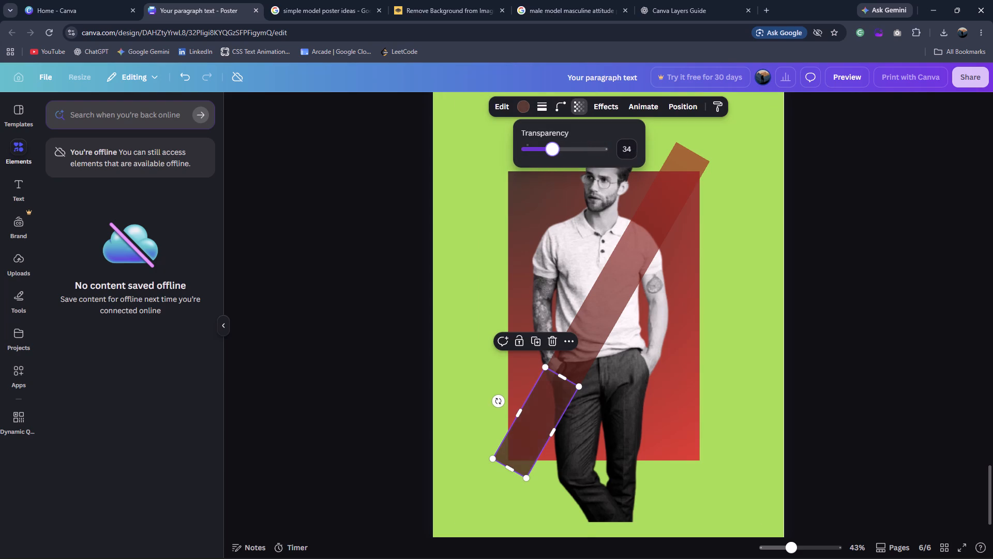
{"action": "left_click_drag", "start_coordinate": [552, 152], "coordinate": [573, 153]}
{"action": "left_click", "coordinate": [774, 227]}
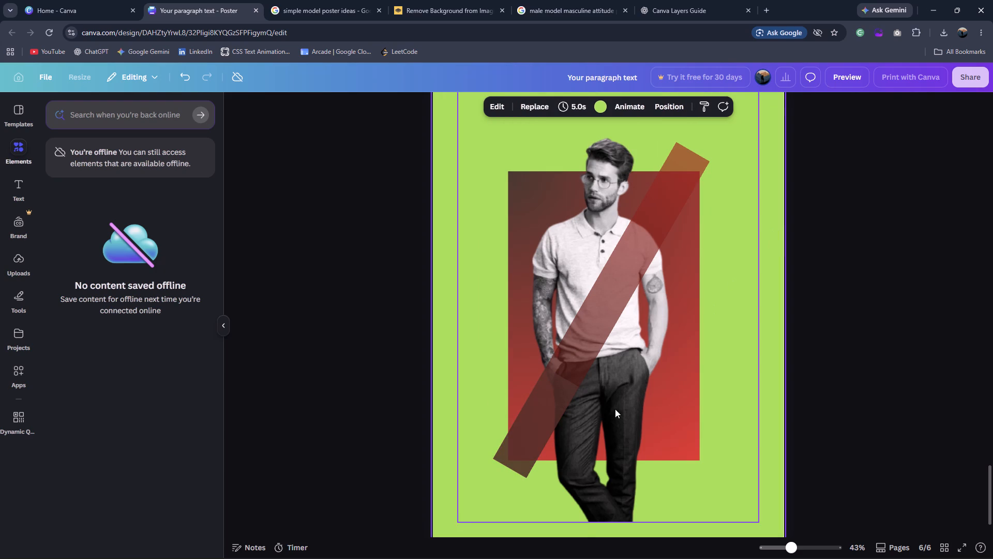
Shorten the brown rectangle from its upper end into a small block at the diagonal bar's lower-left tip.
{"action": "left_click", "coordinate": [541, 412]}
{"action": "left_click_drag", "start_coordinate": [562, 375], "coordinate": [531, 423]}
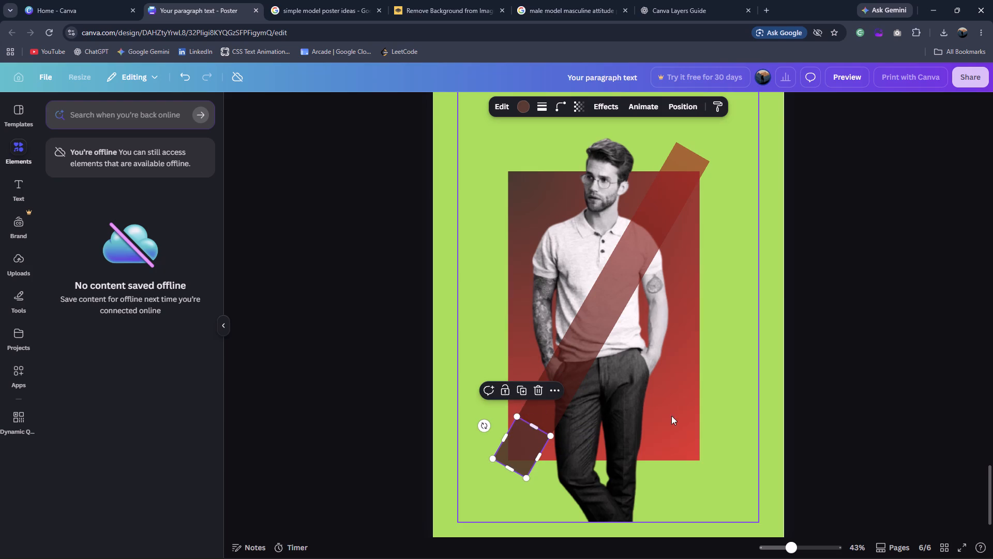
{"action": "left_click", "coordinate": [741, 388]}
{"action": "left_click", "coordinate": [505, 443]}
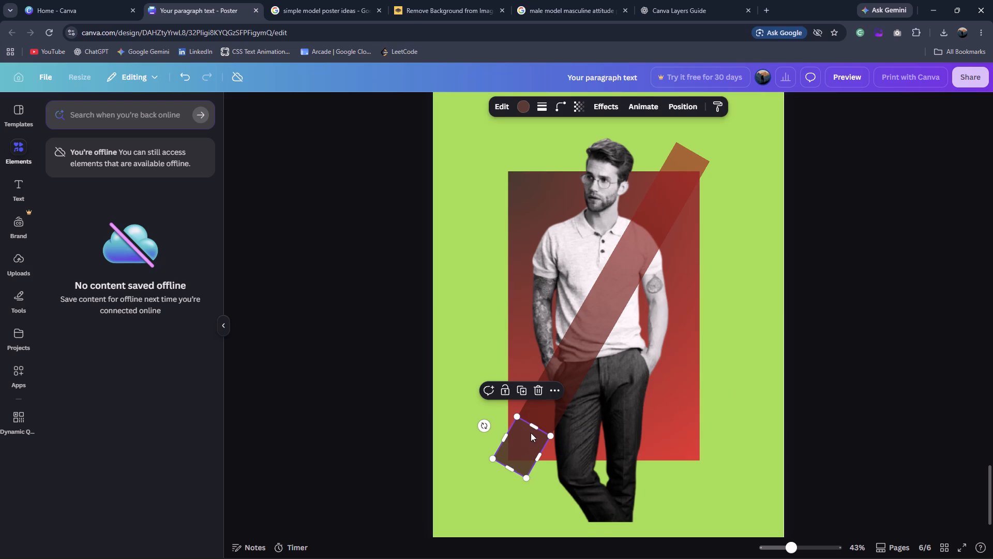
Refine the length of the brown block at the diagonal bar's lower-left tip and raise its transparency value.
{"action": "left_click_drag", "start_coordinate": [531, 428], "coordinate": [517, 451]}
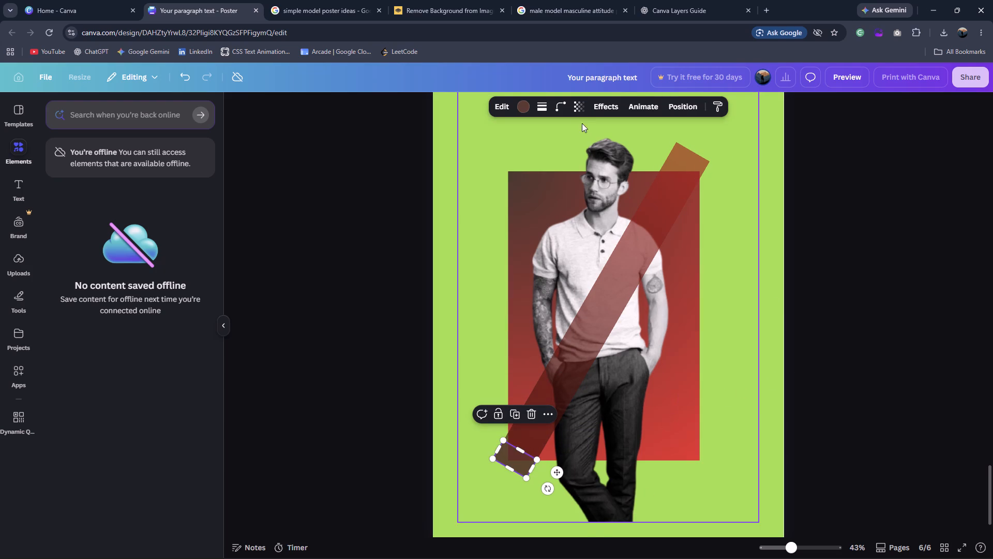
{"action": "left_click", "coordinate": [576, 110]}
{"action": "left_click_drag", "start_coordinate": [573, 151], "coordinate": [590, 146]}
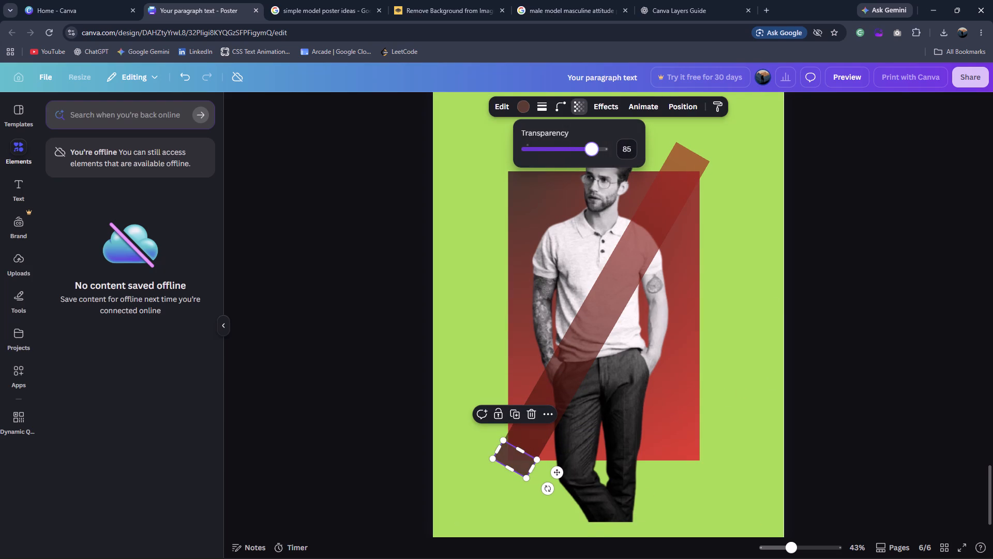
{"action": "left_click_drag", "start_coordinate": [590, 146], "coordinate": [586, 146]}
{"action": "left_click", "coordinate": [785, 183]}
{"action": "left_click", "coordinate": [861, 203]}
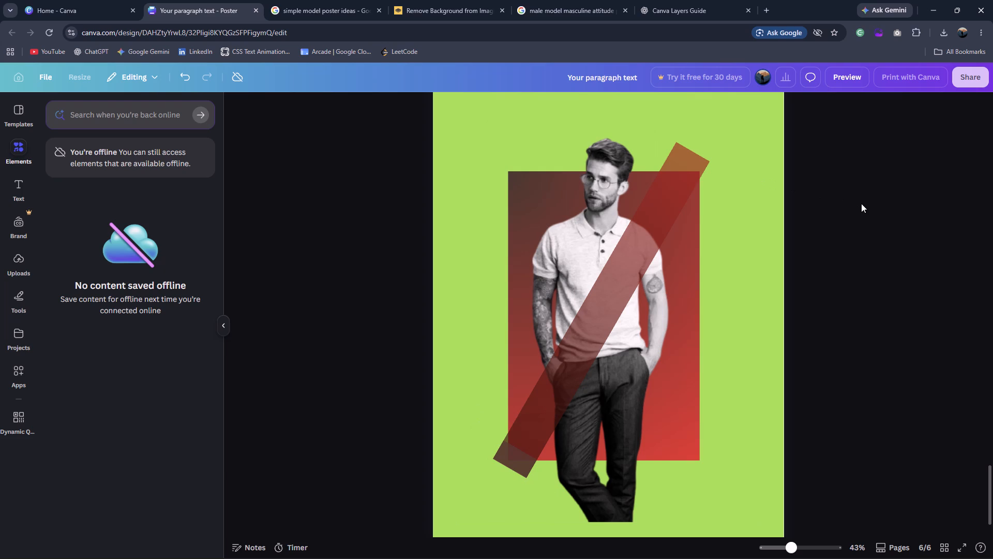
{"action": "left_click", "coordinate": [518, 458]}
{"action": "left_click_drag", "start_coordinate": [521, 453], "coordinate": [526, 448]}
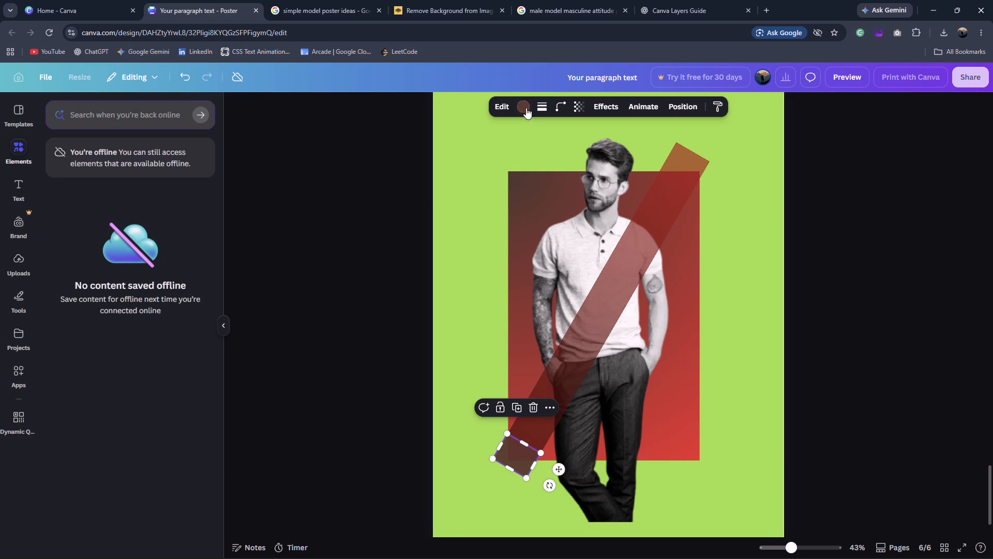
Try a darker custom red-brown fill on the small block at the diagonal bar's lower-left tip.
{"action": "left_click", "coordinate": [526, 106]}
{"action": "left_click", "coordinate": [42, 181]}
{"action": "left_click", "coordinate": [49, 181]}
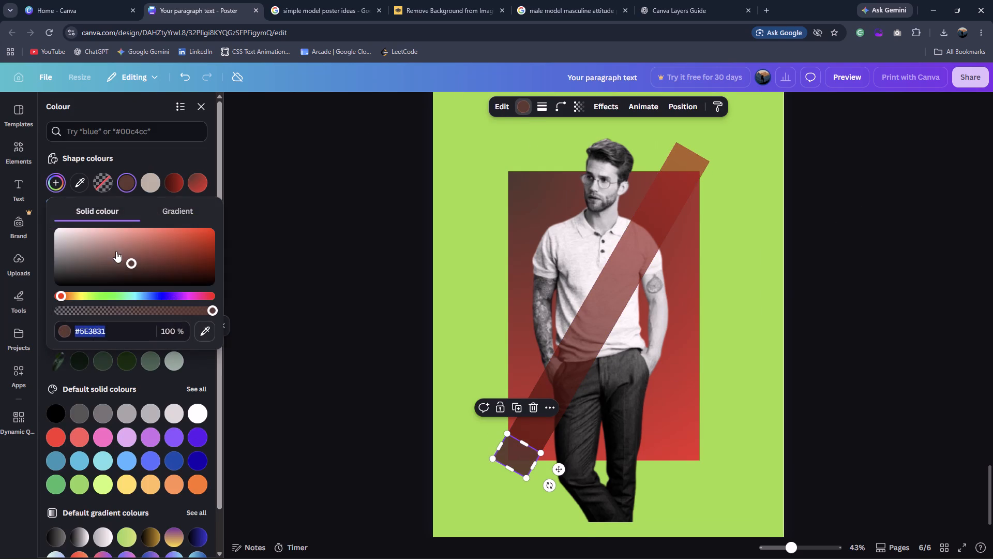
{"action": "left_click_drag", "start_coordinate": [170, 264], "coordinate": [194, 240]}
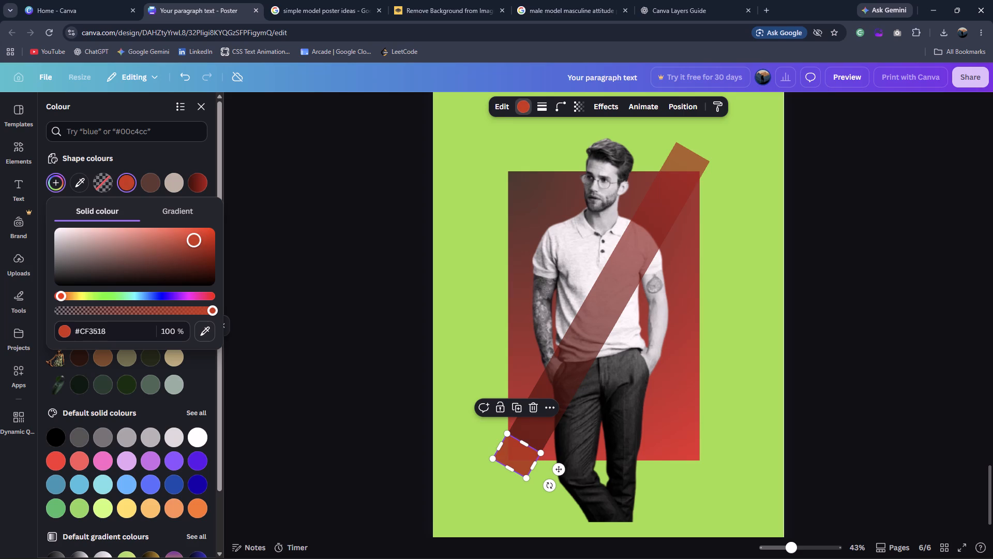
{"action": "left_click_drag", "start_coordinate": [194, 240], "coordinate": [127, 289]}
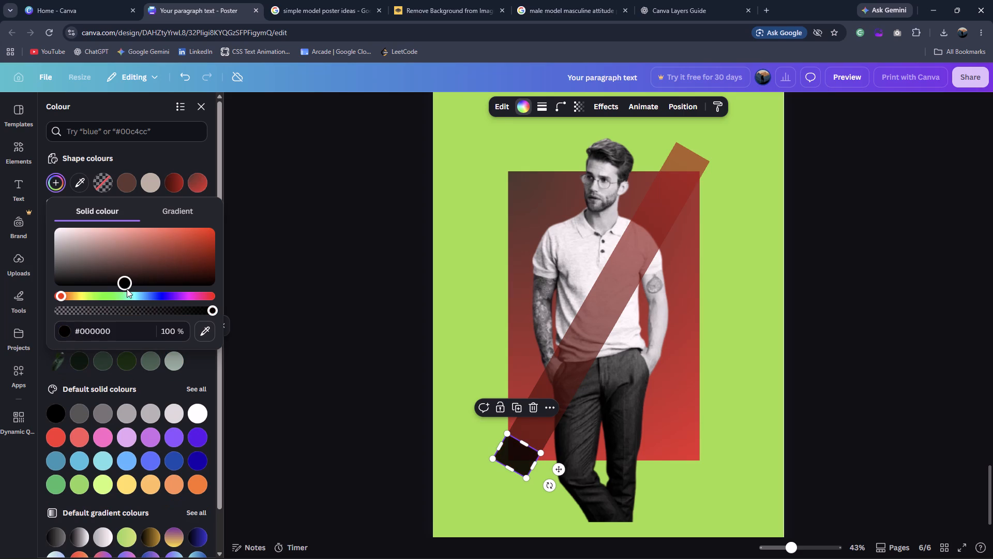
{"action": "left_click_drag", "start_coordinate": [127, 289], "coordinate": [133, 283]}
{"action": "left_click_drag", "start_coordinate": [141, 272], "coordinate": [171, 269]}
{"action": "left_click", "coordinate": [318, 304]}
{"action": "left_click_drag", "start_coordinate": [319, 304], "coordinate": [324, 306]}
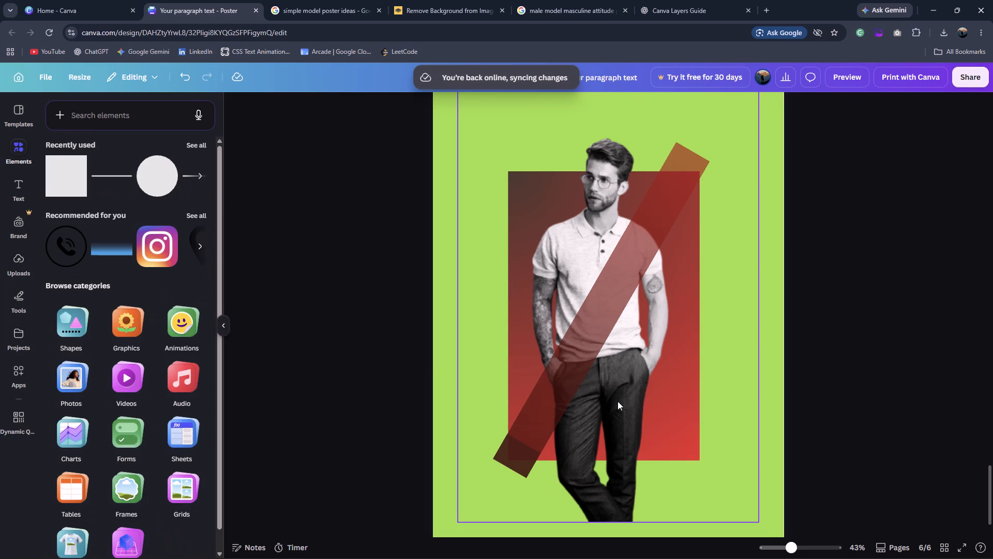
Undo the end block's edits back to the unplaced grey rectangle over the model and delete that rectangle.
{"action": "key", "text": "ctrl+z"}
{"action": "key", "text": "ctrl+z"}
{"action": "key", "text": "ctrl+z"}
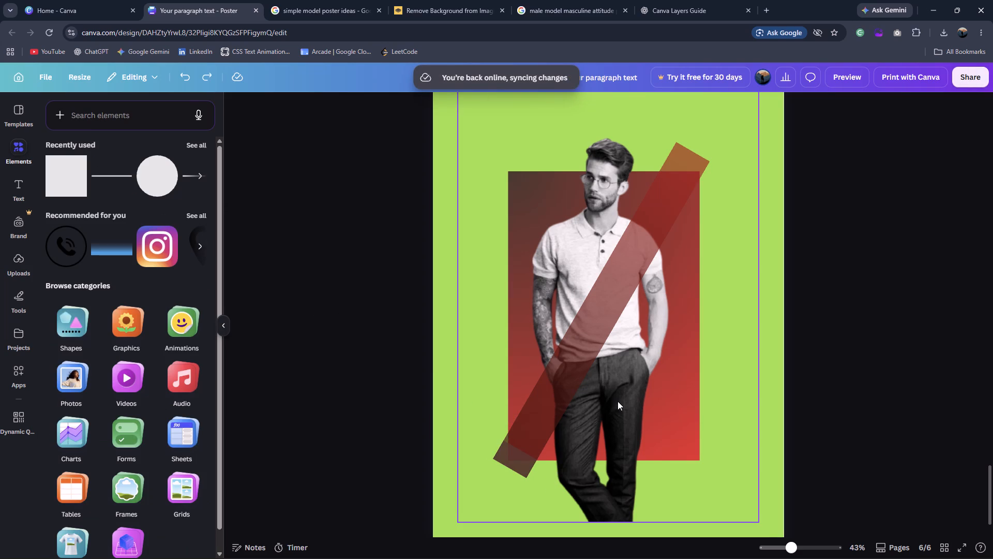
{"action": "key", "text": "ctrl+z"}
{"action": "key", "text": "ctrl+z"}
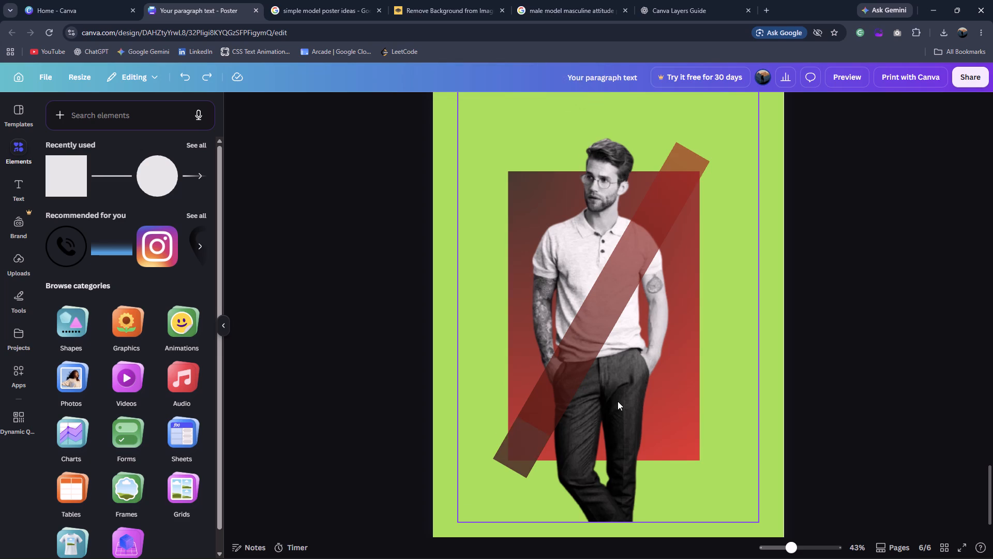
{"action": "key", "text": "ctrl+z"}
{"action": "key", "text": "ctrl+z"}
{"action": "key", "text": "ctrl+z"}
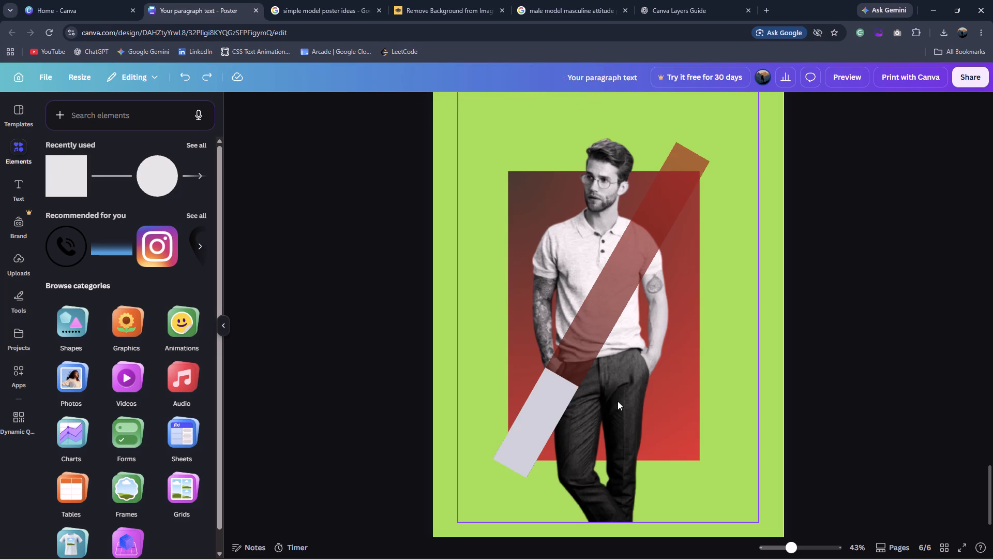
{"action": "key", "text": "ctrl+z"}
{"action": "key", "text": "ctrl+z"}
{"action": "key", "text": "ctrl+z"}
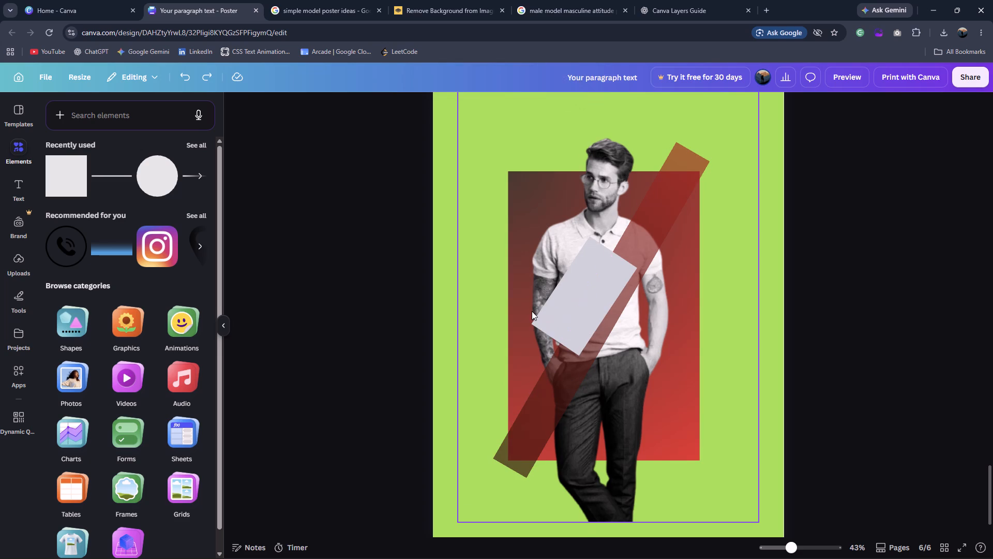
{"action": "left_click", "coordinate": [555, 310]}
{"action": "key", "text": "Delete"}
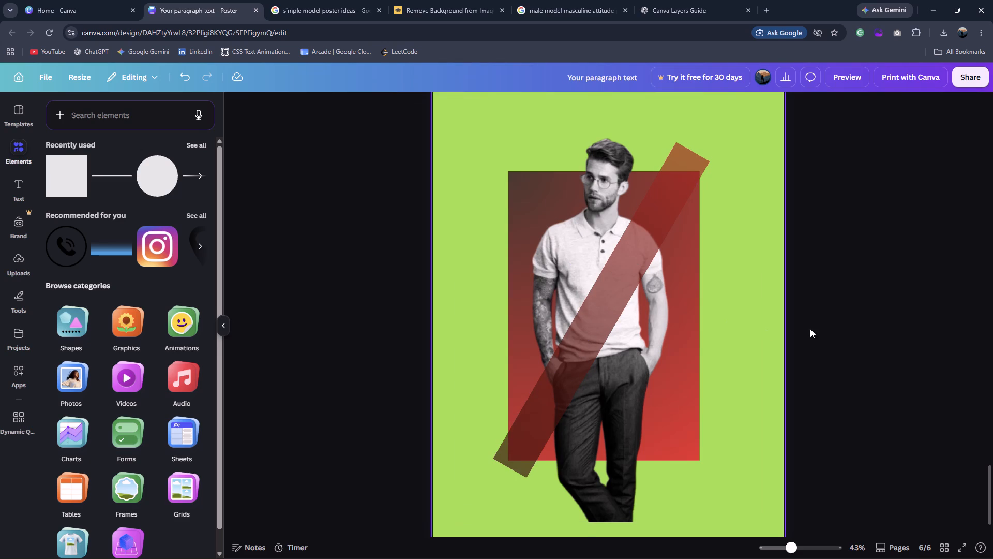
{"action": "left_click", "coordinate": [839, 322]}
{"action": "scroll", "coordinate": [839, 322], "scroll_direction": "up", "scroll_amount": 1}
{"action": "scroll", "coordinate": [839, 322], "scroll_direction": "down", "scroll_amount": 1}
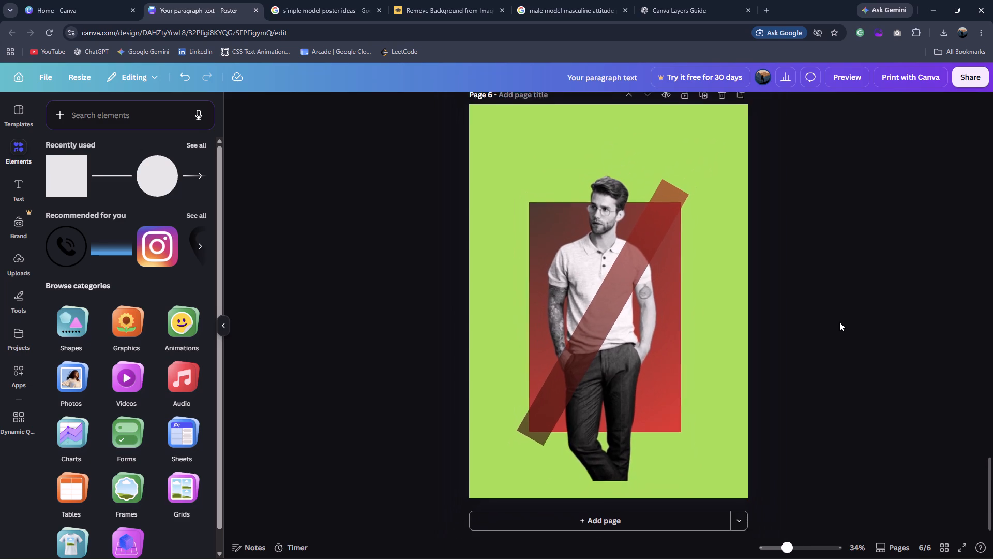
After checking the "Bring Me Flowers" reference, add a size 60 text box reading BRING over the model.
{"action": "left_click", "coordinate": [370, 22]}
{"action": "left_click", "coordinate": [355, 19]}
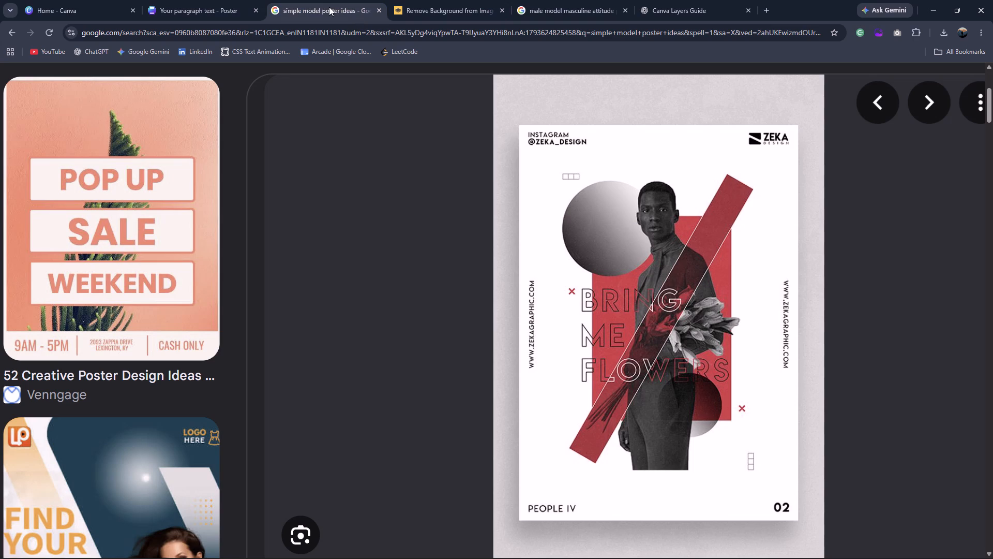
{"action": "left_click", "coordinate": [200, 9]}
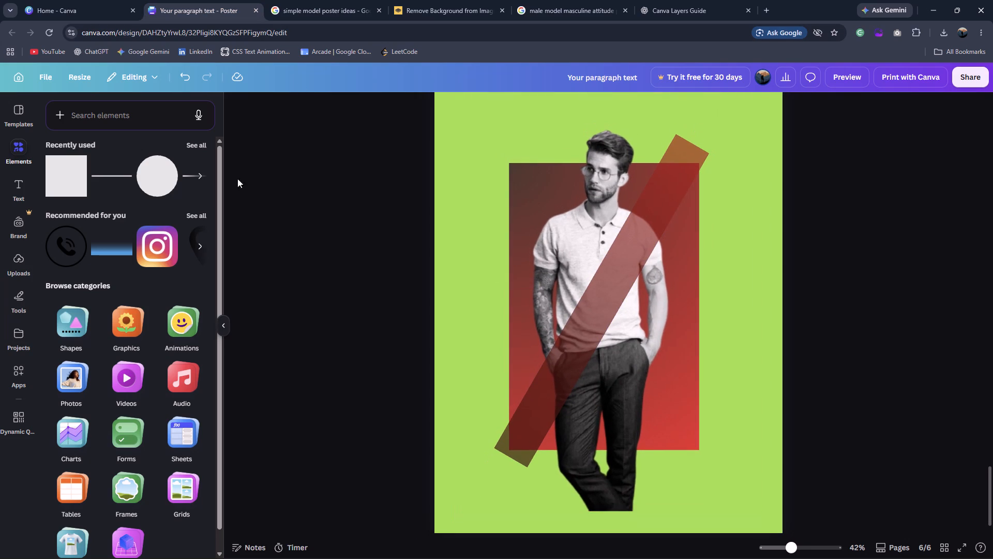
{"action": "left_click", "coordinate": [26, 176]}
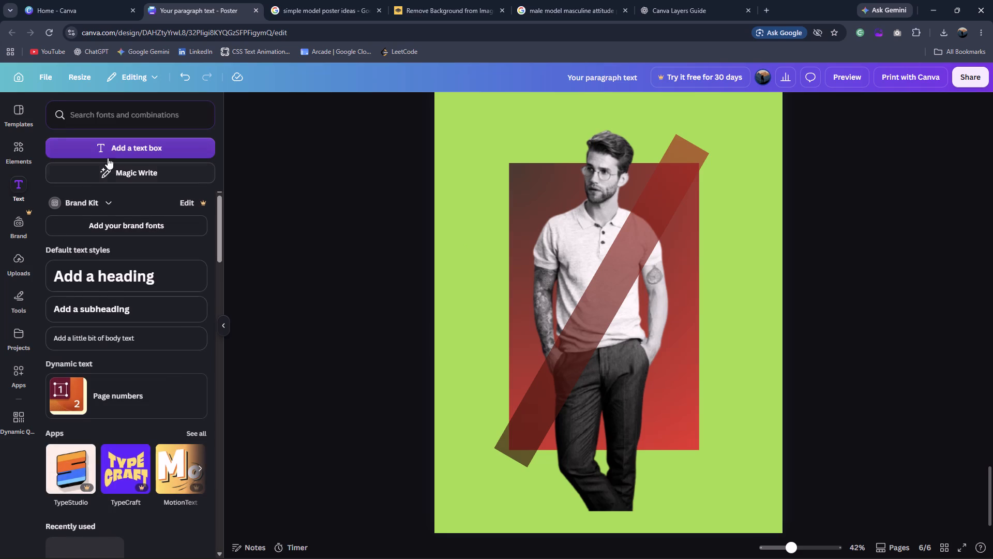
{"action": "left_click", "coordinate": [114, 152]}
{"action": "left_click_drag", "start_coordinate": [592, 310], "coordinate": [536, 262]}
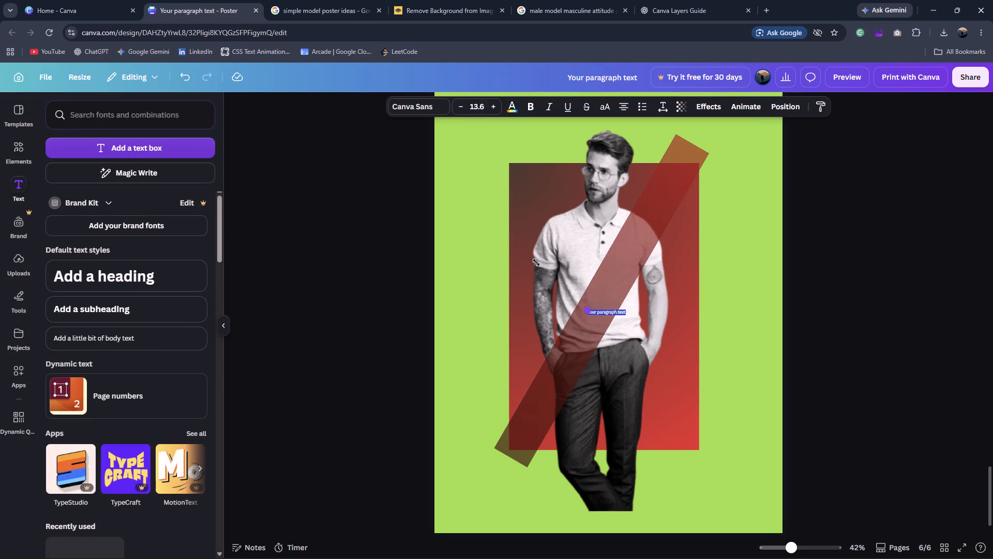
{"action": "left_click_drag", "start_coordinate": [536, 262], "coordinate": [468, 214]}
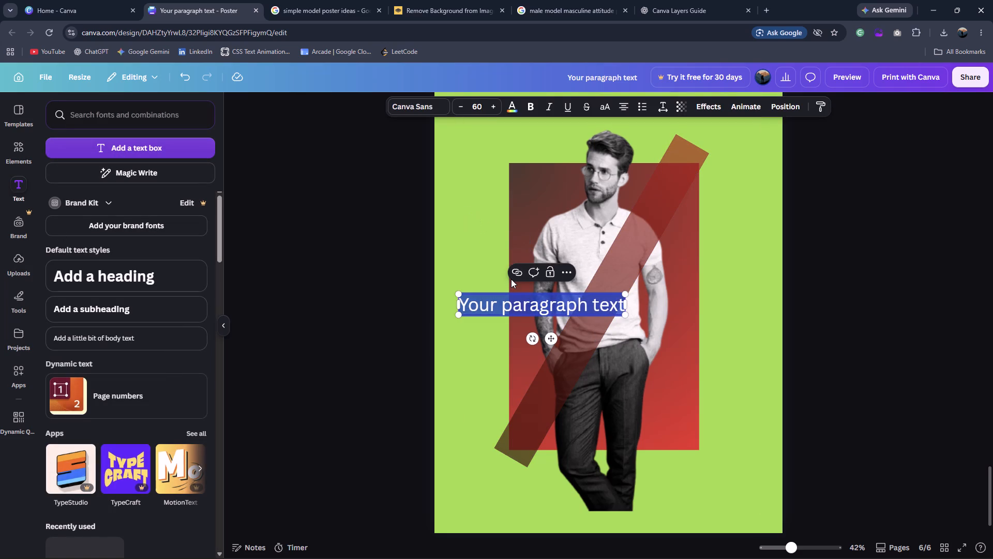
{"action": "type", "text": "BRING"}
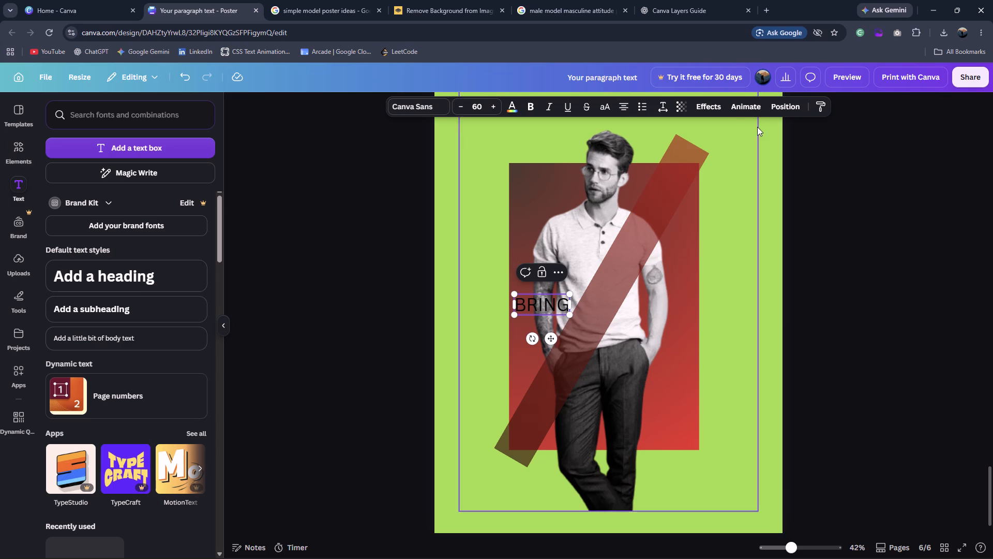
Apply the Hollow text effect to the BRING text.
{"action": "left_click", "coordinate": [716, 108]}
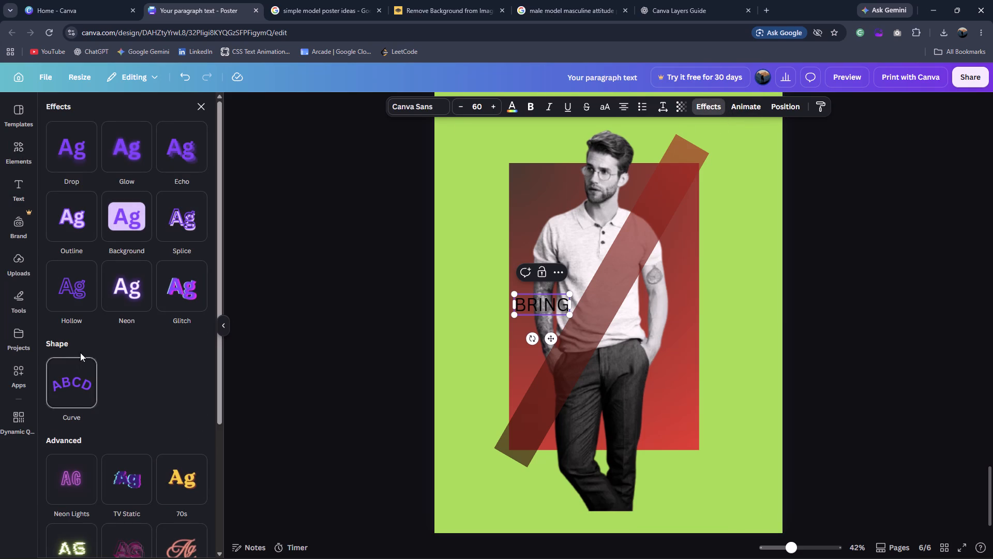
{"action": "left_click", "coordinate": [74, 302]}
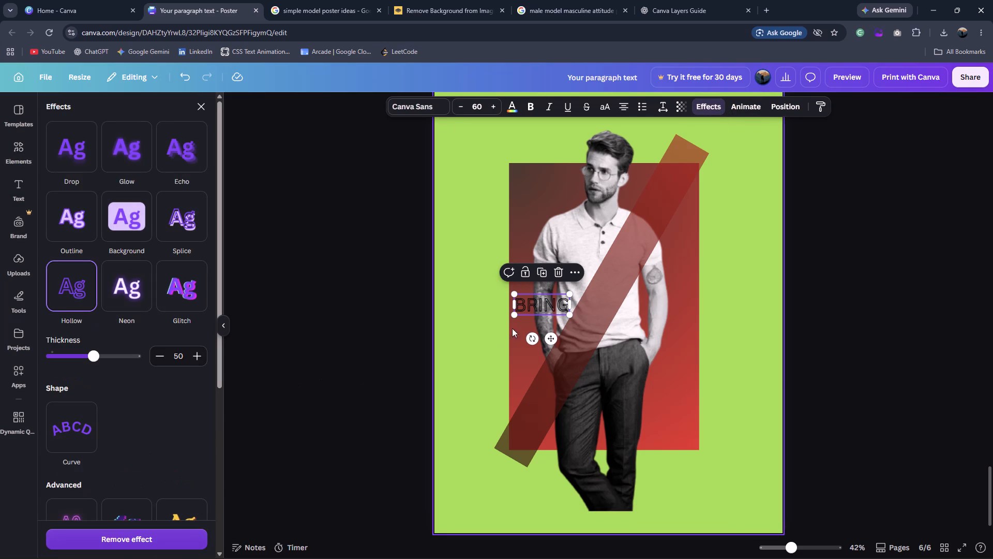
Enlarge the BRING text to size 120 and place it across the model's torso, starting near the gradient rectangle's left edge.
{"action": "left_click_drag", "start_coordinate": [516, 292], "coordinate": [463, 259]}
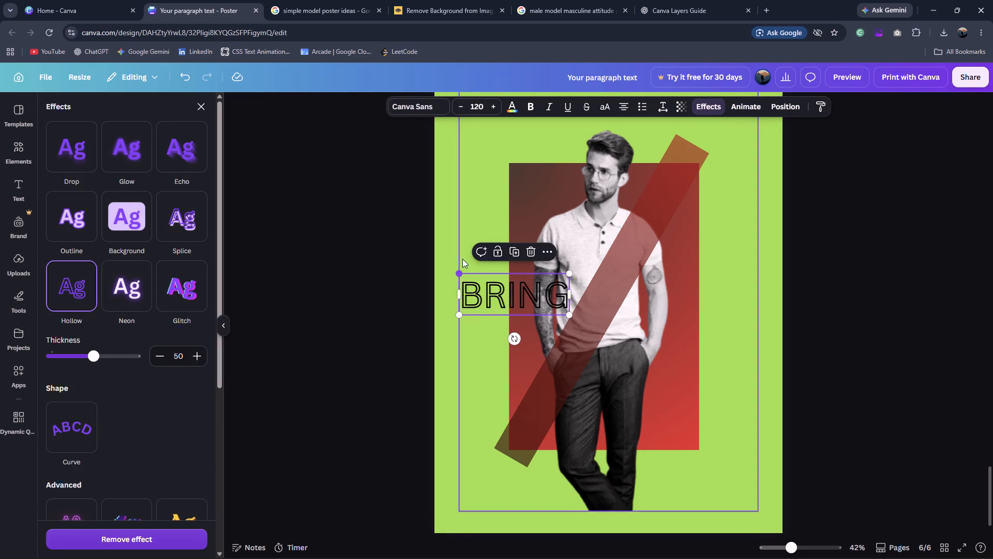
{"action": "left_click_drag", "start_coordinate": [511, 297], "coordinate": [562, 304]}
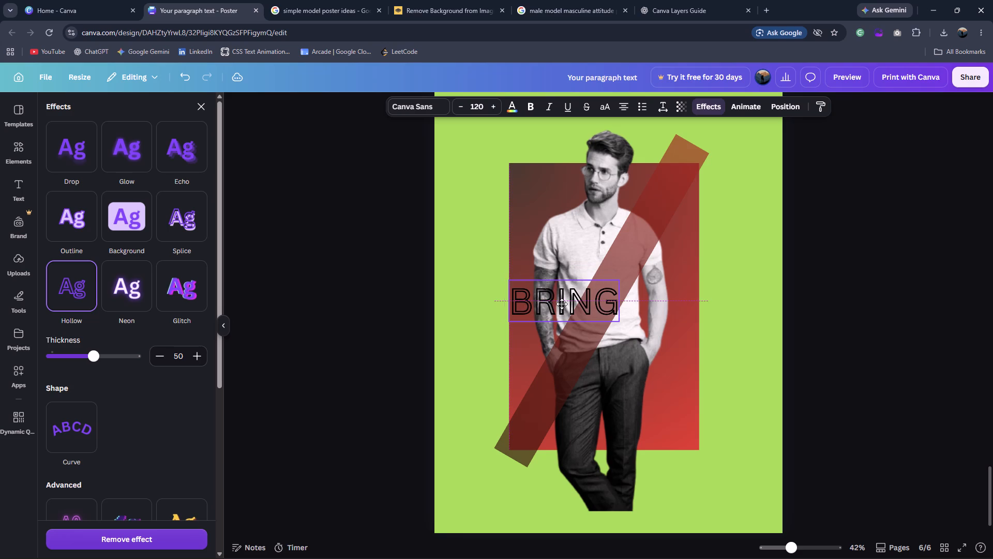
{"action": "left_click_drag", "start_coordinate": [562, 304], "coordinate": [555, 304]}
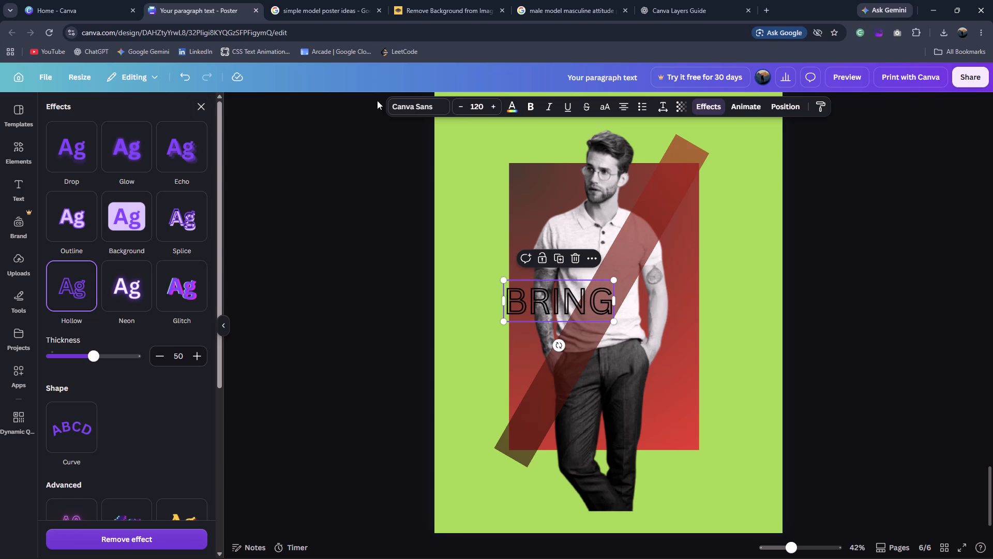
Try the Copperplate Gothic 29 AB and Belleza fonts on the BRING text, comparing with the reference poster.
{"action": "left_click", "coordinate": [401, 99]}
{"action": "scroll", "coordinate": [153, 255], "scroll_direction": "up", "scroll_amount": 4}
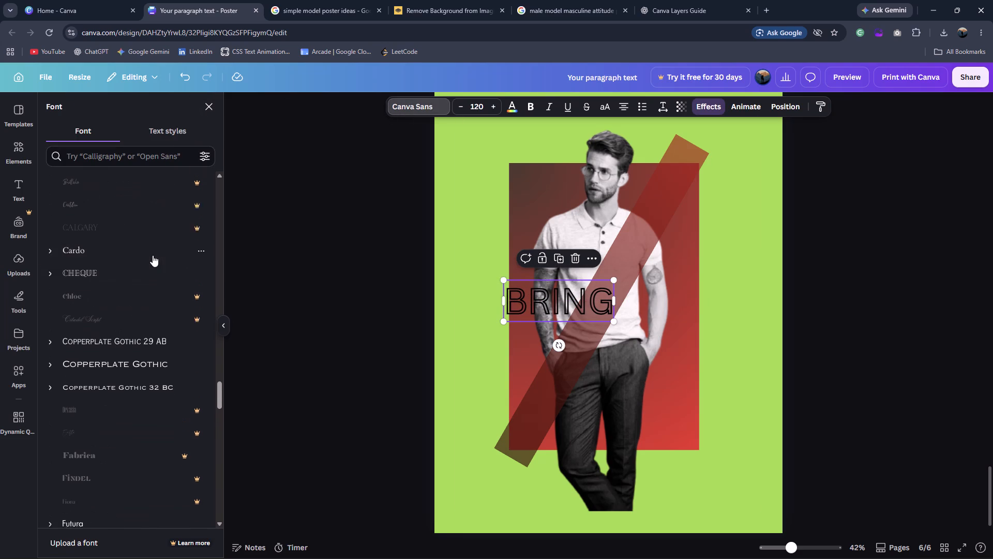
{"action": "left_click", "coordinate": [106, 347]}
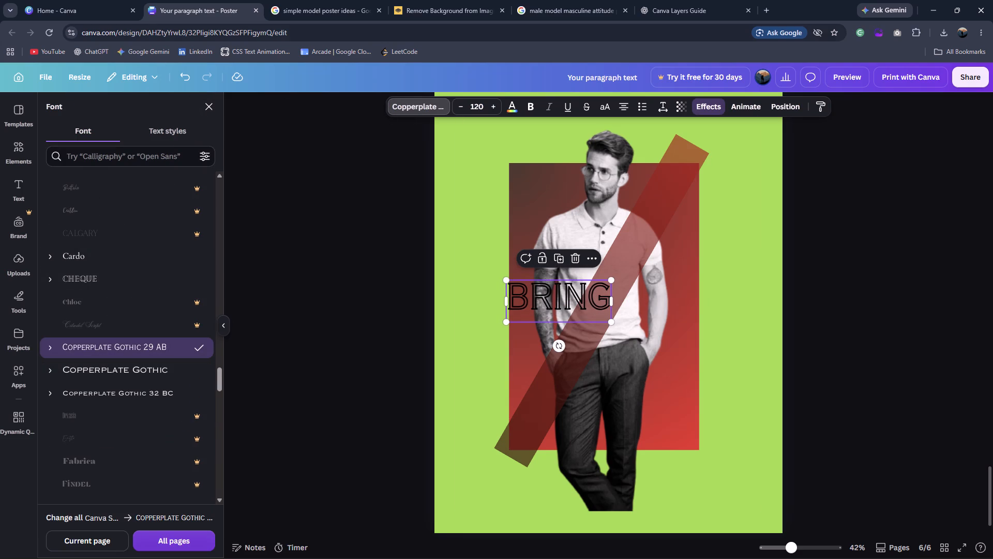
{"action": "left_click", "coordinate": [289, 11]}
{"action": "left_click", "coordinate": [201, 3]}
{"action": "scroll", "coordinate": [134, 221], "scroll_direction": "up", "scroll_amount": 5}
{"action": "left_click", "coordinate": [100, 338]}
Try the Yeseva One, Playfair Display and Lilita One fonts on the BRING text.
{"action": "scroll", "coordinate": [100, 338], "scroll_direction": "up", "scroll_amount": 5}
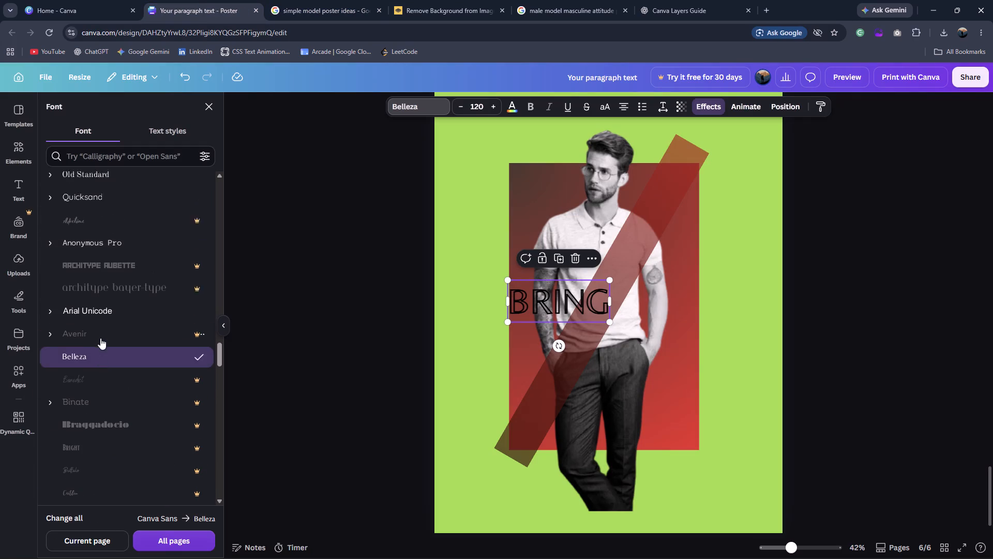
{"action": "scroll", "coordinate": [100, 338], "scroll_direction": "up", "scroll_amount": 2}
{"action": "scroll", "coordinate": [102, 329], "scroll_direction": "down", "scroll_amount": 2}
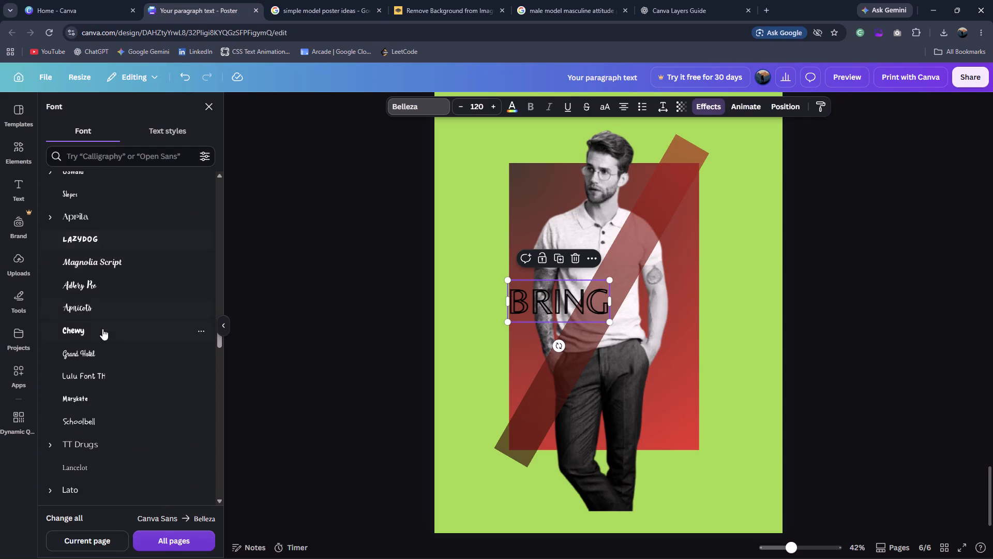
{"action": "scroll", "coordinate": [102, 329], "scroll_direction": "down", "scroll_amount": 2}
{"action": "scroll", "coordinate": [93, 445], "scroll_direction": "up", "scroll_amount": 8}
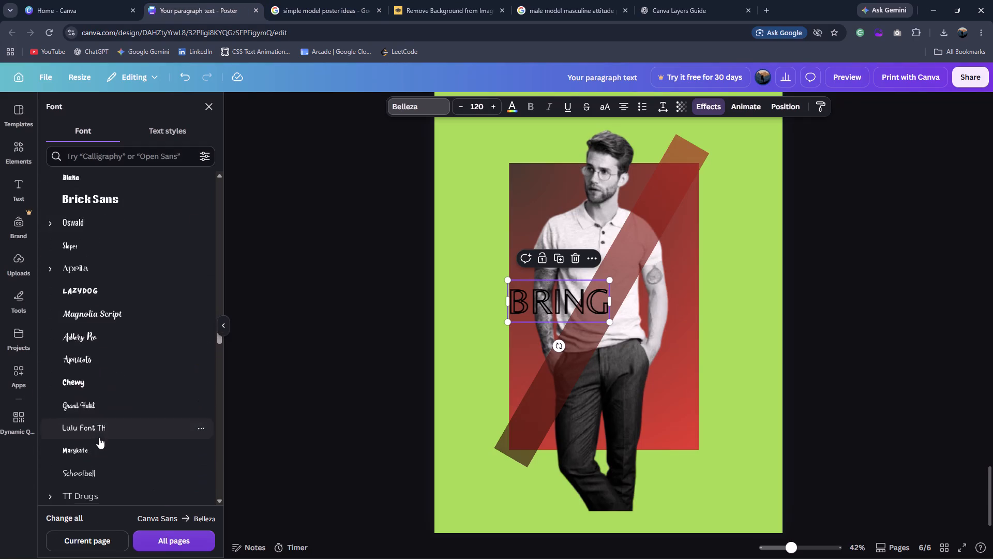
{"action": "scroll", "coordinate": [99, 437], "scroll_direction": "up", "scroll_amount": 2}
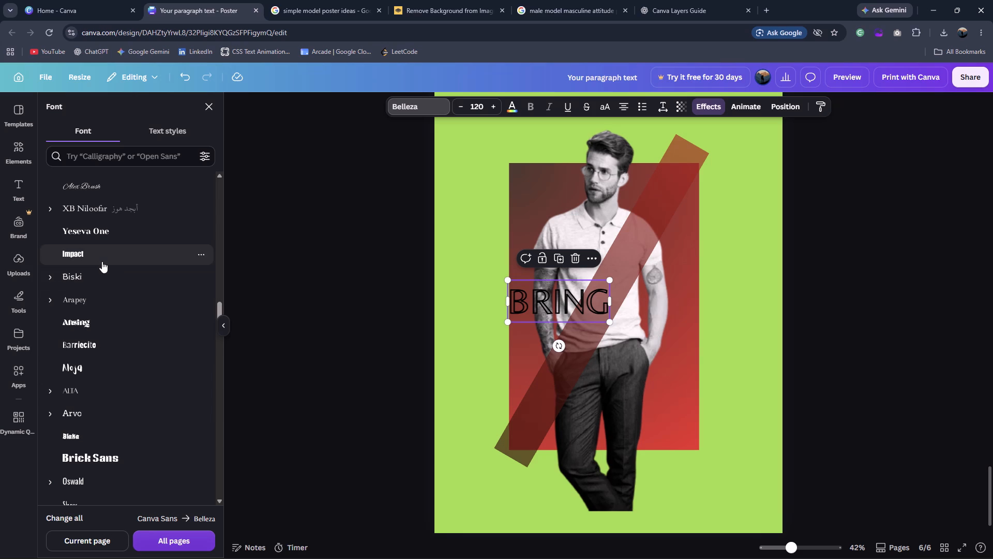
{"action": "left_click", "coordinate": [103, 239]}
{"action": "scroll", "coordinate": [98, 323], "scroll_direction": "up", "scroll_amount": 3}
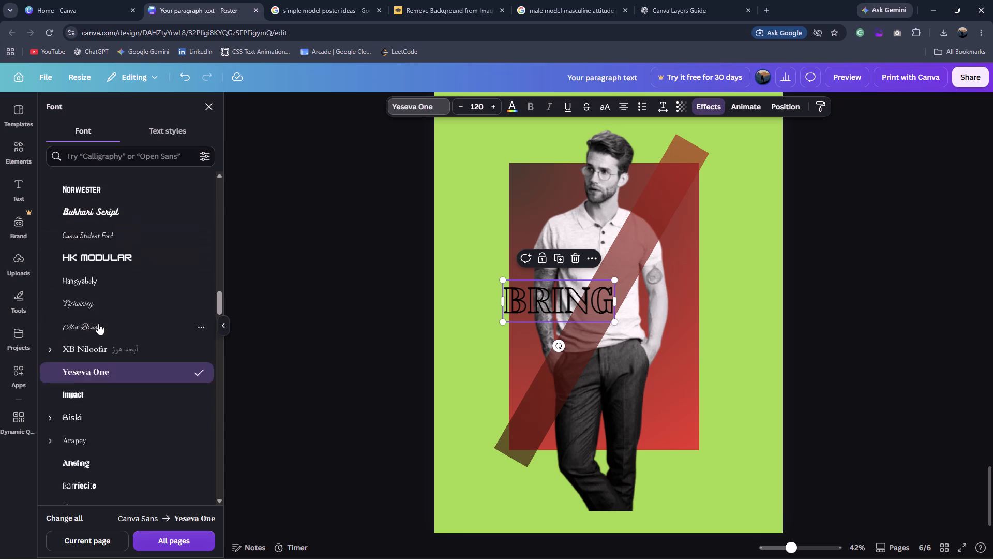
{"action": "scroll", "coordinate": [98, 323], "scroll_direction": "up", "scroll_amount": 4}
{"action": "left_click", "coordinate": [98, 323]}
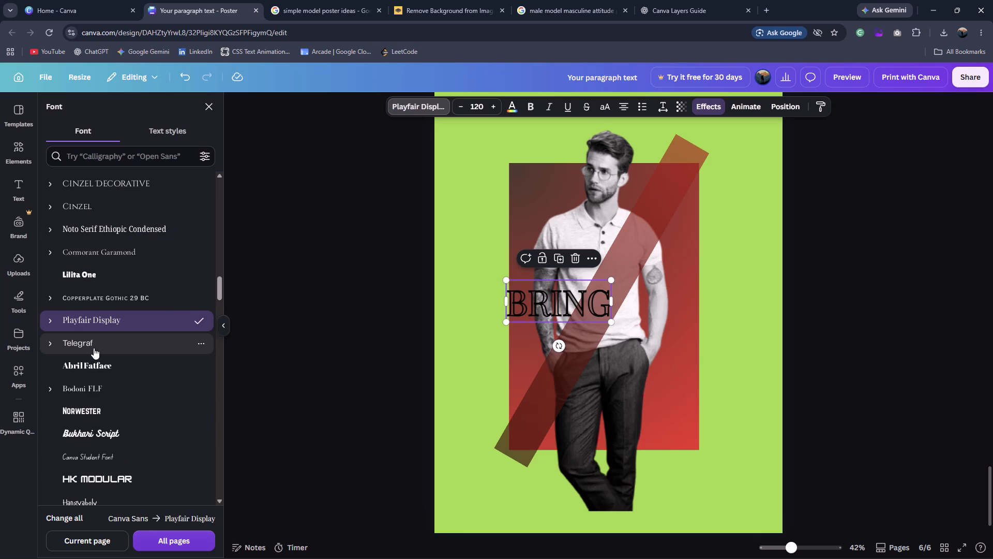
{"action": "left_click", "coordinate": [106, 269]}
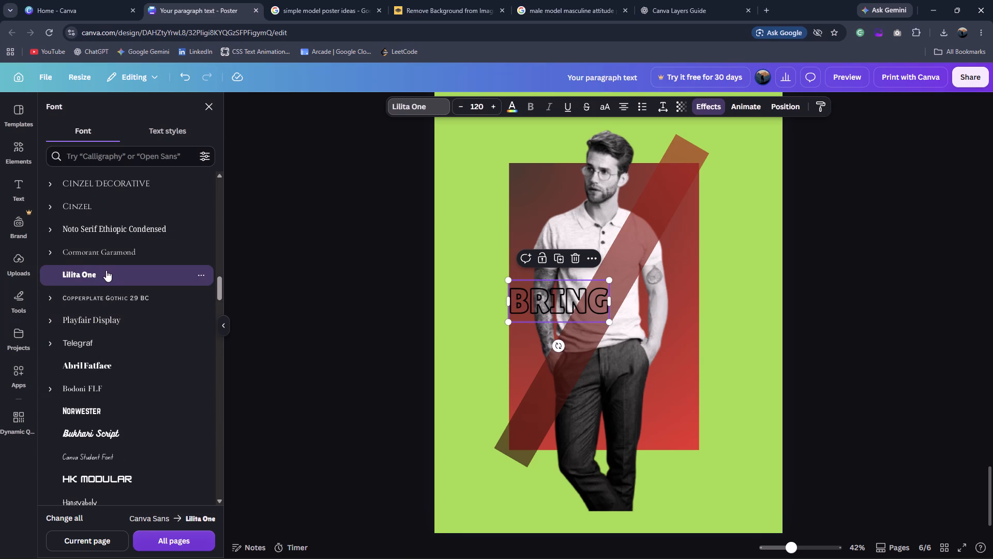
Set the BRING text's font to Cormorant Garamond.
{"action": "left_click", "coordinate": [108, 258]}
{"action": "scroll", "coordinate": [108, 258], "scroll_direction": "up", "scroll_amount": 3}
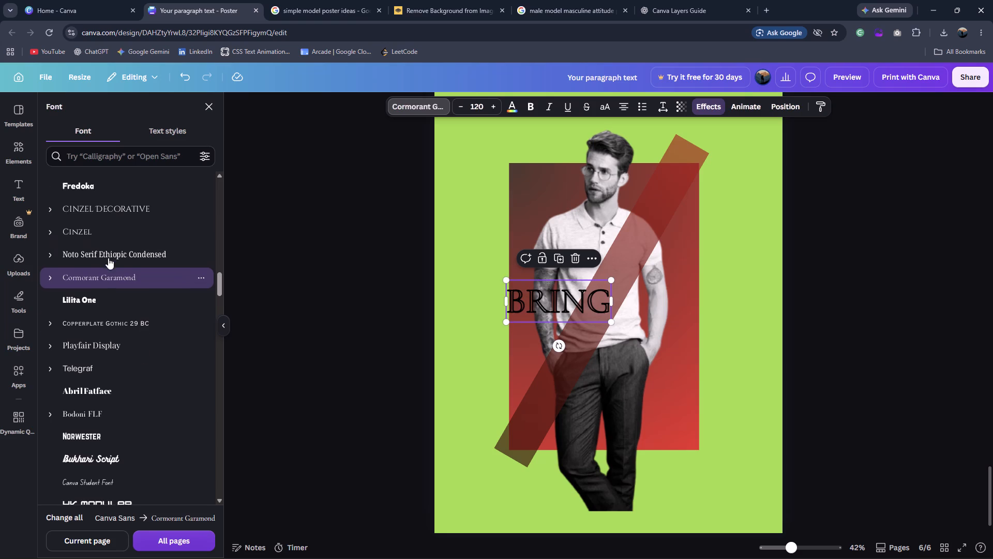
Set the BRING text's font to Etna Sans Serif.
{"action": "left_click", "coordinate": [110, 295]}
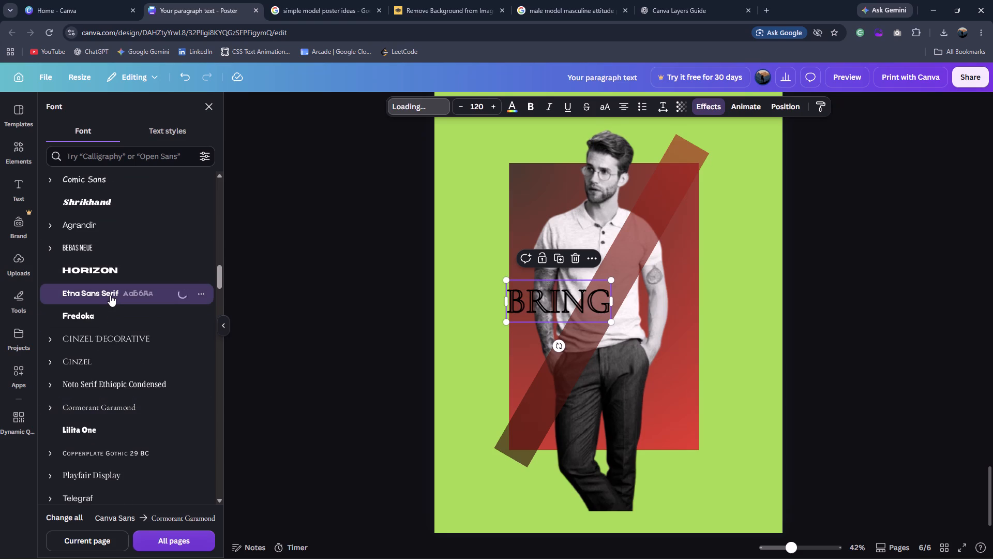
{"action": "left_click", "coordinate": [317, 355]}
{"action": "left_click", "coordinate": [317, 355]}
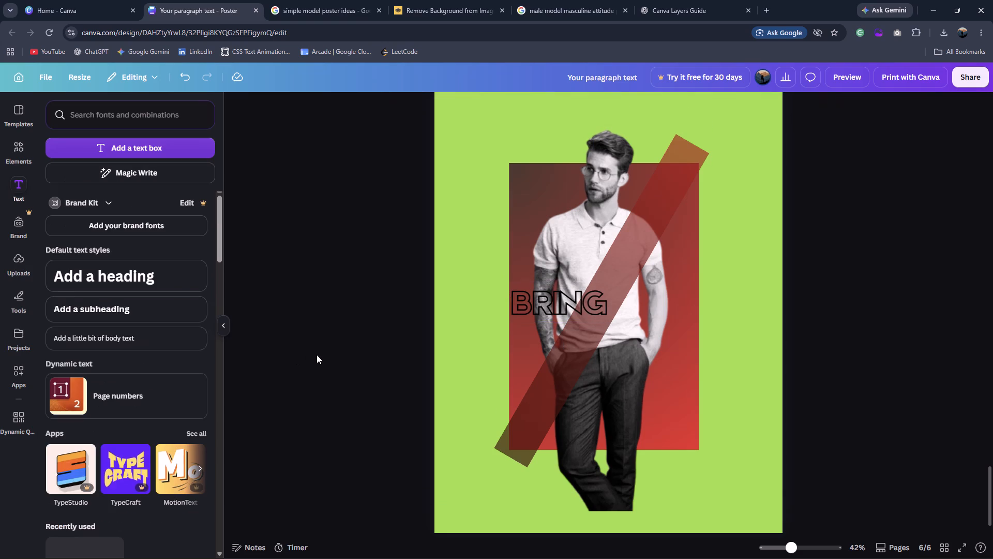
Move the BRING text slightly higher on the model's torso, just inside the gradient rectangle's left edge.
{"action": "left_click_drag", "start_coordinate": [545, 307], "coordinate": [549, 296]}
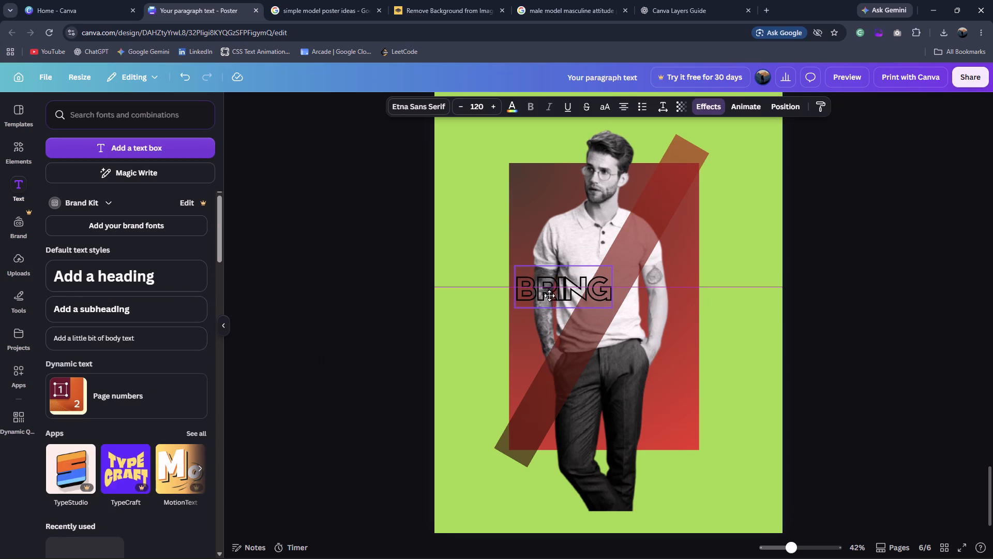
{"action": "left_click_drag", "start_coordinate": [549, 296], "coordinate": [547, 296]}
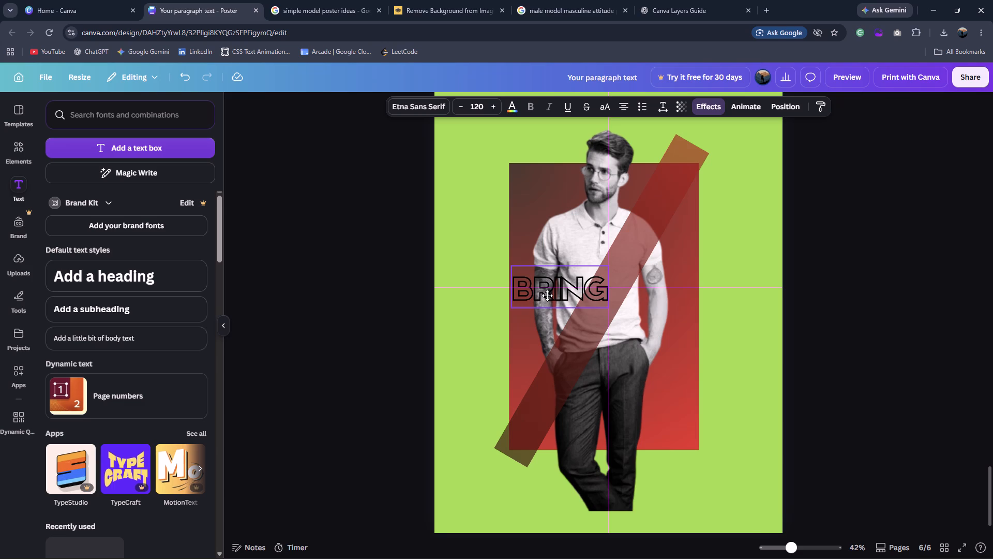
{"action": "left_click_drag", "start_coordinate": [547, 296], "coordinate": [550, 295]}
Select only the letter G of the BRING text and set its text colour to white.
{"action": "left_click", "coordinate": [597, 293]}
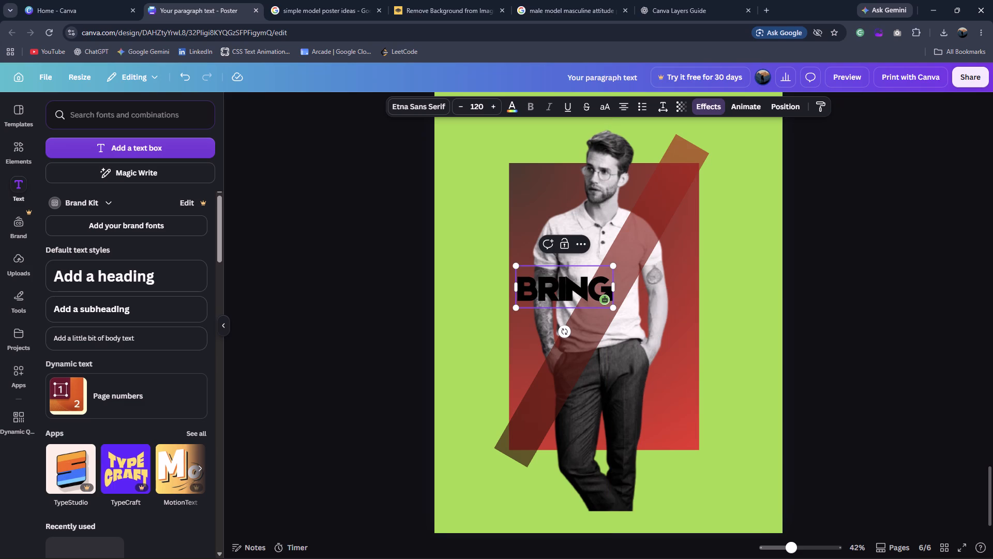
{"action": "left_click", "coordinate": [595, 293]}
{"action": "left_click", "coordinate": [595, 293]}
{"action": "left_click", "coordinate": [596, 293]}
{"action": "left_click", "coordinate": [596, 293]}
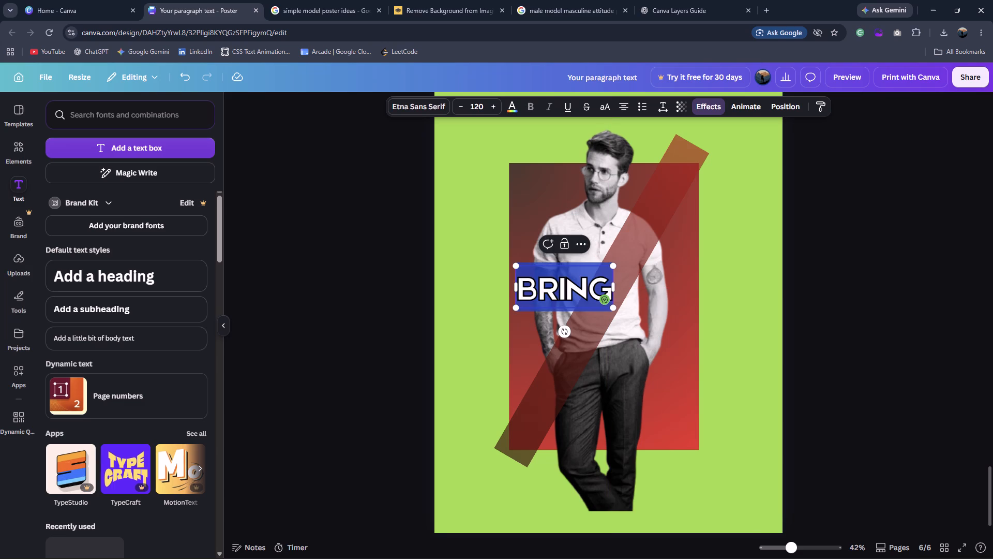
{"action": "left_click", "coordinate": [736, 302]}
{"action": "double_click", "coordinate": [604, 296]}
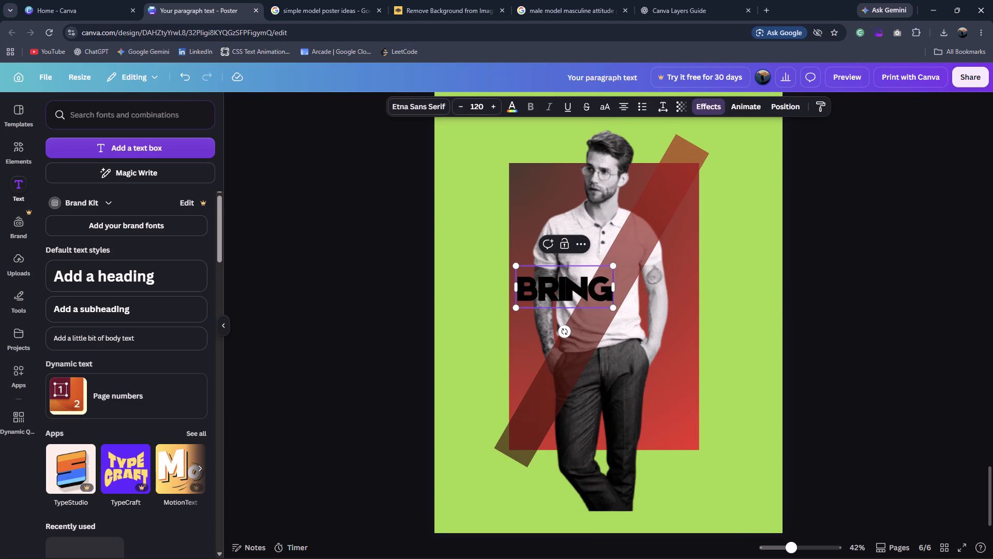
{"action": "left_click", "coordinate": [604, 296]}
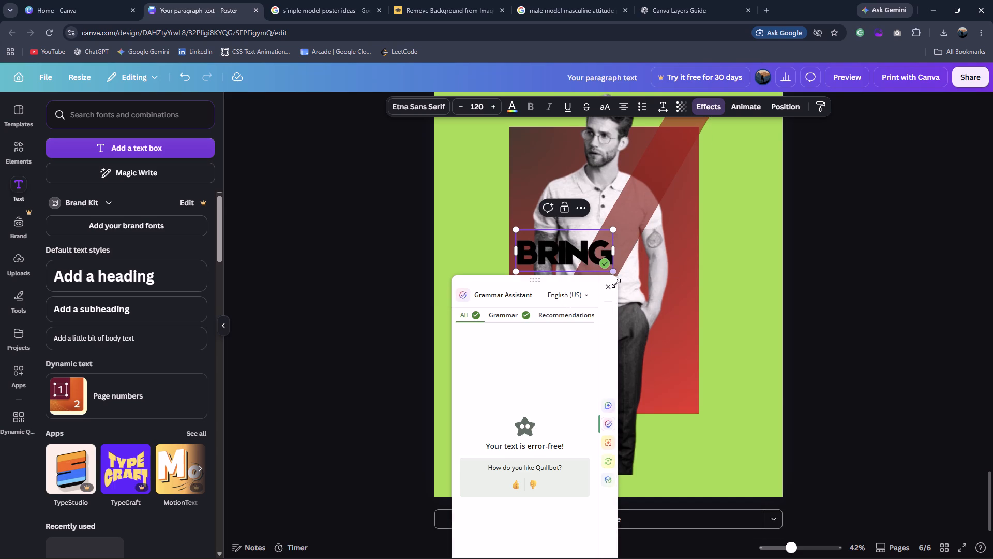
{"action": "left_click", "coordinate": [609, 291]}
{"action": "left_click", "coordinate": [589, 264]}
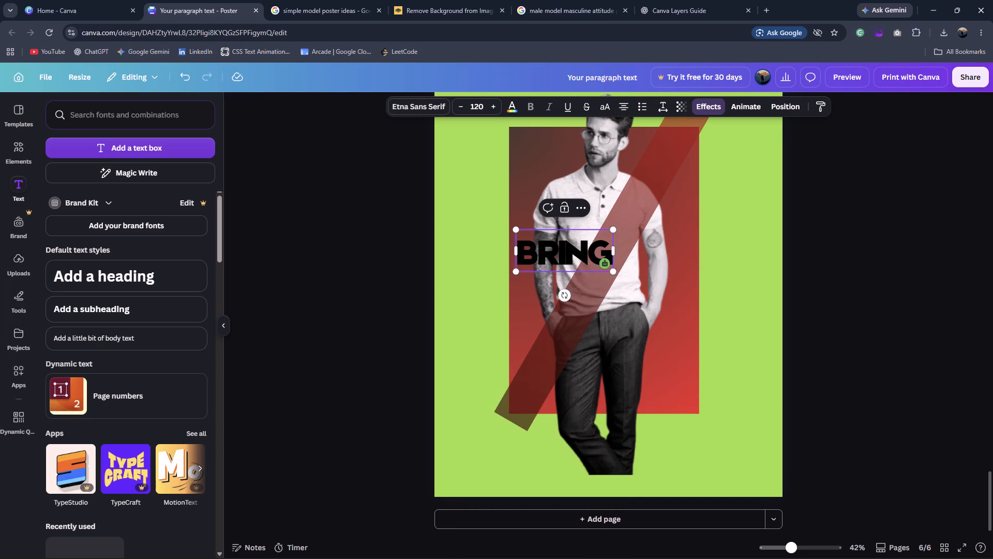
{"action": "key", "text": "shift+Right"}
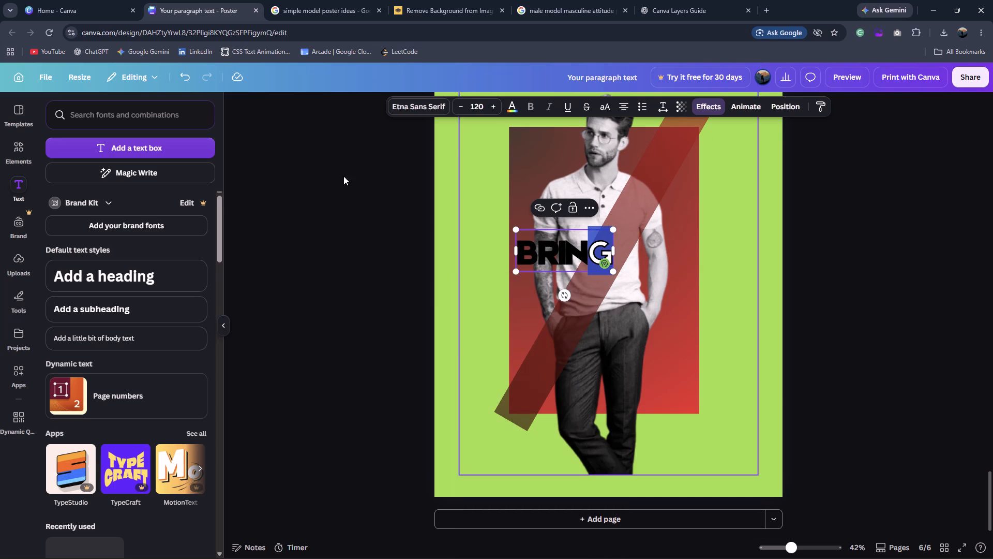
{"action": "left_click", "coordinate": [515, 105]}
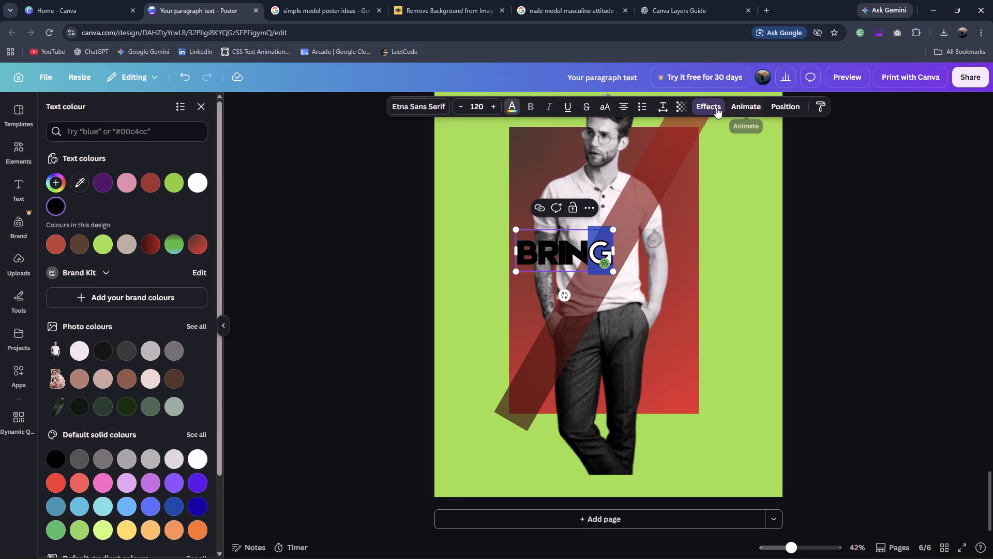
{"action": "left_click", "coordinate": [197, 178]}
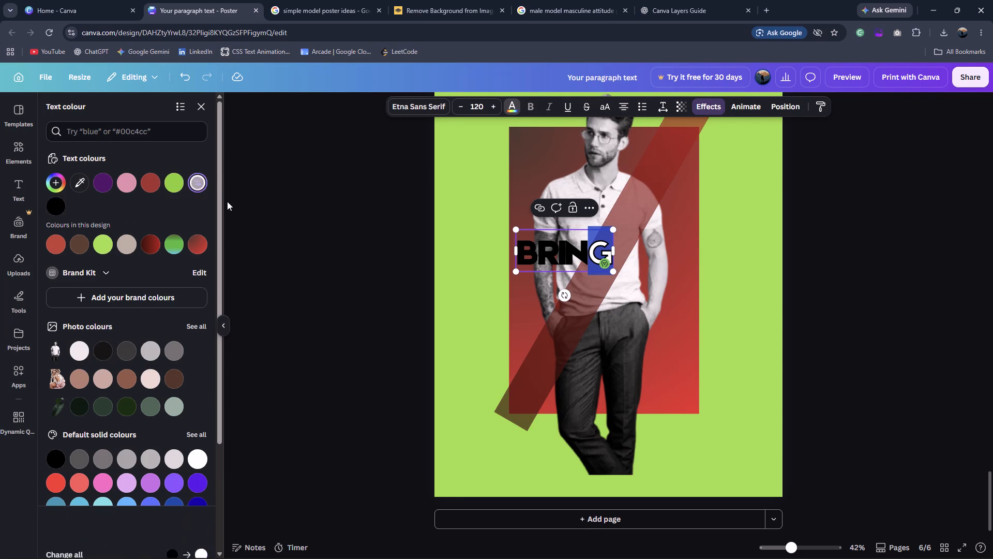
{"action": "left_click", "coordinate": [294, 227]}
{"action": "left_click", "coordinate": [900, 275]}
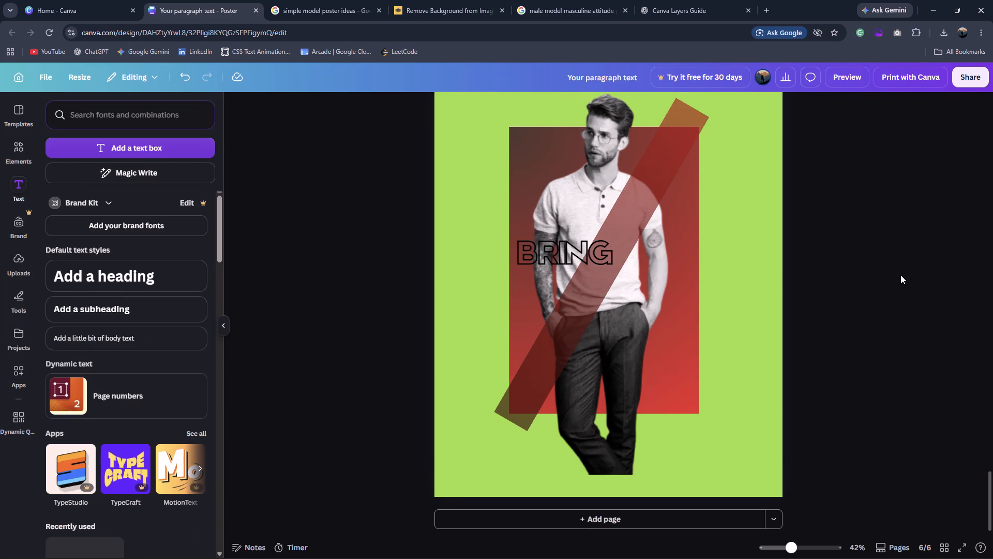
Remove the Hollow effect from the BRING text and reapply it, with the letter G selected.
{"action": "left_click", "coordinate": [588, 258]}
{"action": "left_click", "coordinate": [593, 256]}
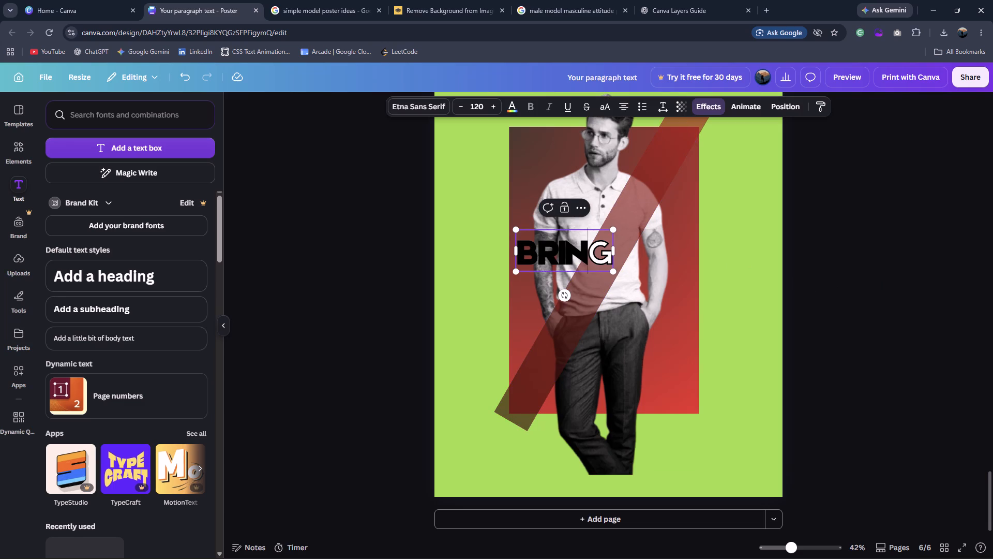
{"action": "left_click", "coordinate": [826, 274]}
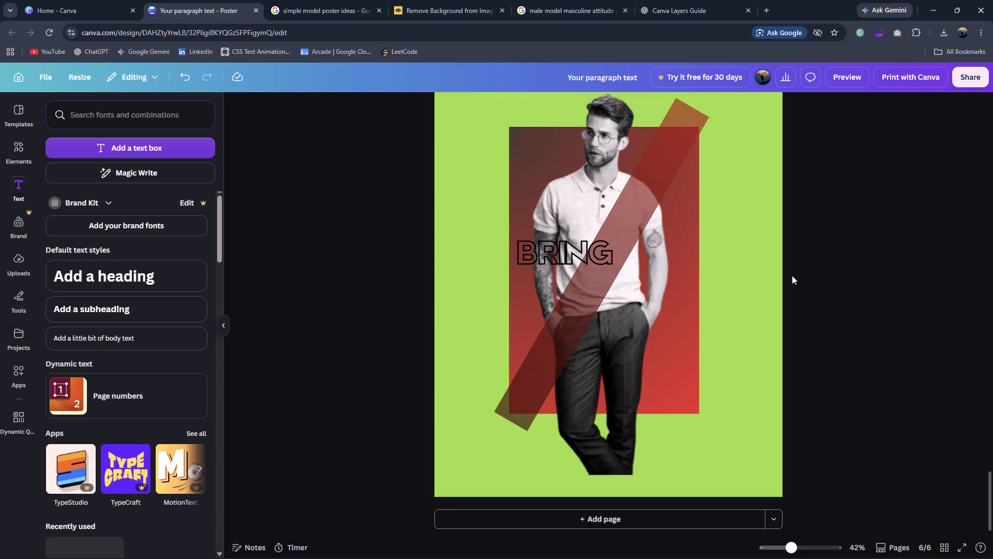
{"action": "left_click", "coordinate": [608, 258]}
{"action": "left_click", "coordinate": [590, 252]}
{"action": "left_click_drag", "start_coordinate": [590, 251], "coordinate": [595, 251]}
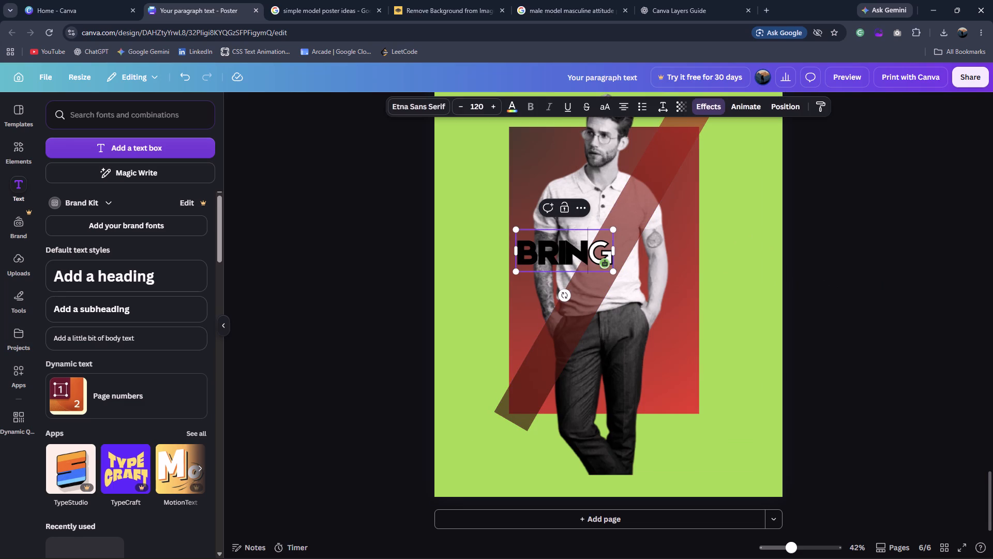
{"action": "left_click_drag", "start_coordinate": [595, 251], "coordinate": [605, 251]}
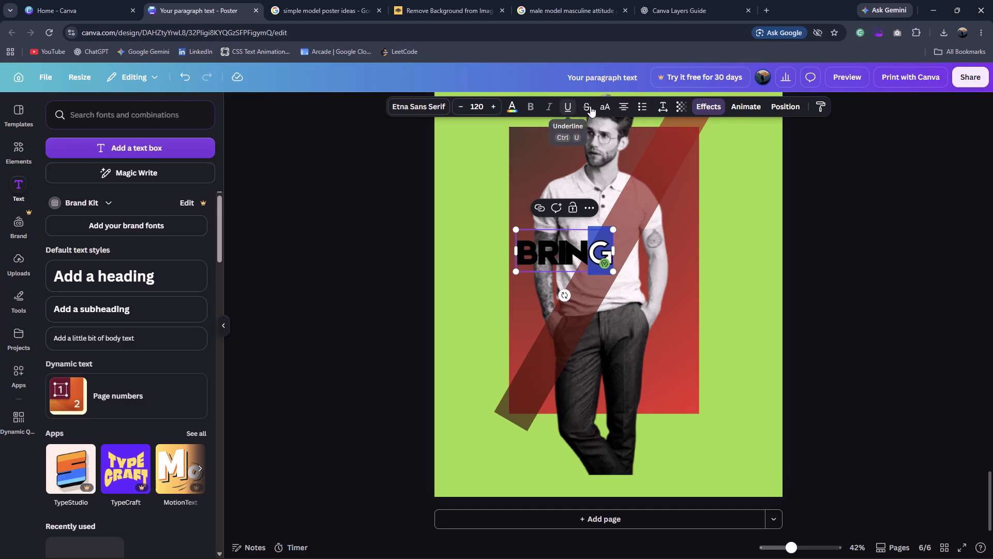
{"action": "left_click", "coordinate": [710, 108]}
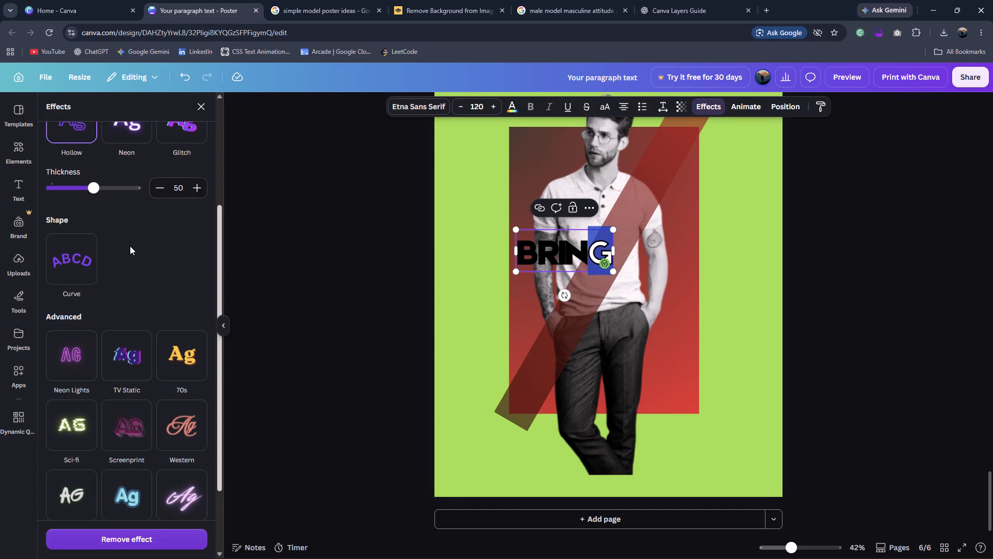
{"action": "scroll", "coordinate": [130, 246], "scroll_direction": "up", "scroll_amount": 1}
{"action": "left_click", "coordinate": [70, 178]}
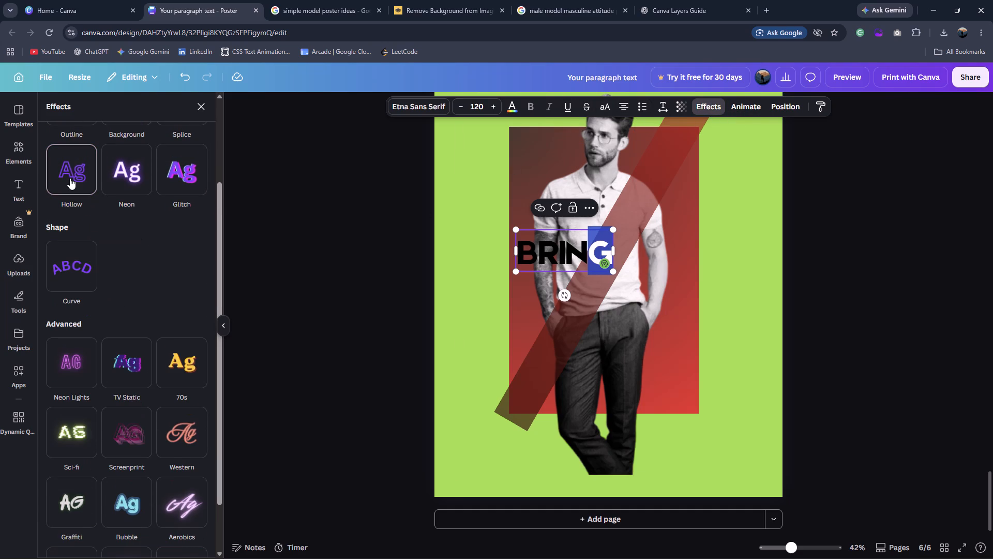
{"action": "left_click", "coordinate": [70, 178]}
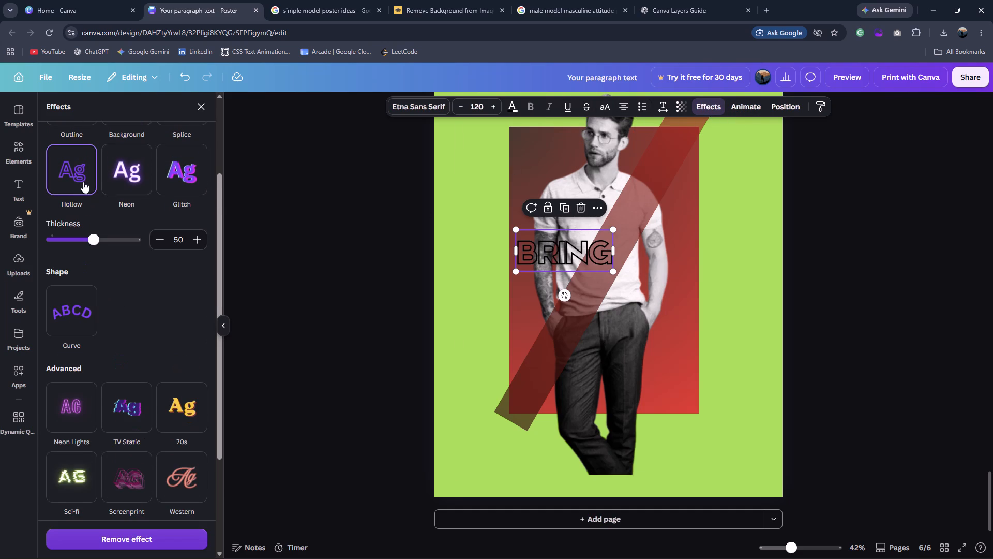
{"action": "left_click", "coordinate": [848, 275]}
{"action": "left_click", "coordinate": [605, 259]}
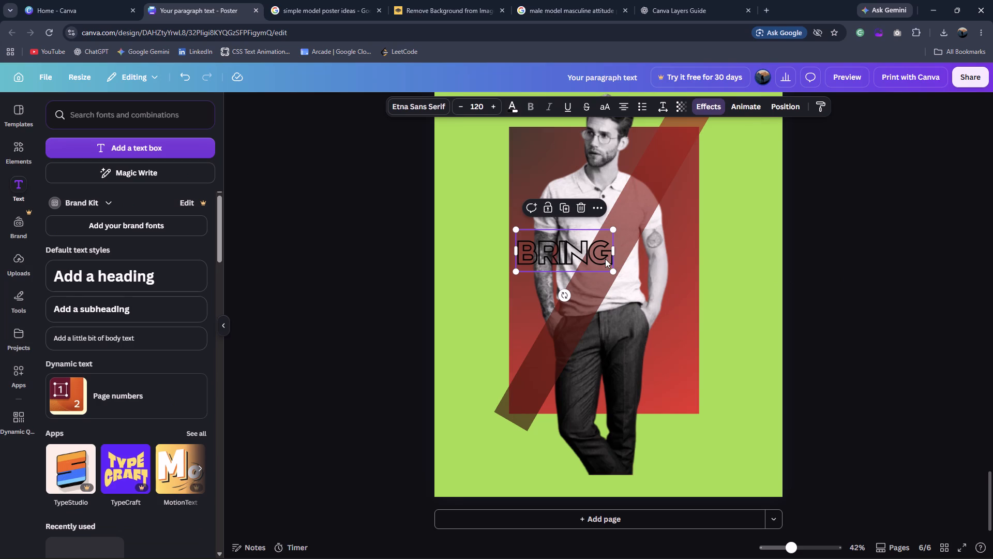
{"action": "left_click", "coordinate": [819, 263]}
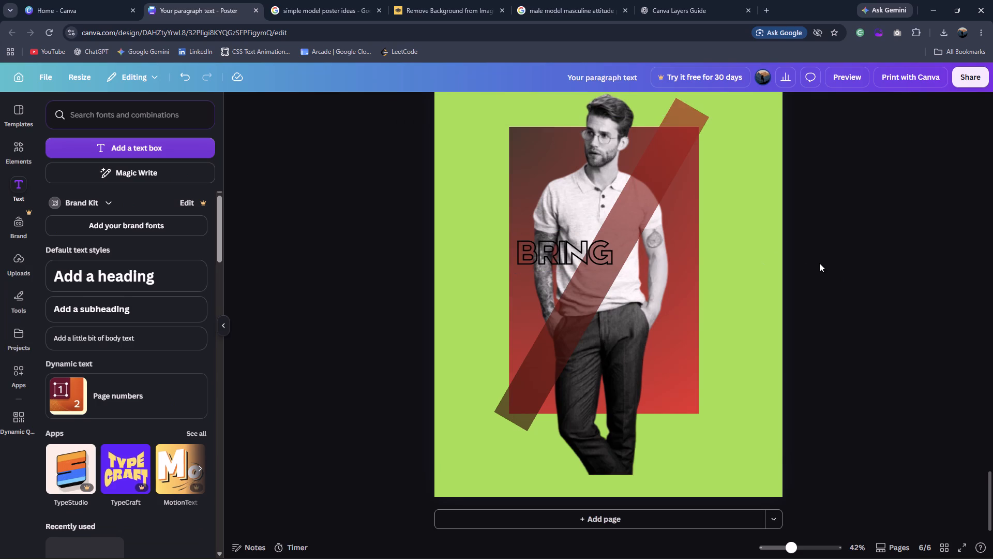
Set the letter G of the BRING text to a custom light dusty-pink solid colour.
{"action": "scroll", "coordinate": [819, 263], "scroll_direction": "up", "scroll_amount": 2}
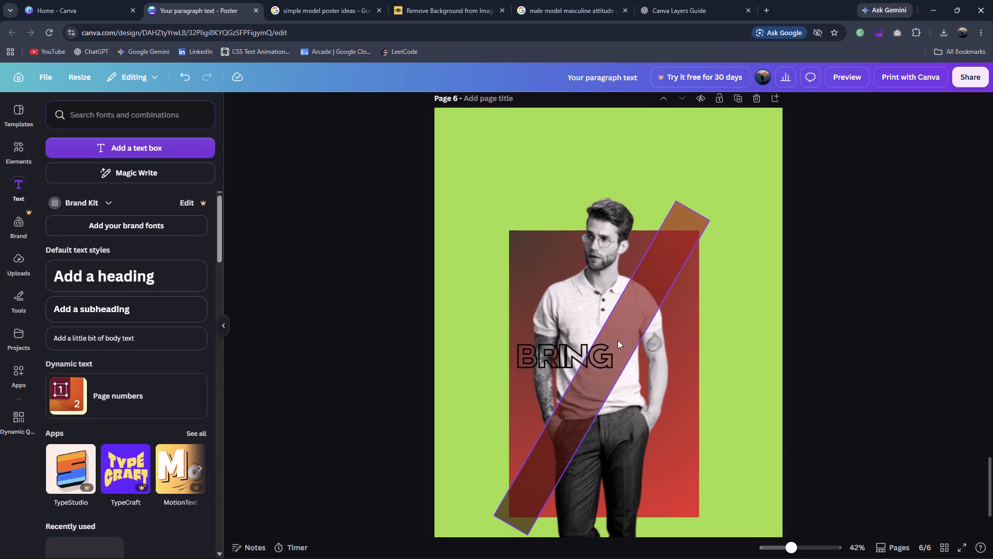
{"action": "left_click", "coordinate": [573, 366]}
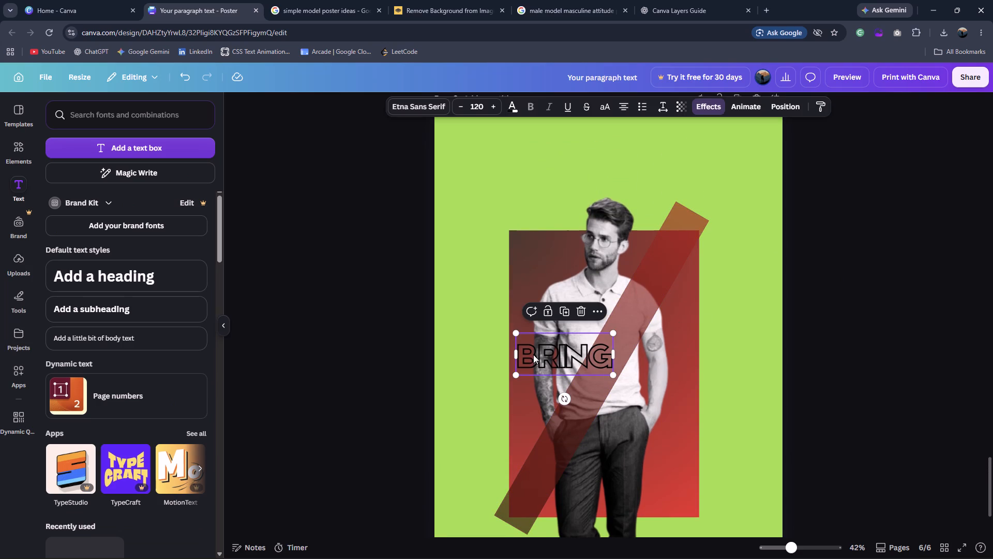
{"action": "left_click", "coordinate": [518, 113]}
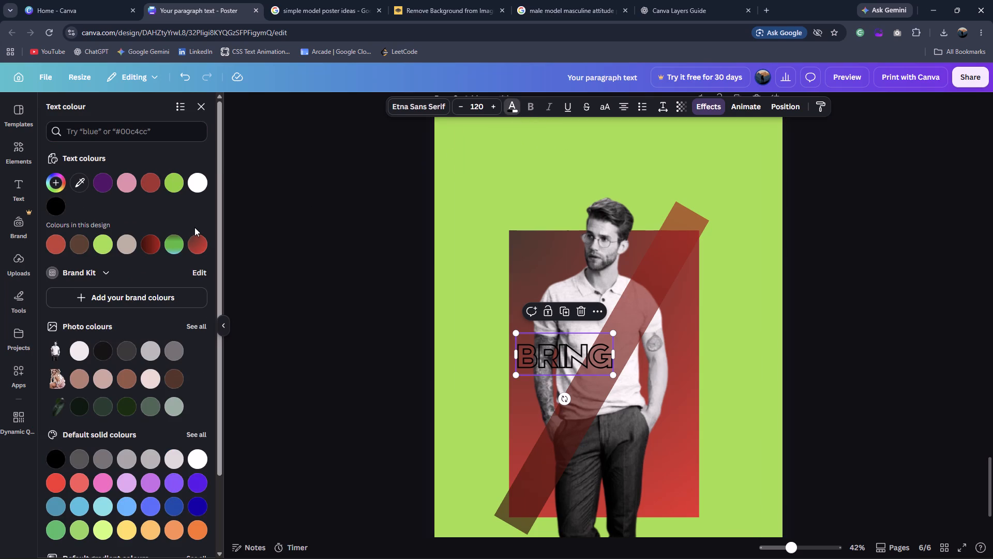
{"action": "left_click", "coordinate": [600, 351]}
{"action": "left_click_drag", "start_coordinate": [595, 354], "coordinate": [609, 354]}
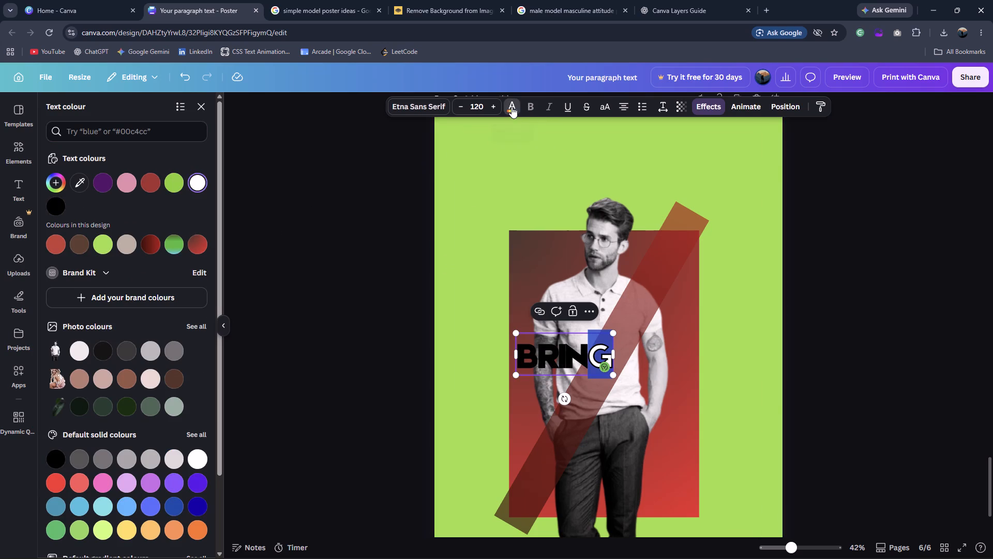
{"action": "left_click", "coordinate": [511, 107]}
{"action": "left_click", "coordinate": [522, 108]}
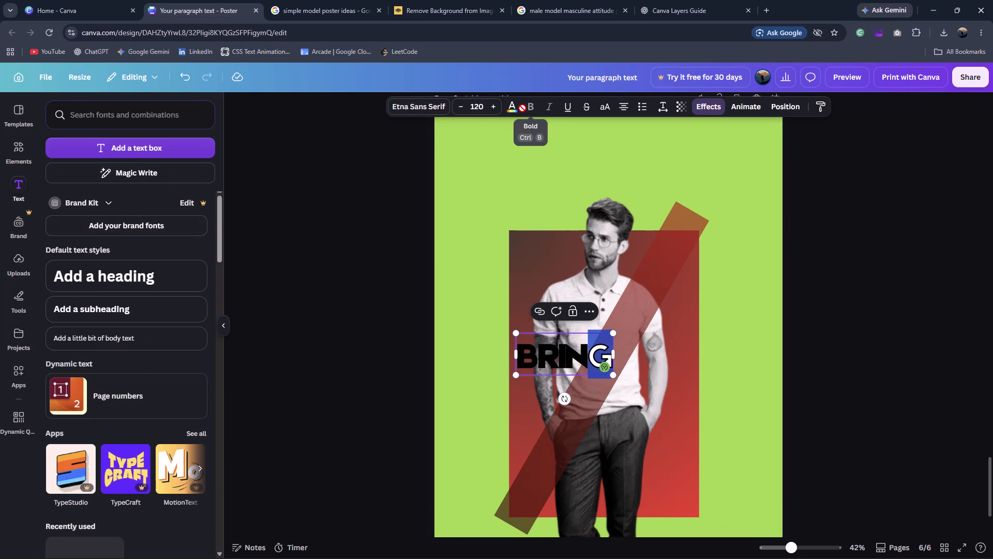
{"action": "left_click", "coordinate": [519, 109]}
{"action": "left_click", "coordinate": [195, 179]}
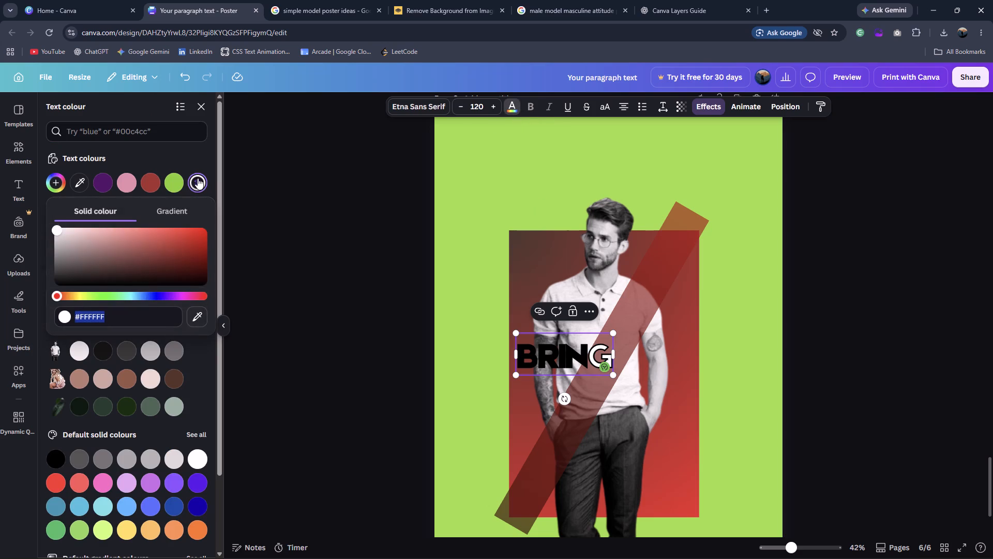
{"action": "left_click_drag", "start_coordinate": [113, 259], "coordinate": [108, 252]}
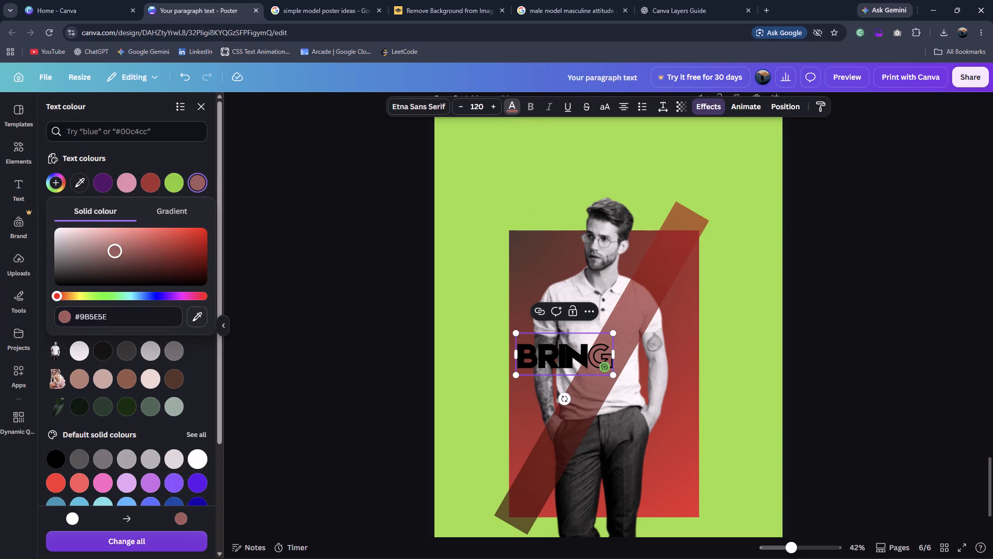
{"action": "left_click_drag", "start_coordinate": [108, 252], "coordinate": [71, 239]}
{"action": "left_click", "coordinate": [288, 239]}
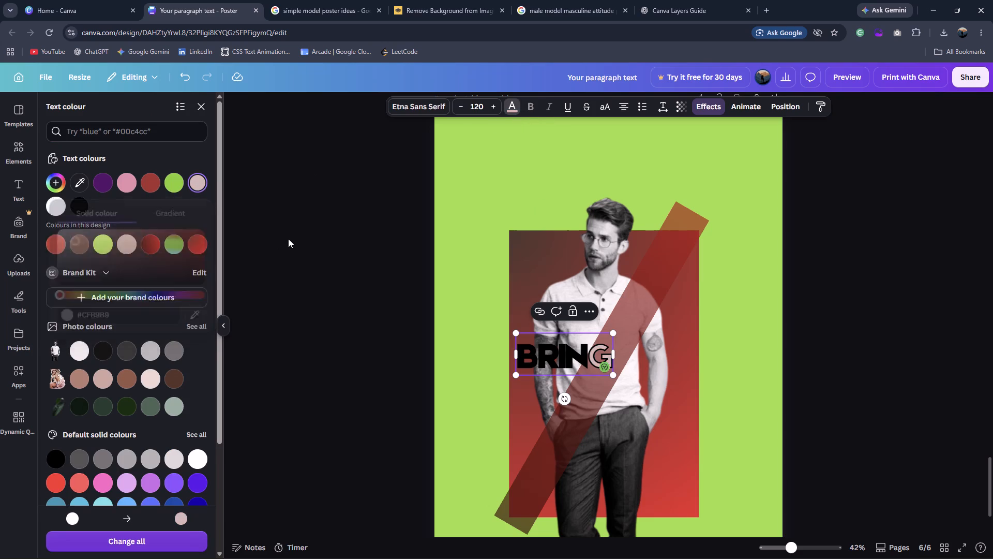
{"action": "left_click_drag", "start_coordinate": [586, 363], "coordinate": [604, 363]}
{"action": "left_click", "coordinate": [879, 307]}
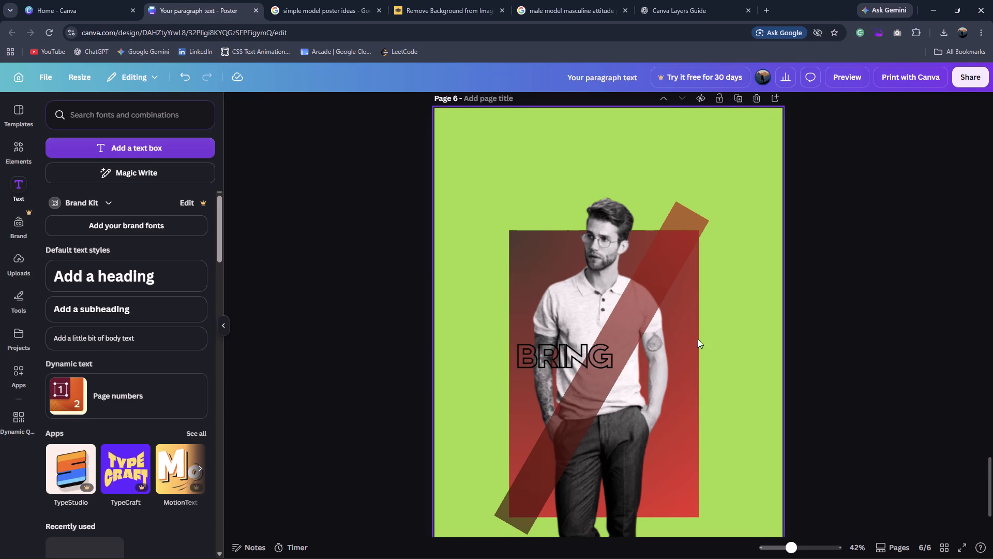
Select only the letter G of the BRING text and set its text colour to white (#ffffff).
{"action": "left_click", "coordinate": [594, 358]}
{"action": "double_click", "coordinate": [594, 358]}
{"action": "left_click", "coordinate": [594, 358]}
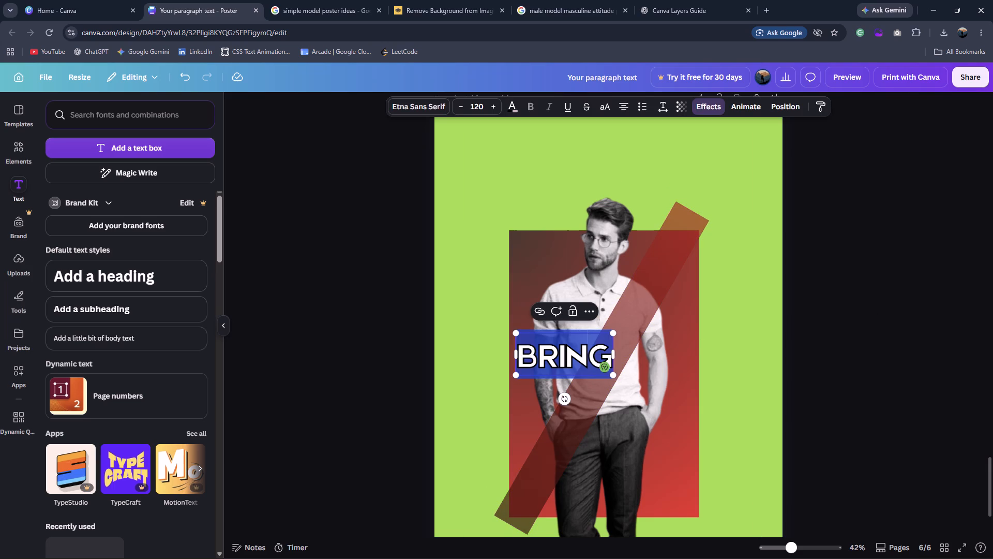
{"action": "left_click", "coordinate": [593, 358]}
{"action": "left_click_drag", "start_coordinate": [593, 358], "coordinate": [598, 358]}
{"action": "left_click", "coordinate": [597, 358]}
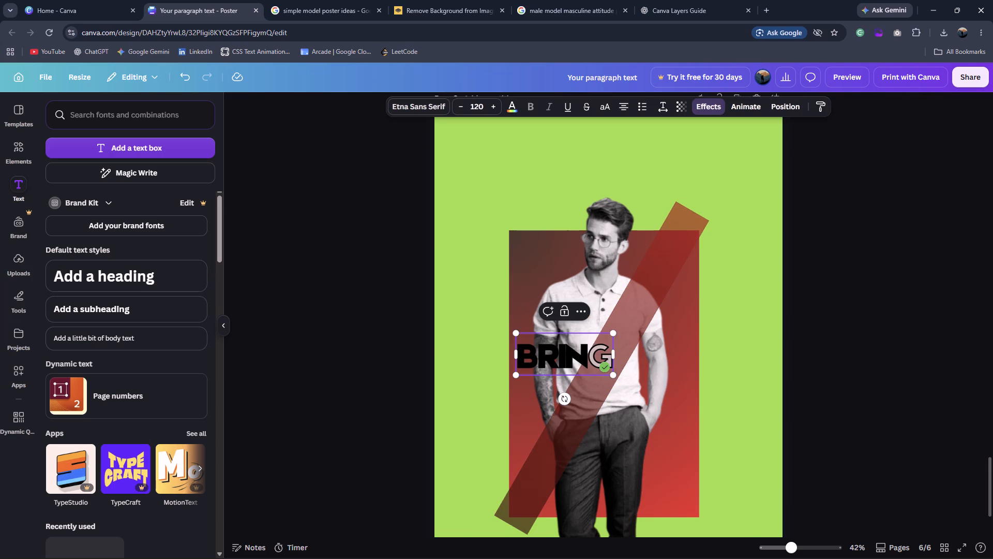
{"action": "key", "text": "shift+Right"}
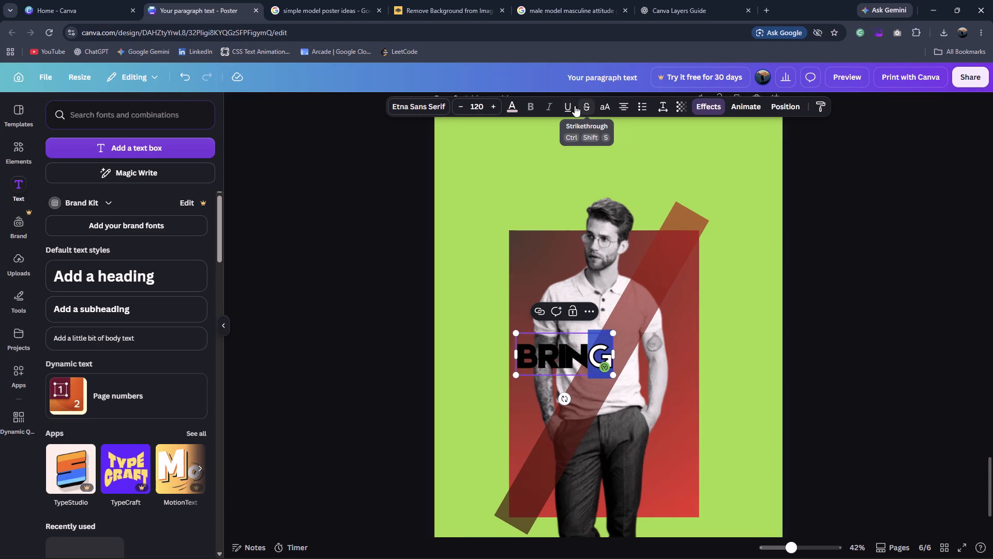
{"action": "left_click", "coordinate": [511, 111]}
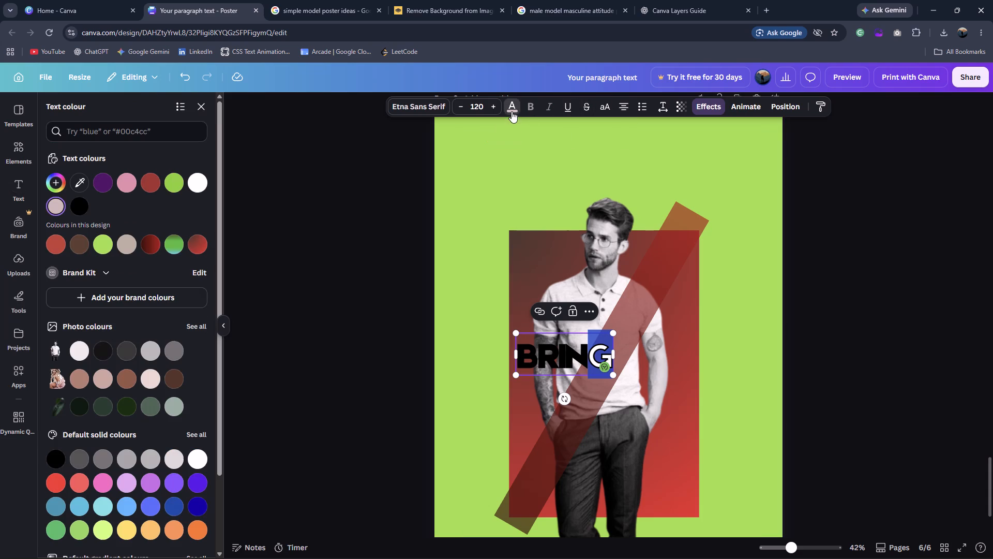
{"action": "left_click", "coordinate": [198, 189]}
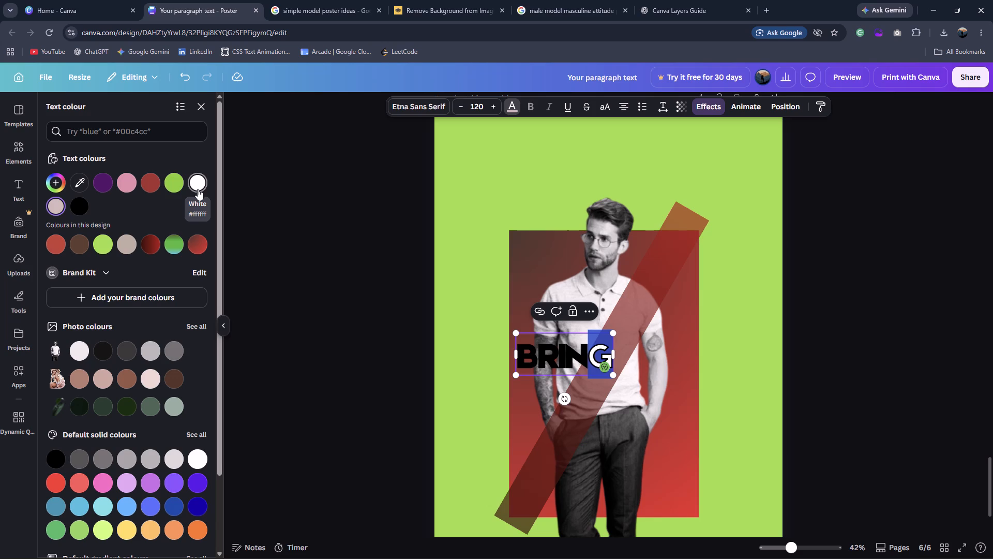
Look through the available text effects and the Hollow settings with the letter G selected.
{"action": "left_click", "coordinate": [709, 106]}
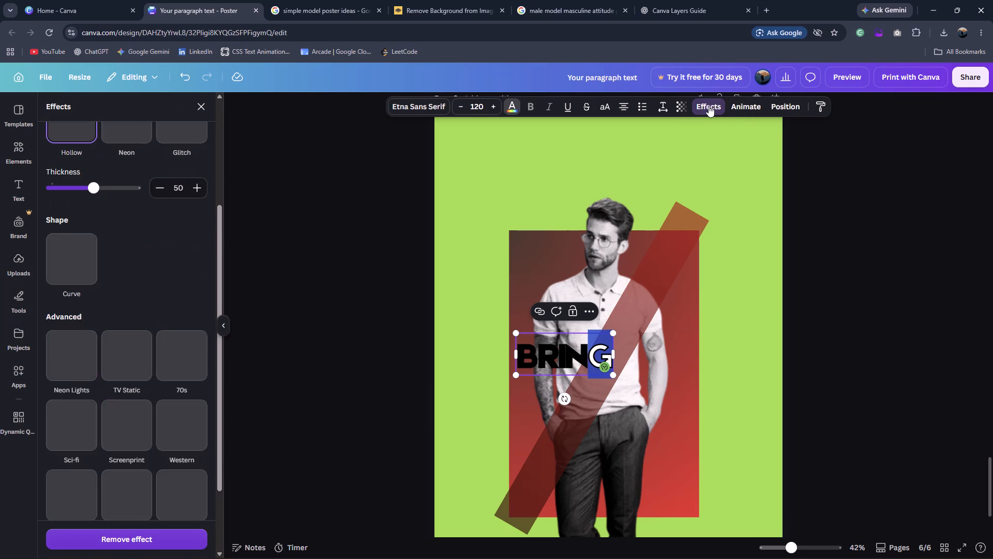
{"action": "scroll", "coordinate": [168, 284], "scroll_direction": "up", "scroll_amount": 2}
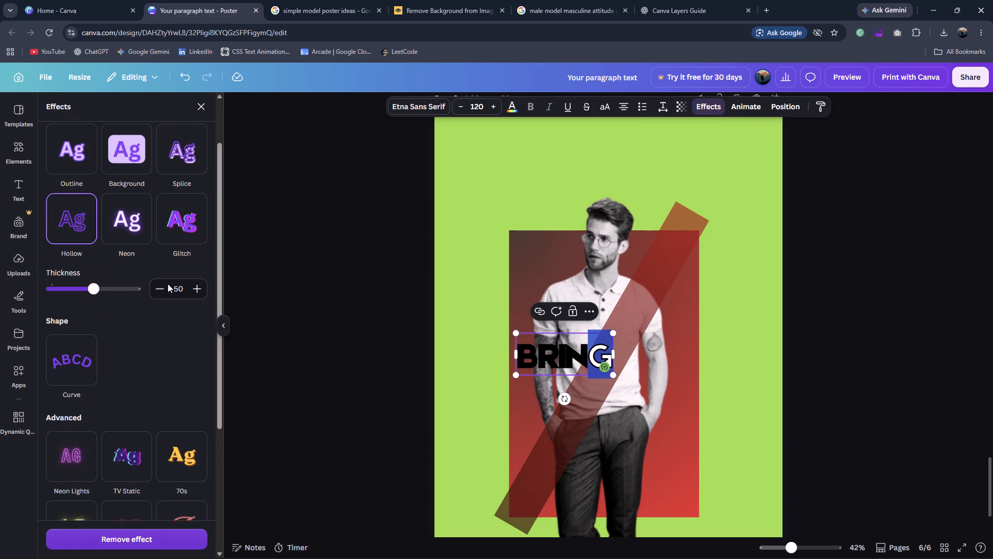
{"action": "scroll", "coordinate": [168, 284], "scroll_direction": "up", "scroll_amount": 5}
{"action": "scroll", "coordinate": [168, 284], "scroll_direction": "down", "scroll_amount": 6}
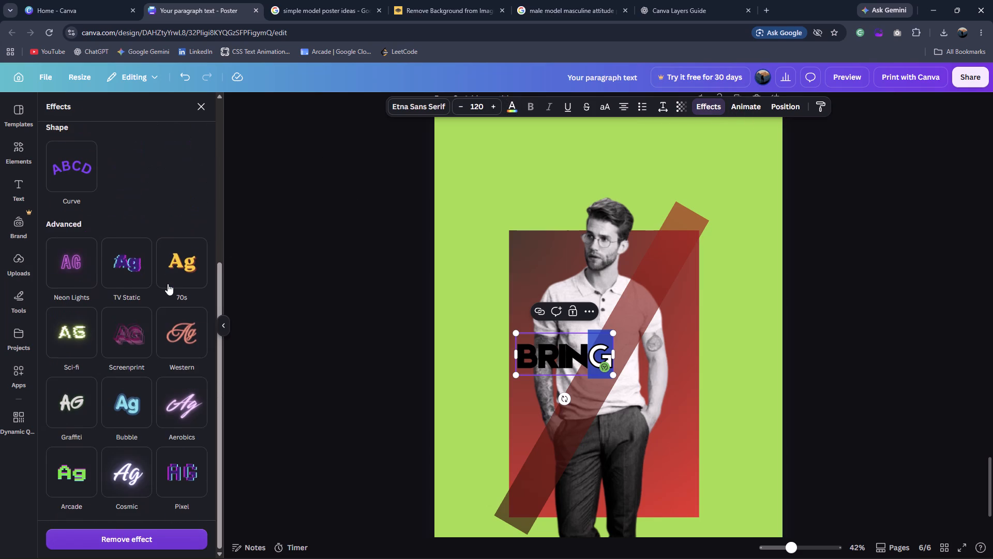
{"action": "scroll", "coordinate": [168, 284], "scroll_direction": "down", "scroll_amount": 8}
{"action": "scroll", "coordinate": [168, 284], "scroll_direction": "up", "scroll_amount": 10}
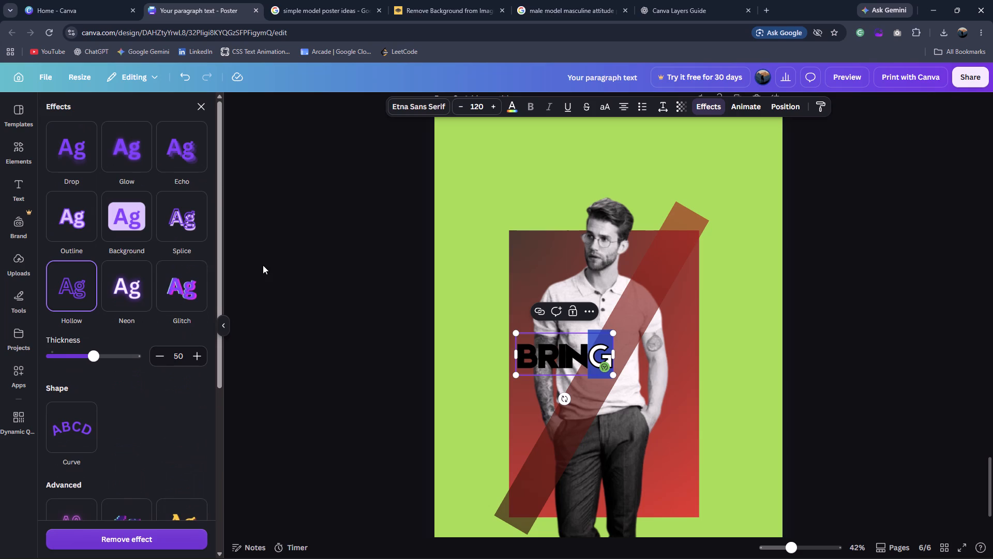
{"action": "double_click", "coordinate": [265, 265]}
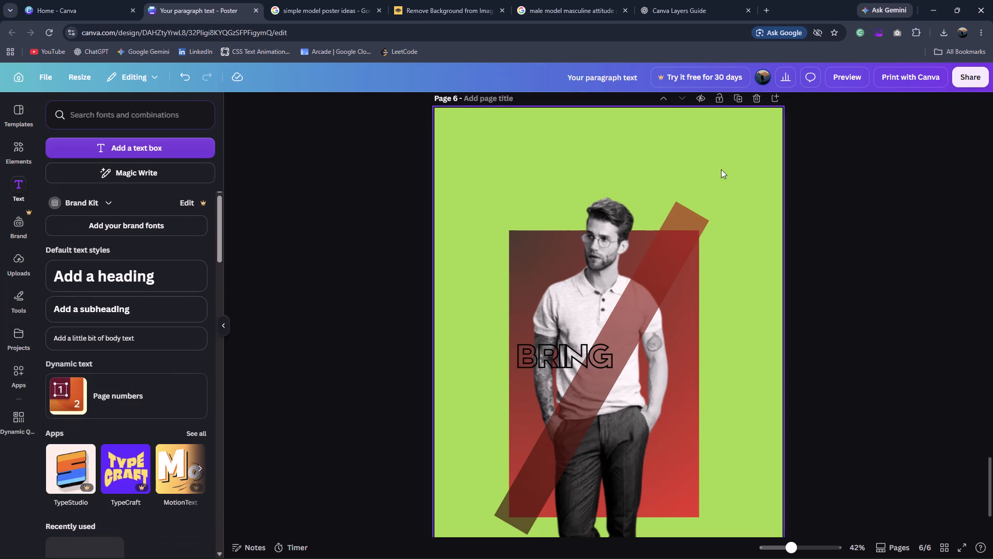
Enlarge the BRING text to size 128 so it reaches the gradient rectangle's left edge.
{"action": "left_click", "coordinate": [359, 0]}
{"action": "left_click", "coordinate": [190, 2]}
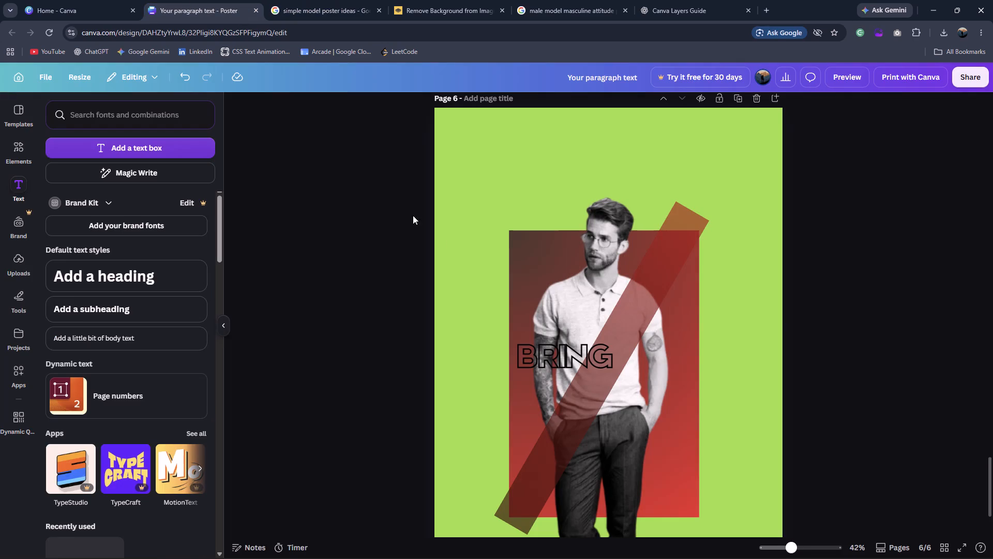
{"action": "left_click", "coordinate": [552, 352]}
{"action": "left_click_drag", "start_coordinate": [514, 333], "coordinate": [507, 330]}
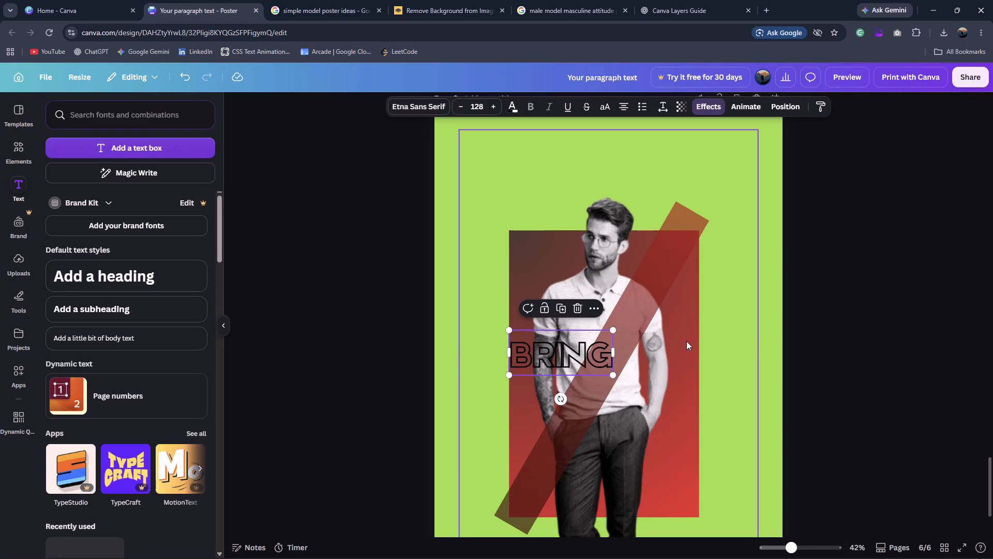
Duplicate the BRING text, place the copy directly beneath it and change its wording to ME in capitals.
{"action": "key", "text": "ctrl+d"}
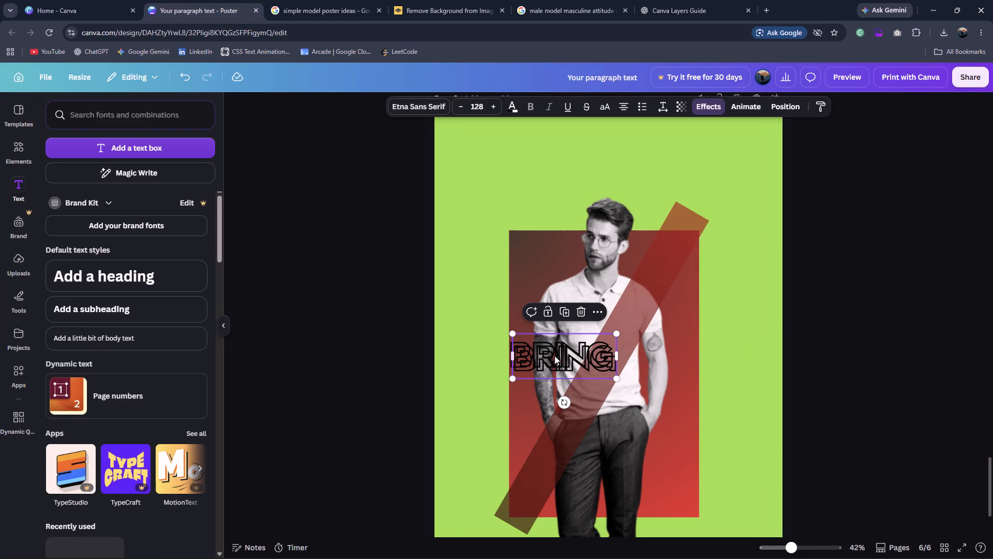
{"action": "left_click_drag", "start_coordinate": [554, 356], "coordinate": [549, 397]}
{"action": "double_click", "coordinate": [549, 397]}
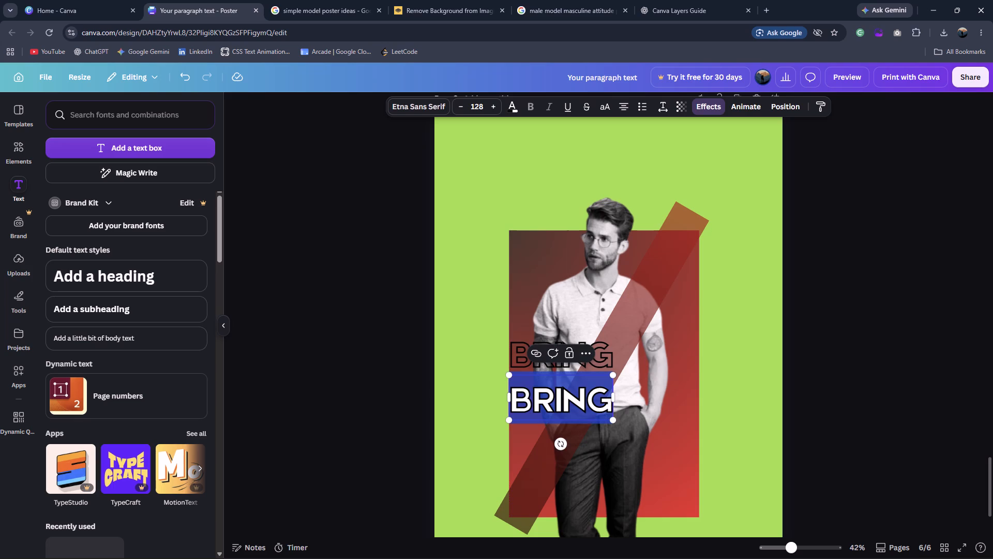
{"action": "type", "text": "me"}
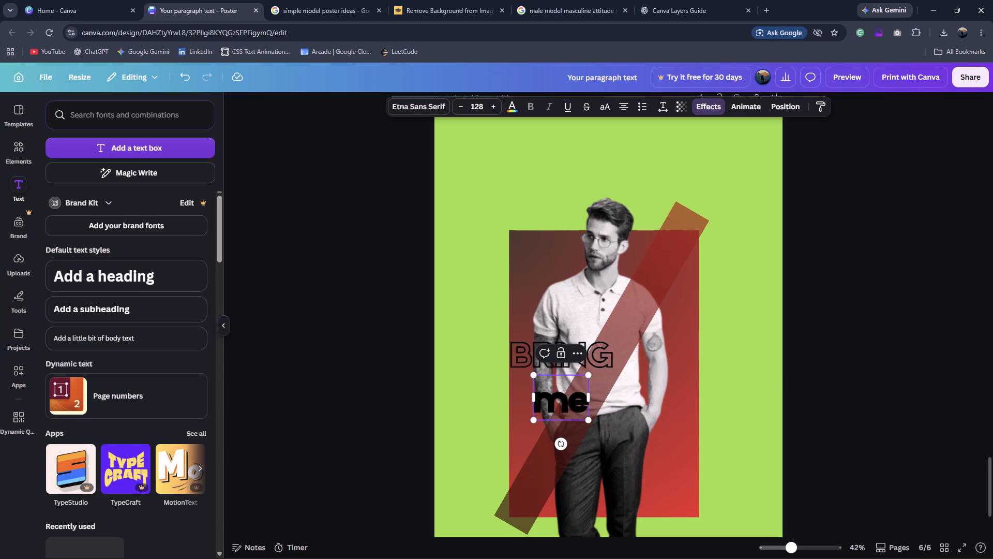
{"action": "key", "text": "BackSpace"}
{"action": "key", "text": "BackSpace"}
{"action": "type", "text": "me"}
{"action": "key", "text": "BackSpace"}
{"action": "key", "text": "m"}
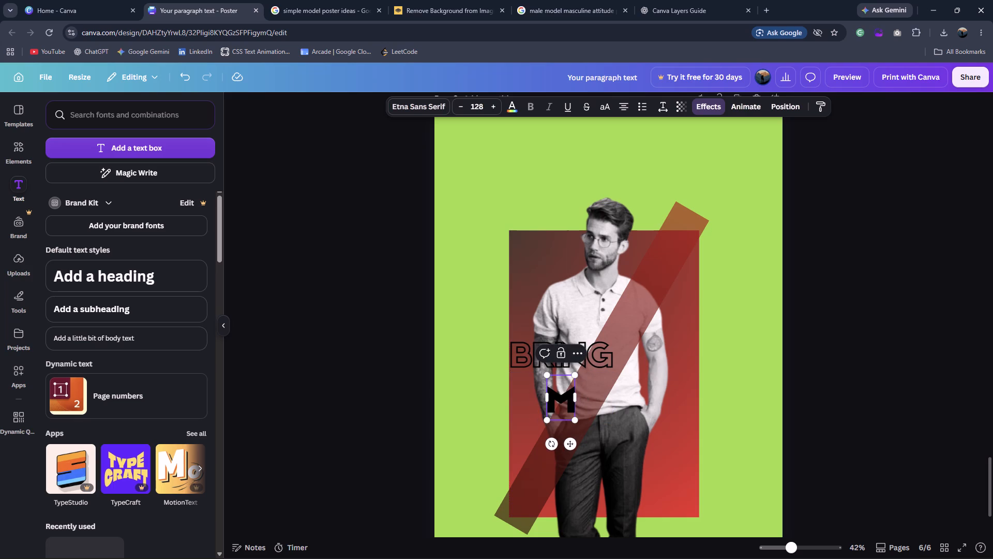
{"action": "key", "text": "e"}
{"action": "left_click", "coordinate": [915, 415]}
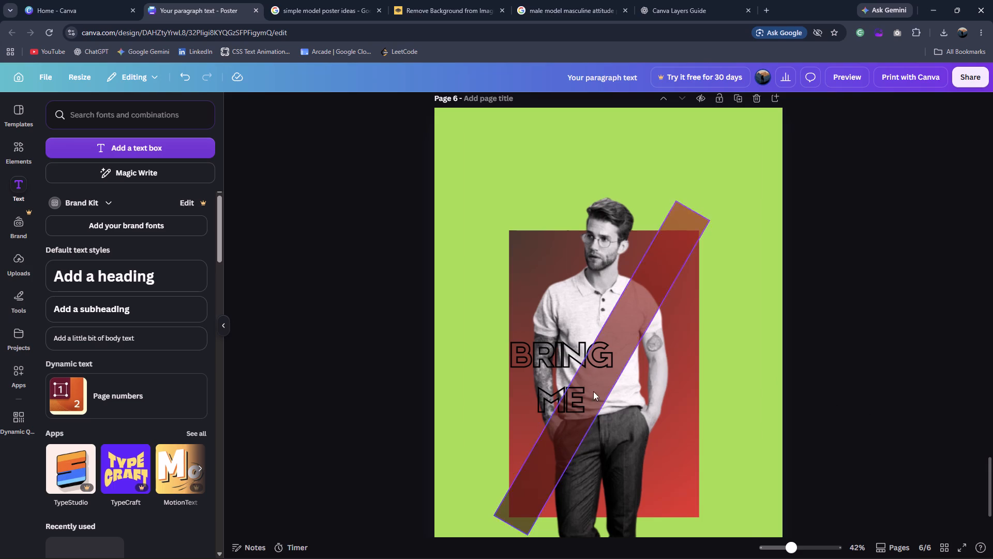
Shift the BRING text left past the gradient rectangle's edge and enlarge it slightly, following the reference poster.
{"action": "left_click", "coordinate": [334, 0]}
{"action": "left_click", "coordinate": [219, 2]}
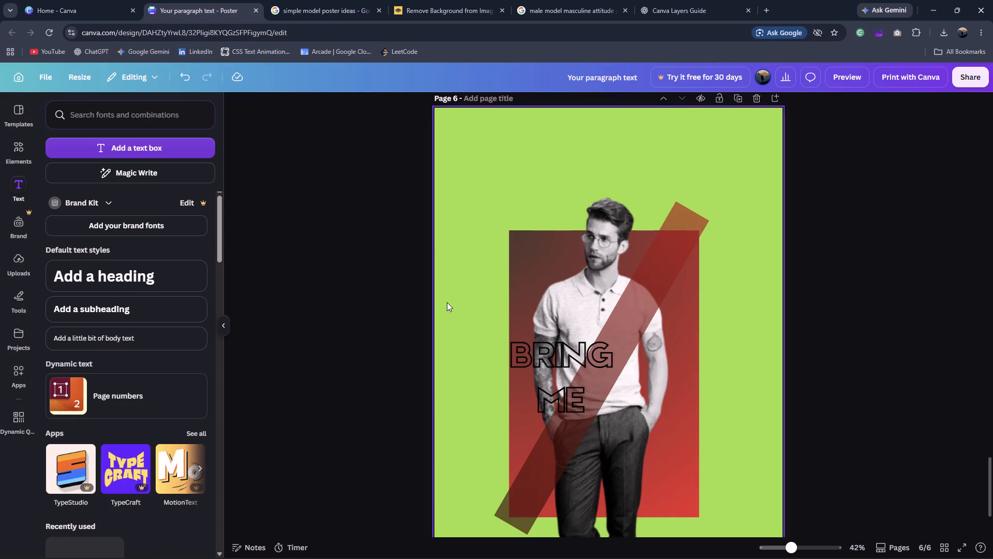
{"action": "left_click_drag", "start_coordinate": [549, 349], "coordinate": [539, 349]}
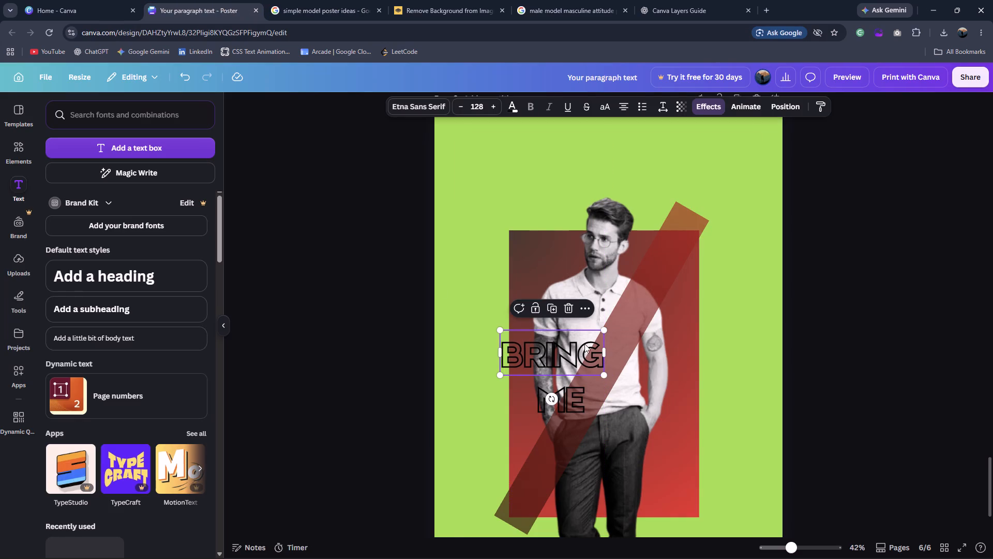
{"action": "left_click_drag", "start_coordinate": [600, 329], "coordinate": [608, 325]}
{"action": "left_click", "coordinate": [804, 343]}
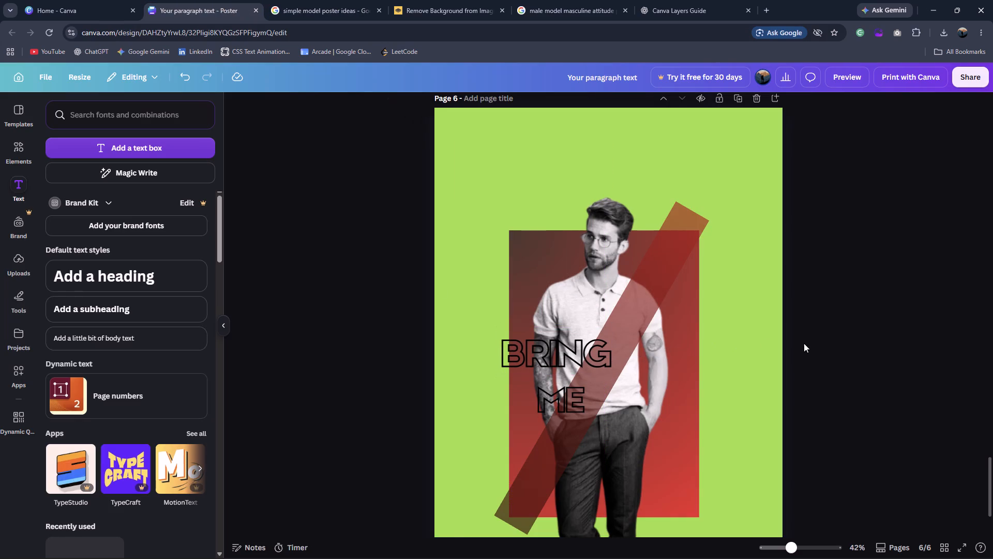
Move the ME text closely beneath BRING, lined up with the start of the word.
{"action": "left_click_drag", "start_coordinate": [576, 413], "coordinate": [538, 411]}
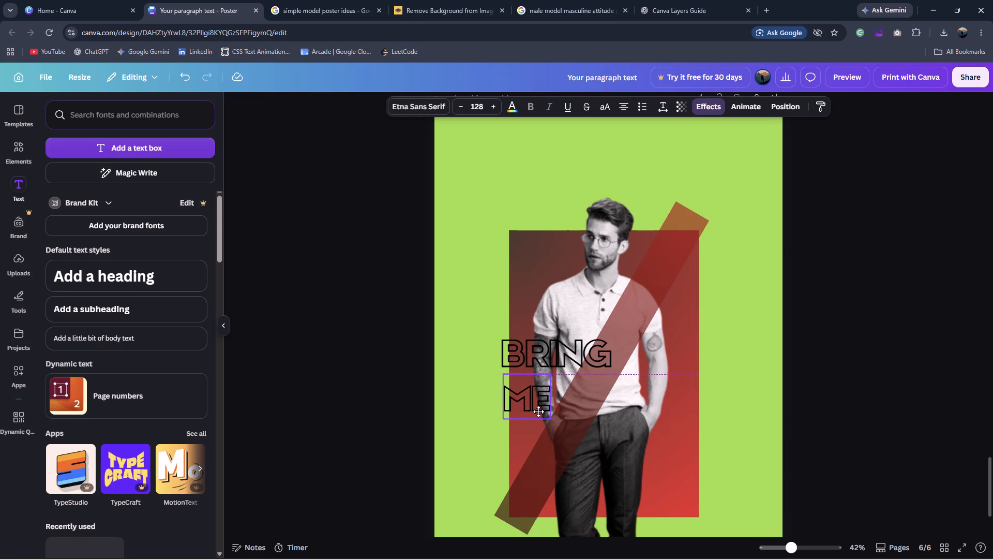
{"action": "left_click_drag", "start_coordinate": [538, 411], "coordinate": [537, 404]}
{"action": "left_click", "coordinate": [809, 362]}
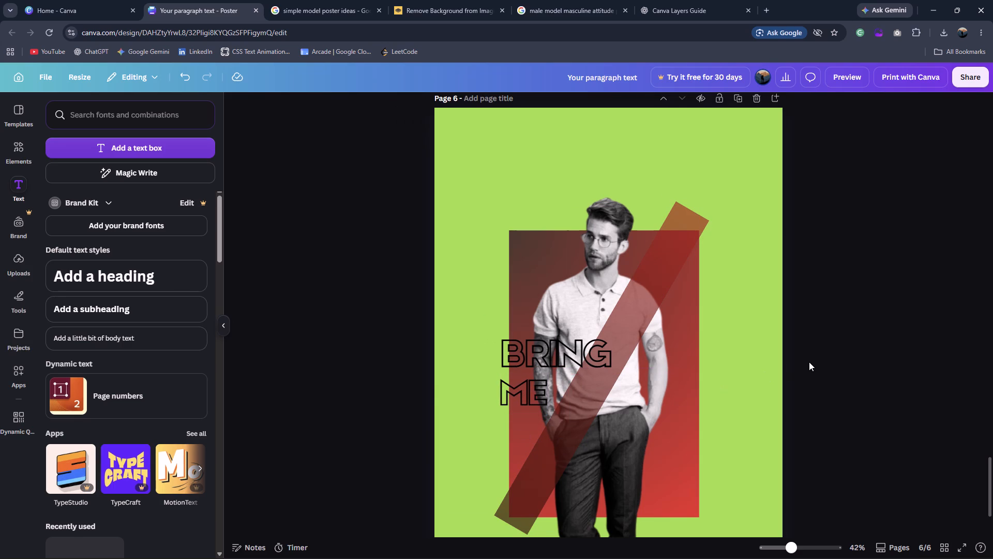
Duplicate the ME text below itself and change the copy's wording to FLOWERS.
{"action": "left_click", "coordinate": [351, 2]}
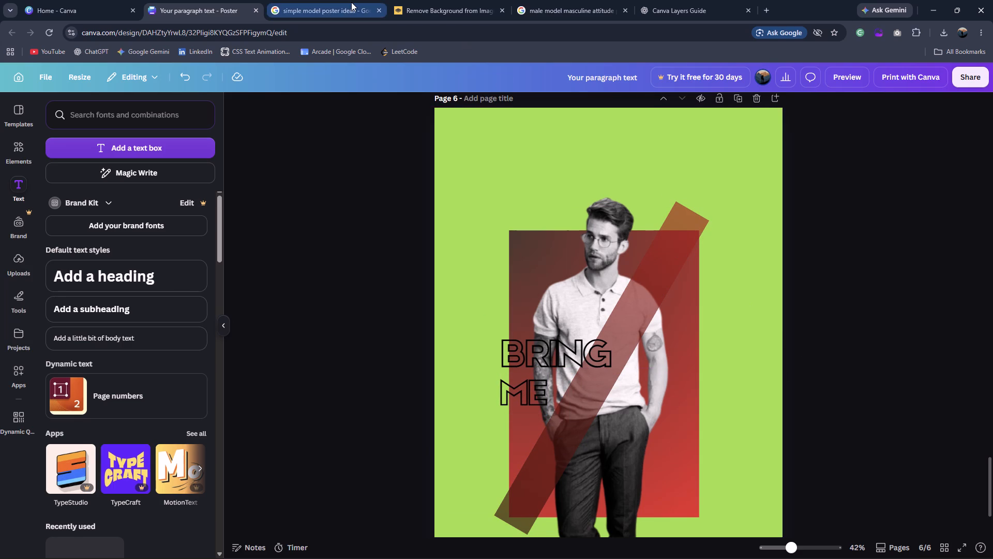
{"action": "left_click", "coordinate": [204, 0]}
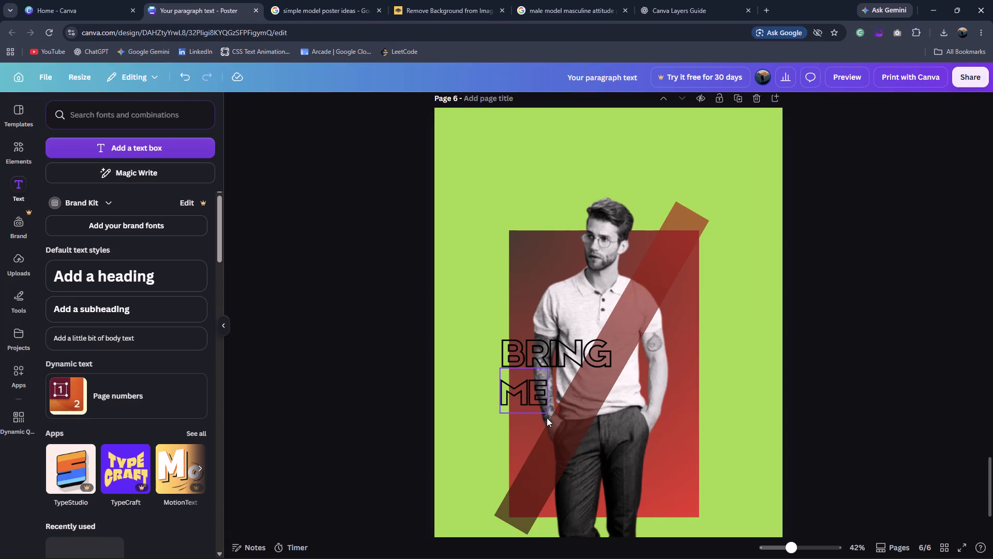
{"action": "left_click", "coordinate": [328, 0]}
{"action": "left_click", "coordinate": [215, 0]}
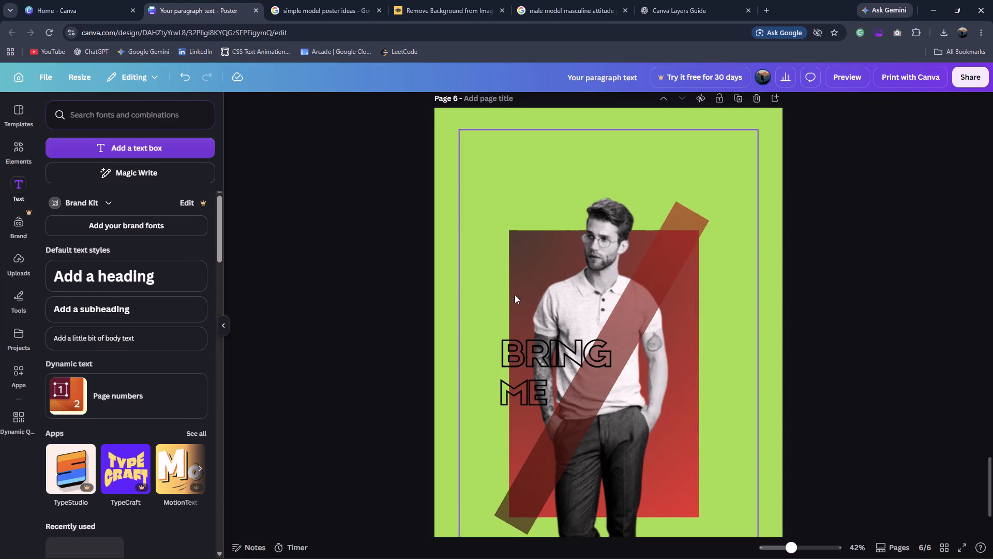
{"action": "left_click", "coordinate": [533, 389]}
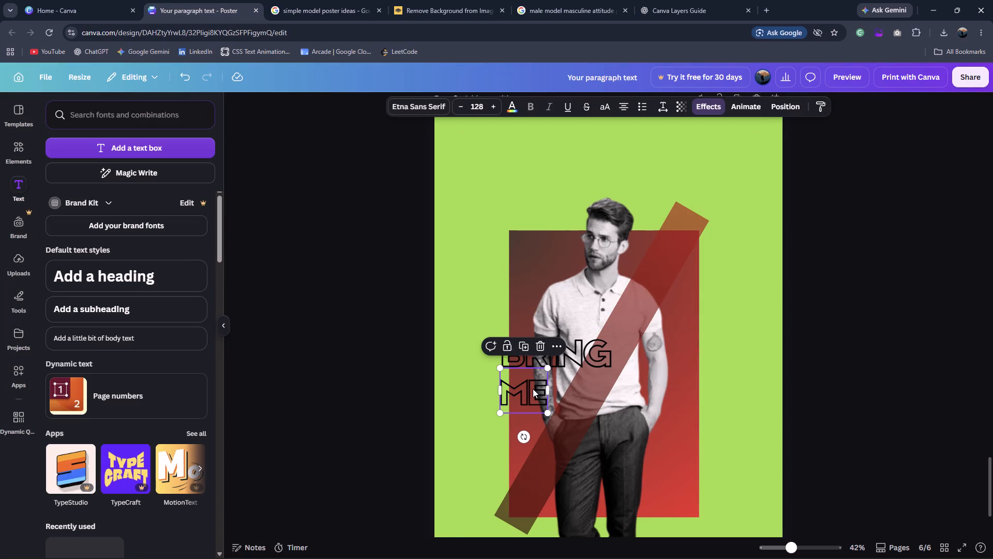
{"action": "key", "text": "ctrl+d"}
{"action": "double_click", "coordinate": [522, 424]}
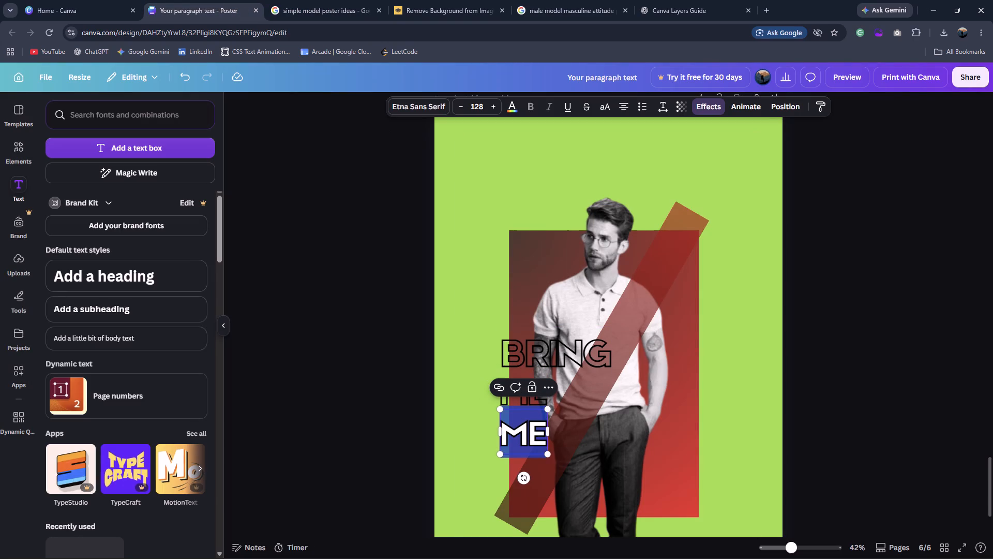
{"action": "type", "text": "FLOWERS"}
{"action": "left_click", "coordinate": [888, 427]}
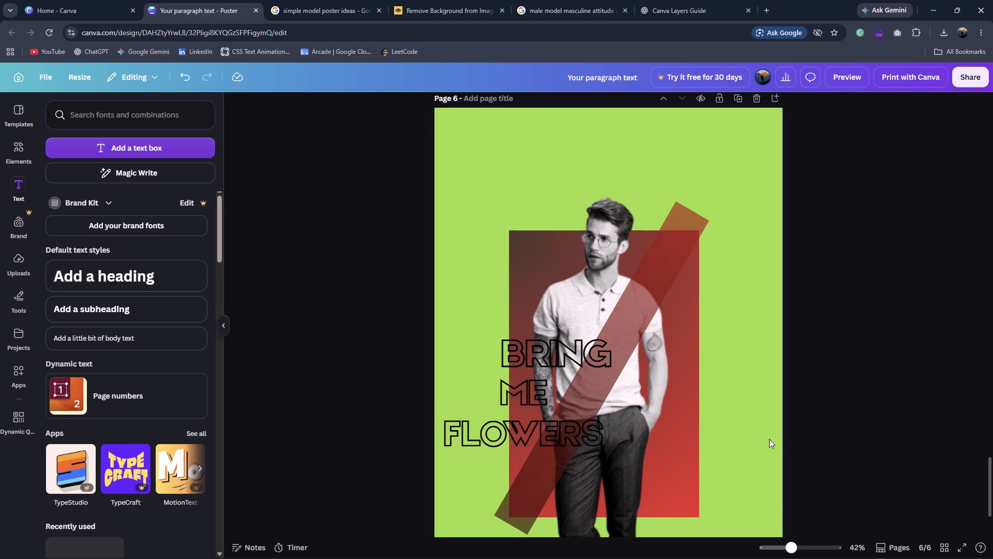
{"action": "left_click_drag", "start_coordinate": [542, 429], "coordinate": [595, 429]}
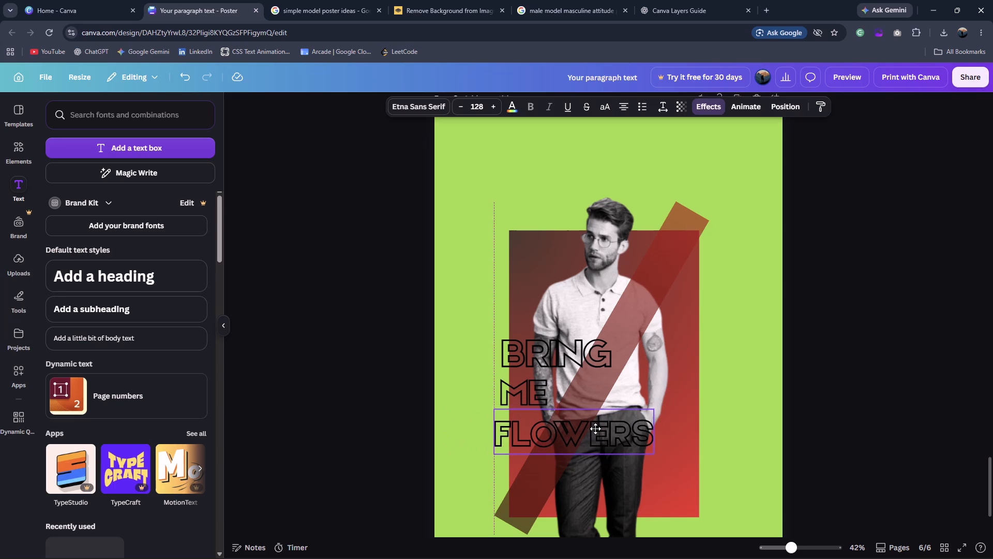
{"action": "left_click_drag", "start_coordinate": [595, 429], "coordinate": [600, 426]}
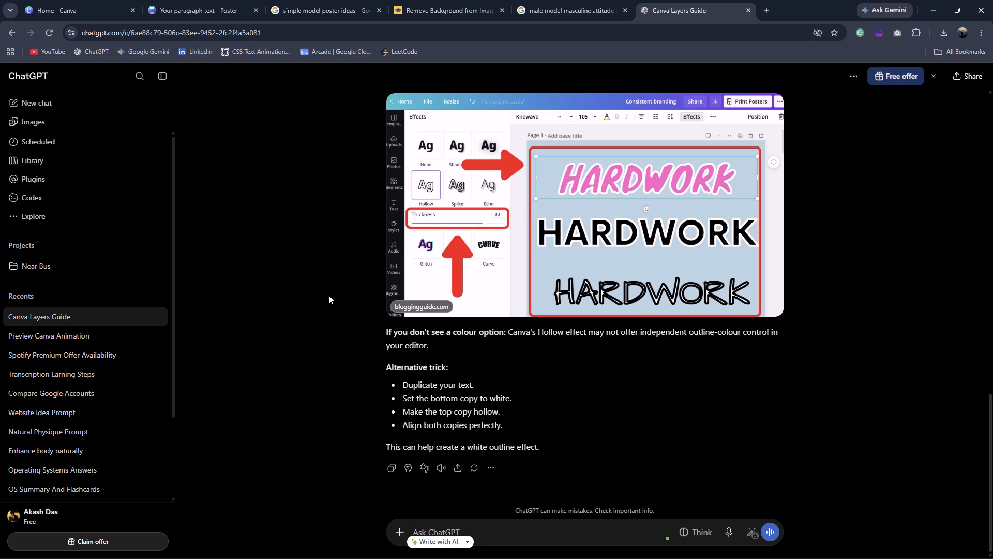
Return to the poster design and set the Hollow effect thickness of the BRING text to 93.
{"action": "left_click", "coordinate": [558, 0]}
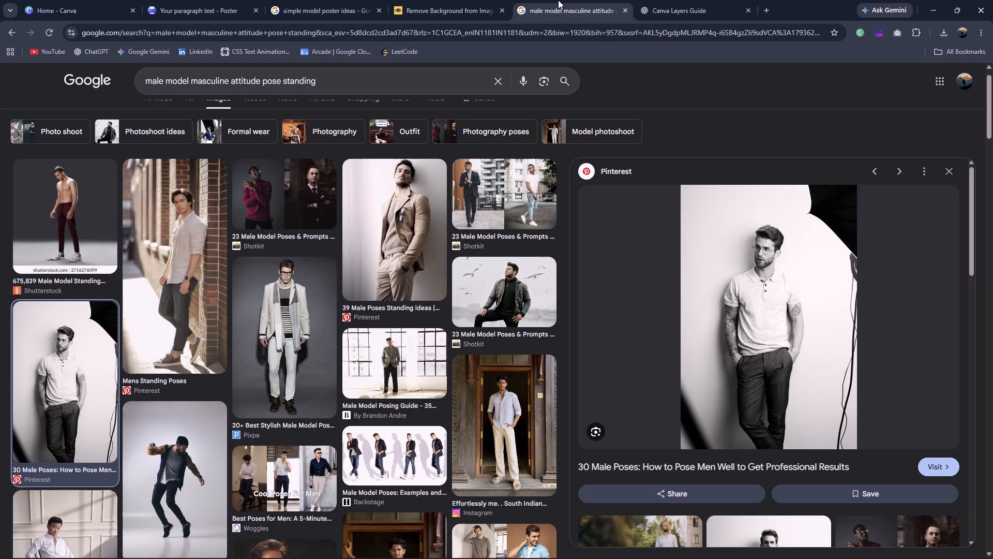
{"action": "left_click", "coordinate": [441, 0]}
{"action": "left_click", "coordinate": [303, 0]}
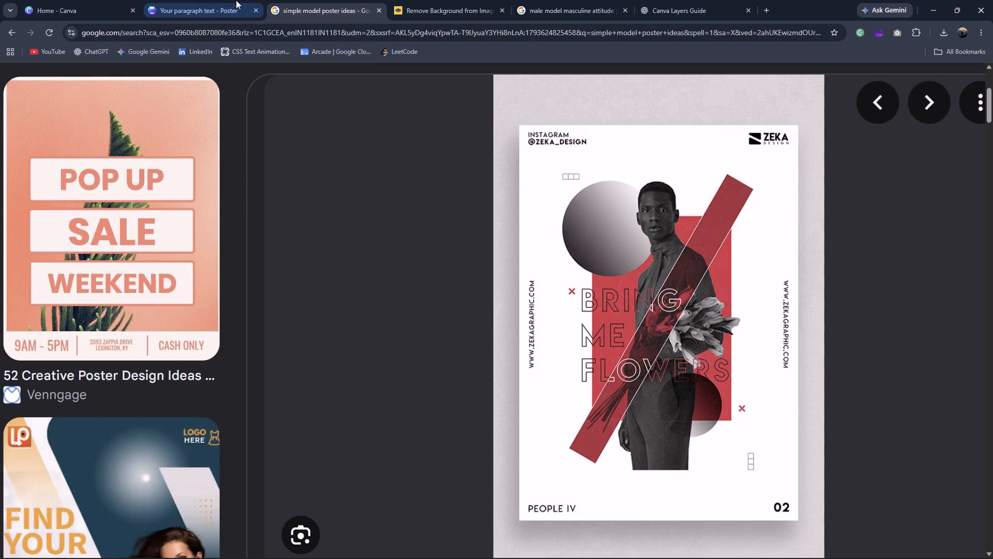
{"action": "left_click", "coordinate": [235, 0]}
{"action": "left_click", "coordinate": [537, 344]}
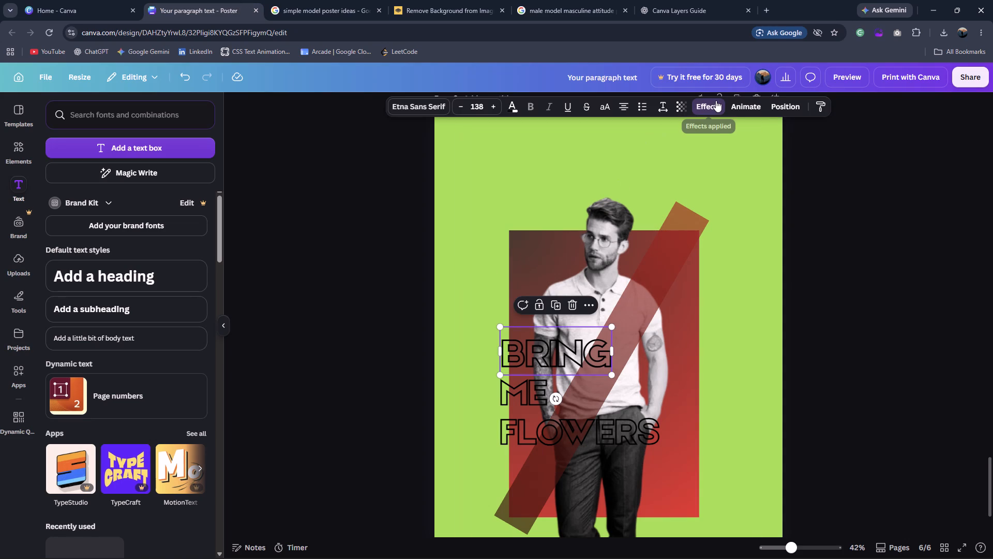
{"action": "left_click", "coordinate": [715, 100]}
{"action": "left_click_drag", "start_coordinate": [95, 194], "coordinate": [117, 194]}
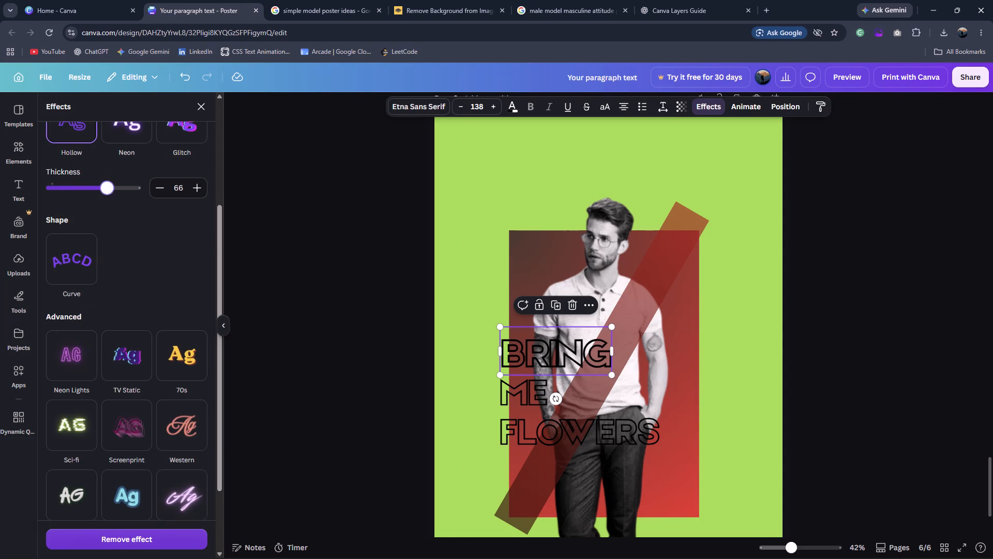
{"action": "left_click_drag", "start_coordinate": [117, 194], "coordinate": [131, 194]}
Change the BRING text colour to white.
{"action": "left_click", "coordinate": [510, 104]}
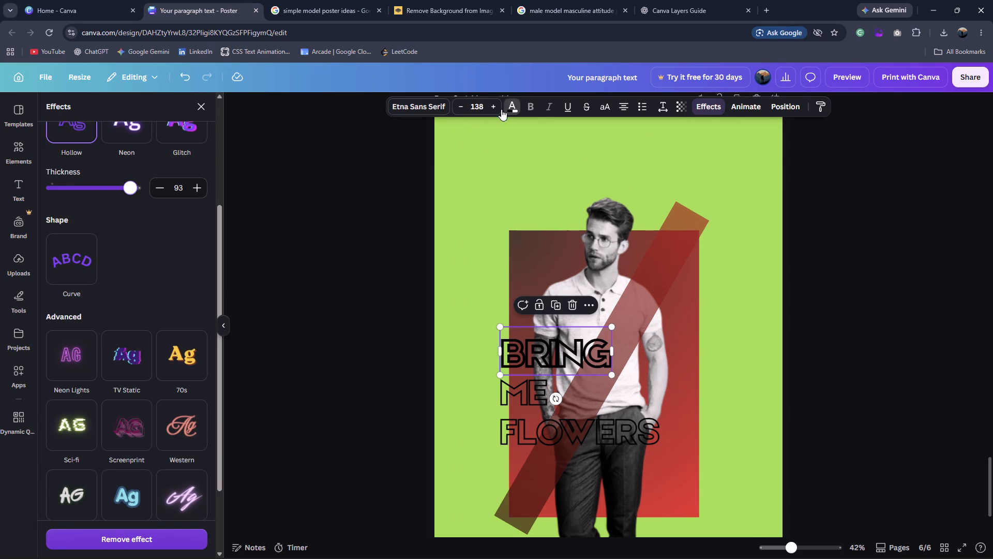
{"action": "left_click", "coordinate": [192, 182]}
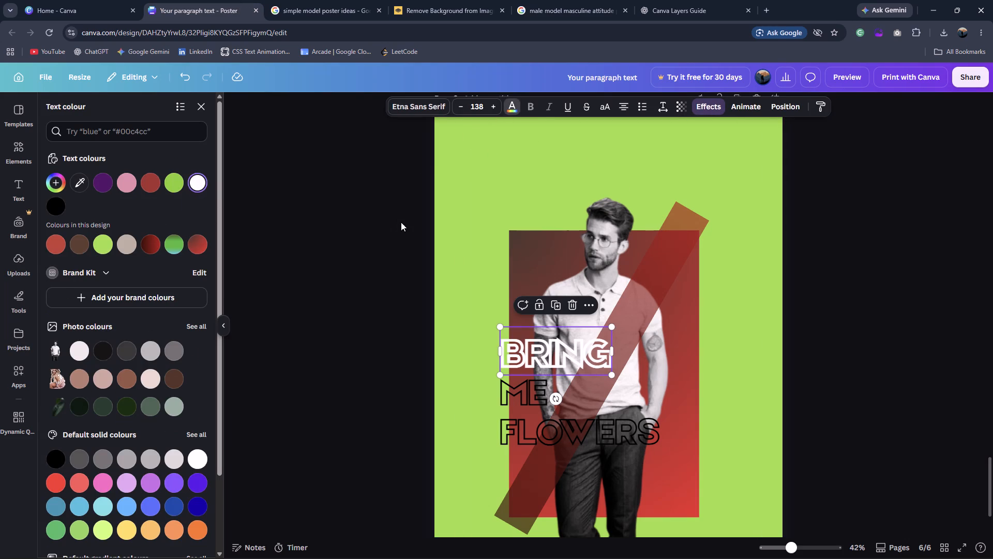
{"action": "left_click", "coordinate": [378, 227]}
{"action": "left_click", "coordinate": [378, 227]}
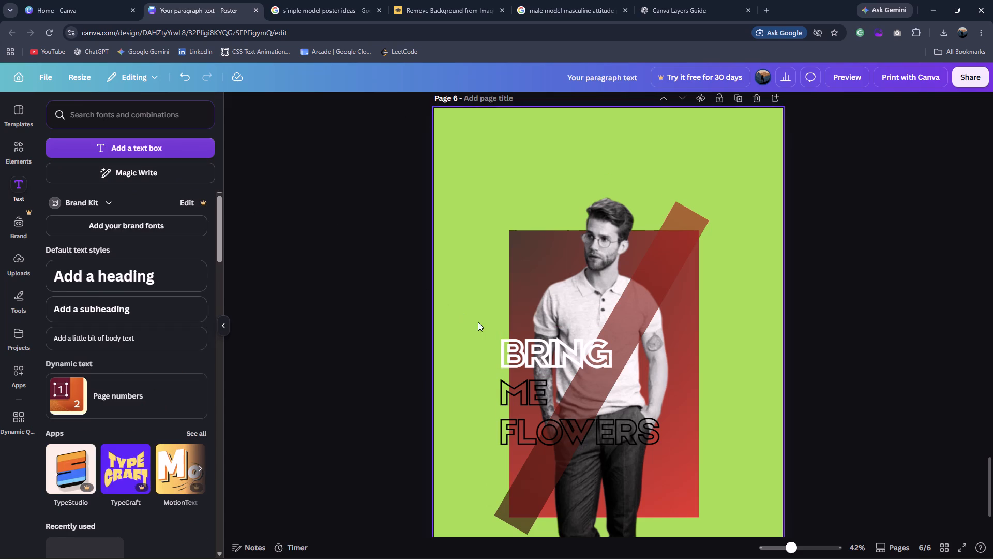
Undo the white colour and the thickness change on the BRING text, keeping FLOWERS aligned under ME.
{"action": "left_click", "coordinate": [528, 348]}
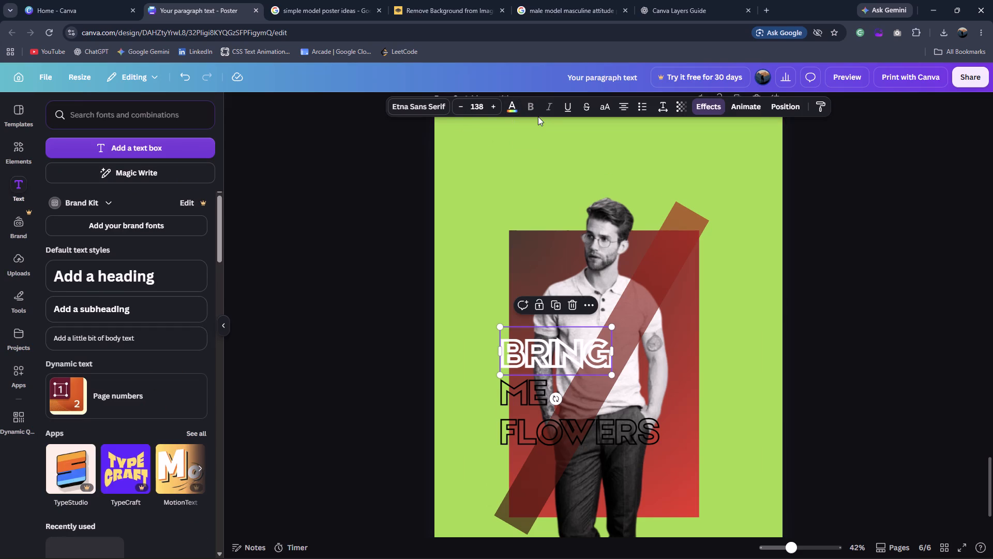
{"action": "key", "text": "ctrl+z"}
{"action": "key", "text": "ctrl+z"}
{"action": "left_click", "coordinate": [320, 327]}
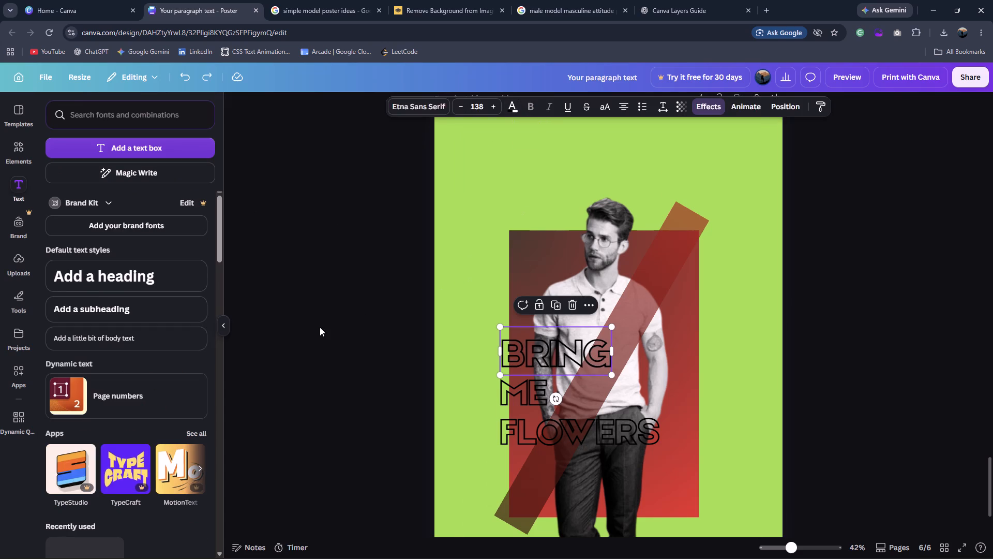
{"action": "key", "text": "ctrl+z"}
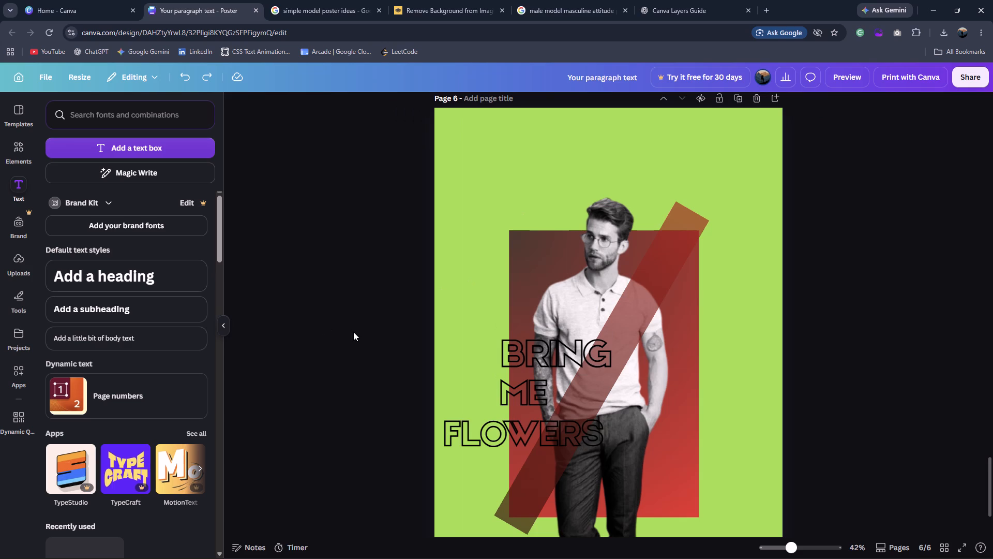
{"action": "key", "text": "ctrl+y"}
Check the reference poster and shift BRING, ME and FLOWERS slightly left, with their left edges lined up.
{"action": "left_click", "coordinate": [313, 0]}
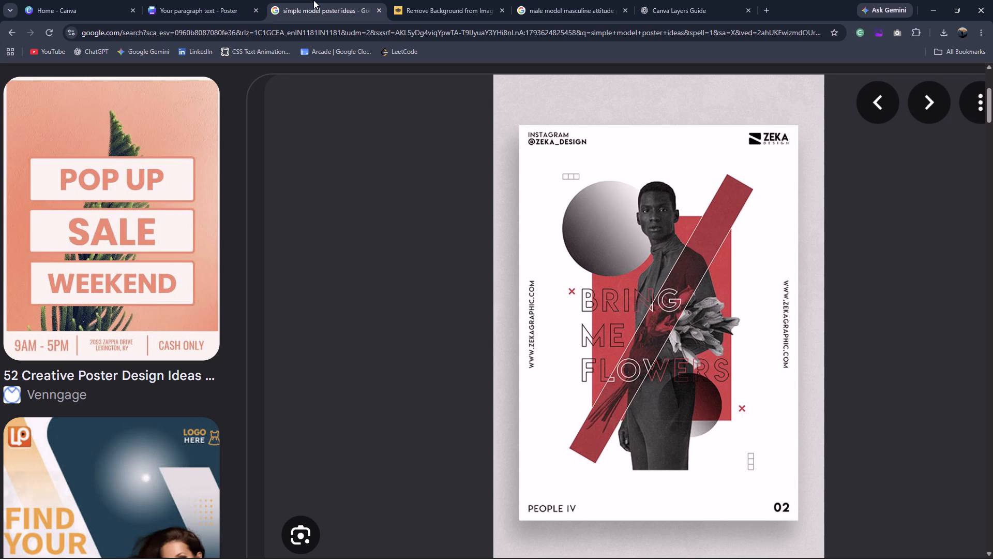
{"action": "left_click", "coordinate": [189, 6]}
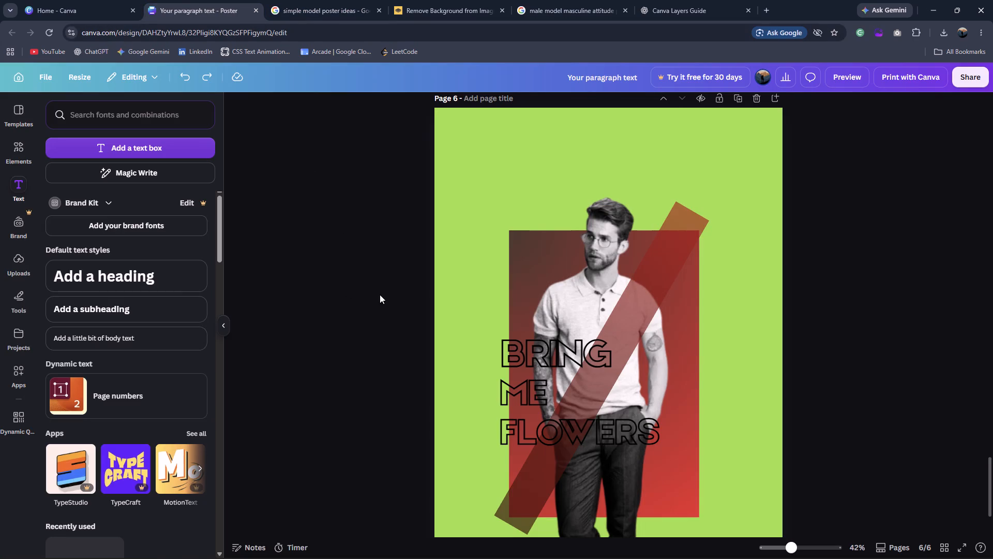
{"action": "left_click", "coordinate": [273, 0]}
{"action": "left_click", "coordinate": [223, 4]}
{"action": "left_click_drag", "start_coordinate": [532, 349], "coordinate": [529, 350]}
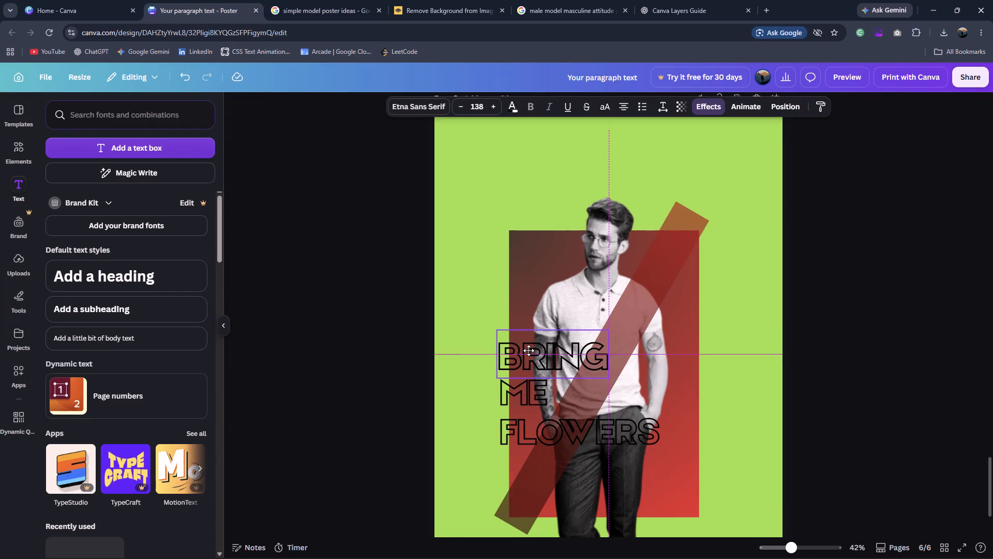
{"action": "left_click_drag", "start_coordinate": [529, 350], "coordinate": [526, 348]}
{"action": "left_click_drag", "start_coordinate": [523, 387], "coordinate": [518, 387]}
{"action": "left_click_drag", "start_coordinate": [535, 424], "coordinate": [530, 421]}
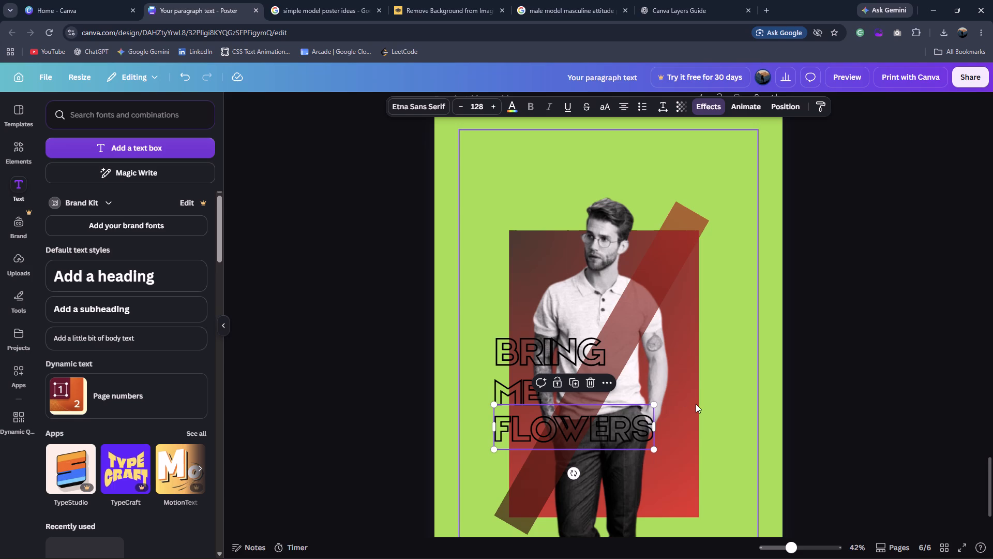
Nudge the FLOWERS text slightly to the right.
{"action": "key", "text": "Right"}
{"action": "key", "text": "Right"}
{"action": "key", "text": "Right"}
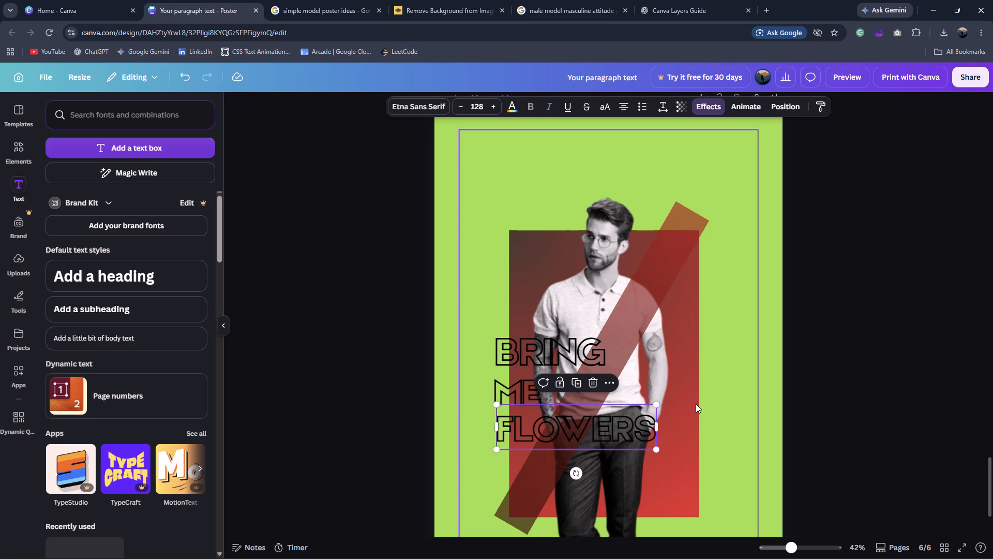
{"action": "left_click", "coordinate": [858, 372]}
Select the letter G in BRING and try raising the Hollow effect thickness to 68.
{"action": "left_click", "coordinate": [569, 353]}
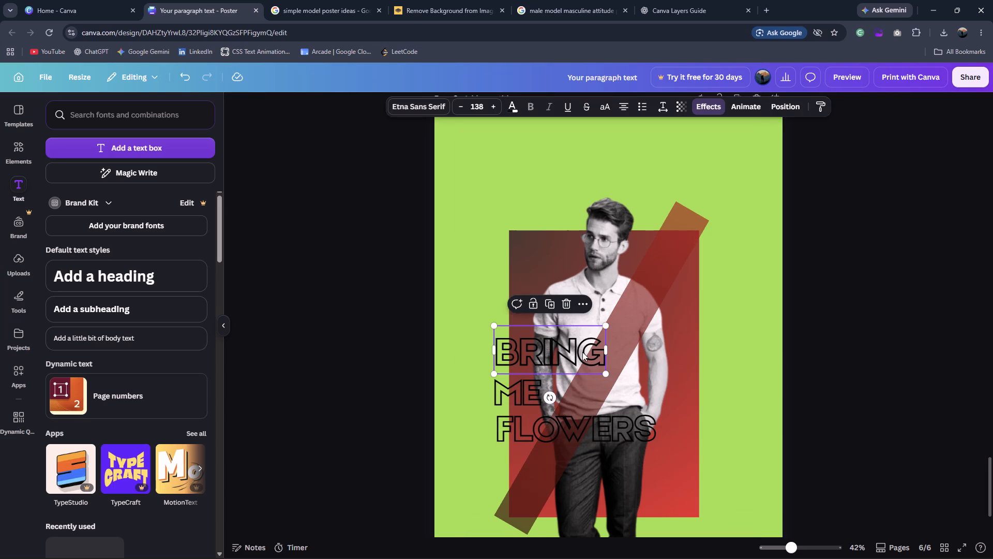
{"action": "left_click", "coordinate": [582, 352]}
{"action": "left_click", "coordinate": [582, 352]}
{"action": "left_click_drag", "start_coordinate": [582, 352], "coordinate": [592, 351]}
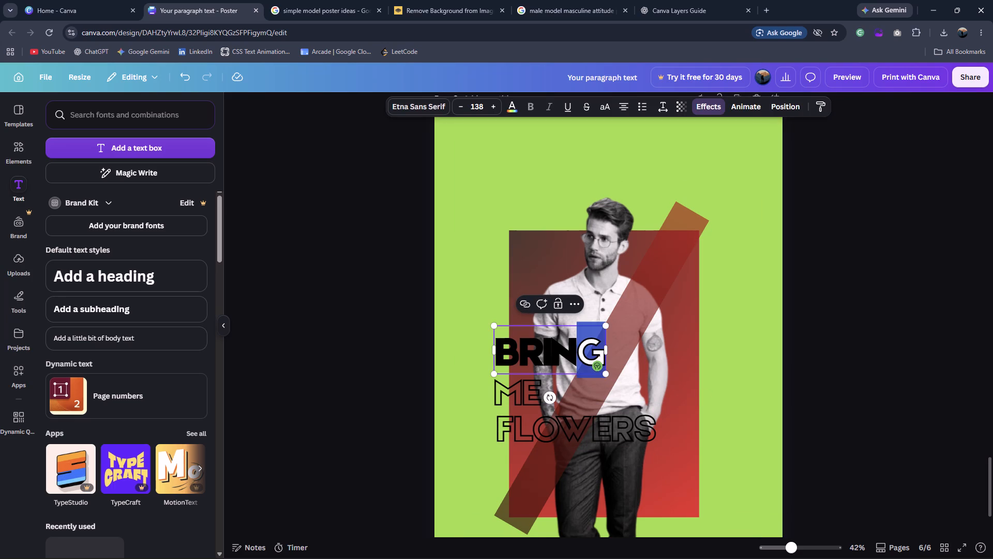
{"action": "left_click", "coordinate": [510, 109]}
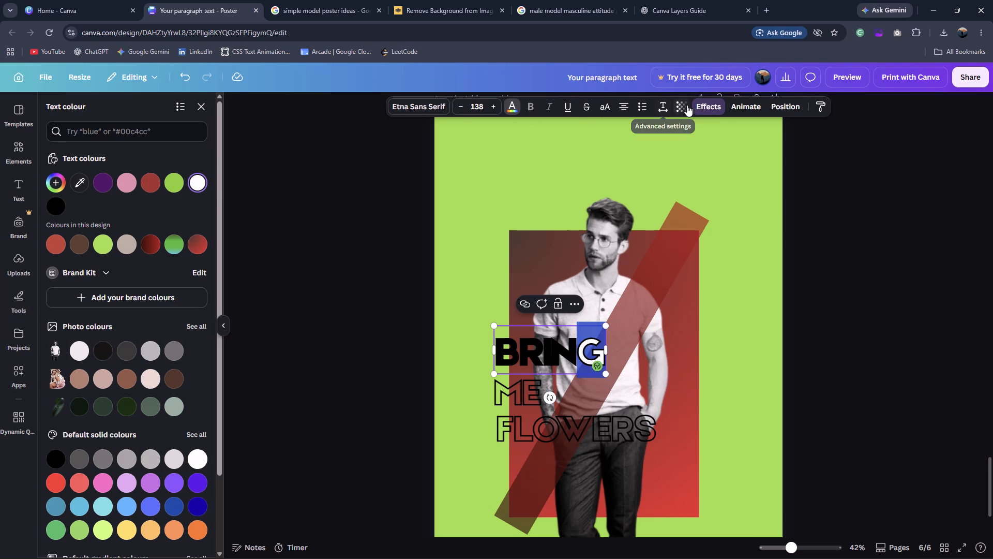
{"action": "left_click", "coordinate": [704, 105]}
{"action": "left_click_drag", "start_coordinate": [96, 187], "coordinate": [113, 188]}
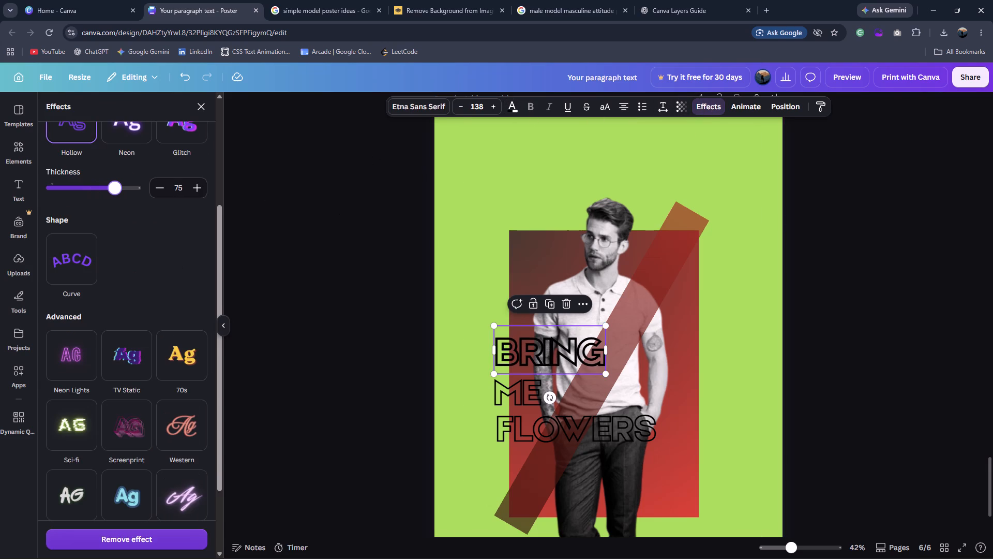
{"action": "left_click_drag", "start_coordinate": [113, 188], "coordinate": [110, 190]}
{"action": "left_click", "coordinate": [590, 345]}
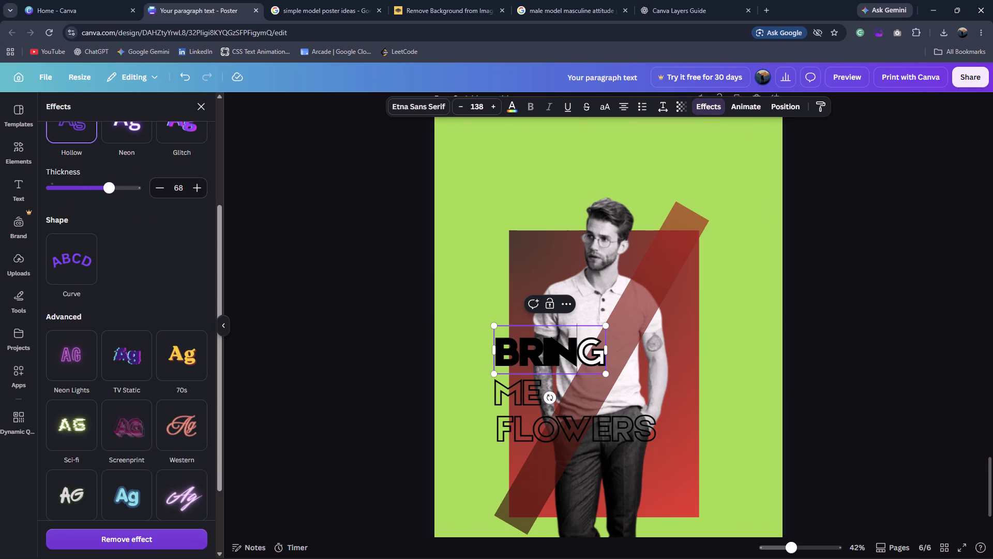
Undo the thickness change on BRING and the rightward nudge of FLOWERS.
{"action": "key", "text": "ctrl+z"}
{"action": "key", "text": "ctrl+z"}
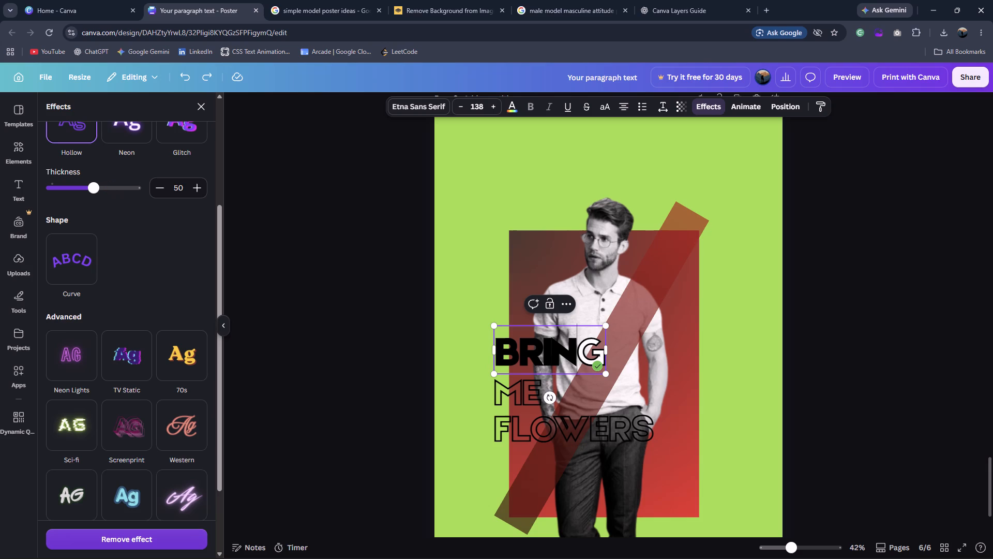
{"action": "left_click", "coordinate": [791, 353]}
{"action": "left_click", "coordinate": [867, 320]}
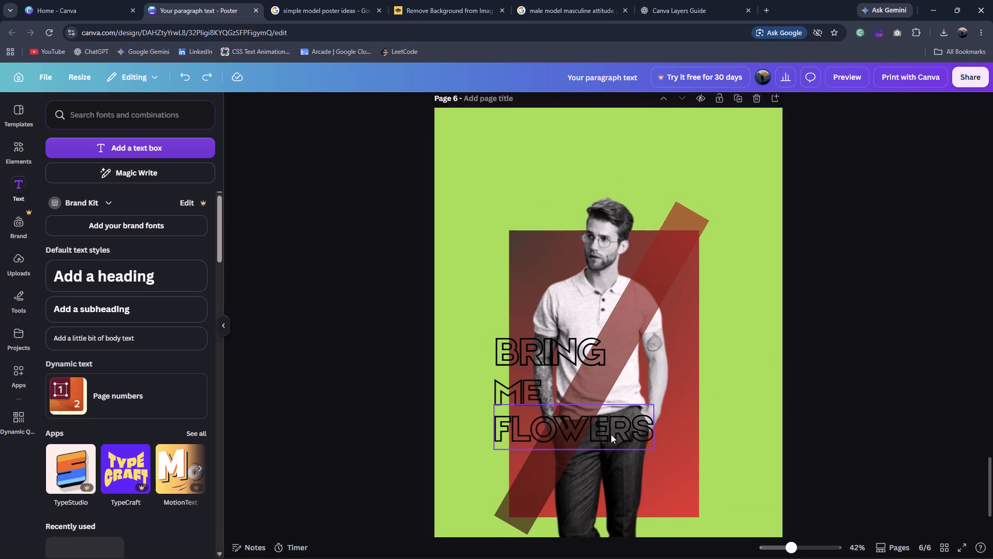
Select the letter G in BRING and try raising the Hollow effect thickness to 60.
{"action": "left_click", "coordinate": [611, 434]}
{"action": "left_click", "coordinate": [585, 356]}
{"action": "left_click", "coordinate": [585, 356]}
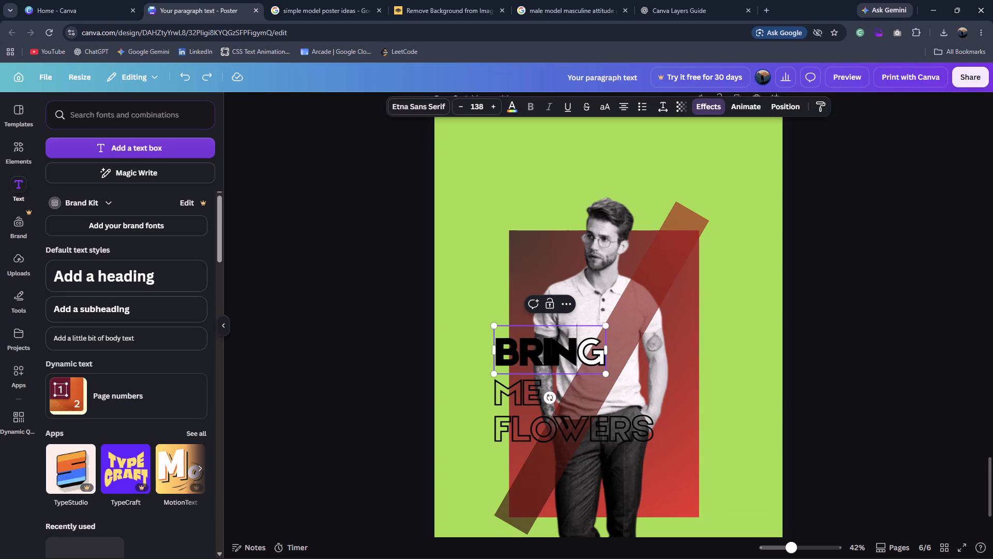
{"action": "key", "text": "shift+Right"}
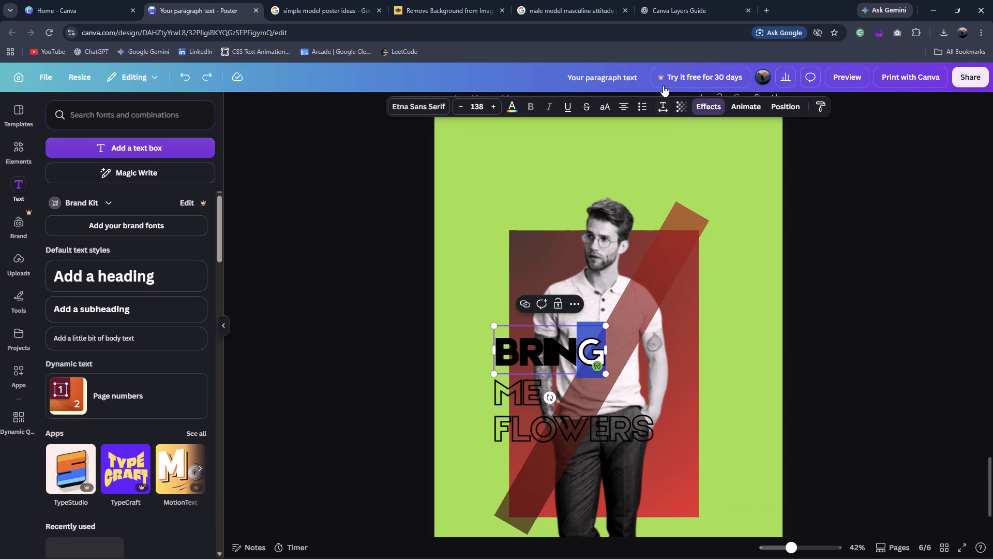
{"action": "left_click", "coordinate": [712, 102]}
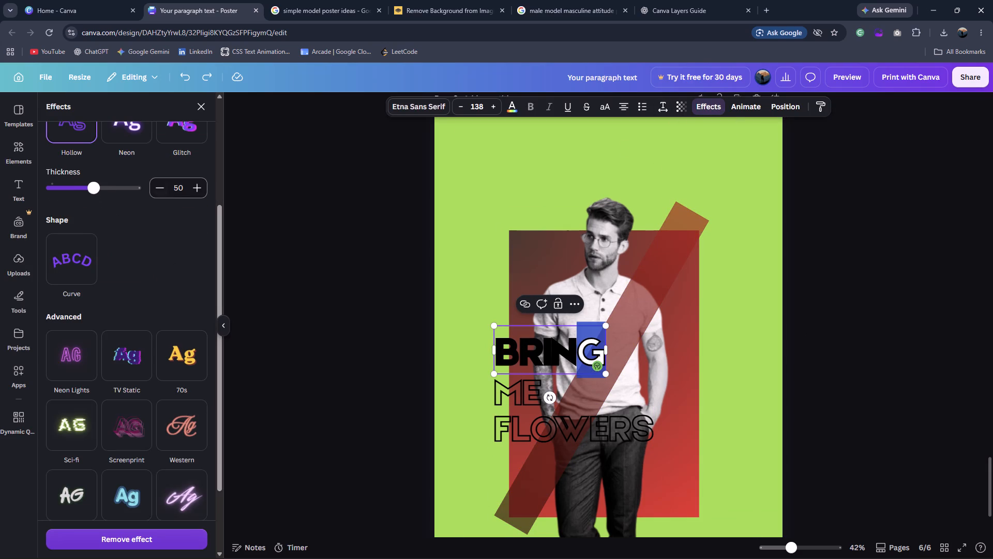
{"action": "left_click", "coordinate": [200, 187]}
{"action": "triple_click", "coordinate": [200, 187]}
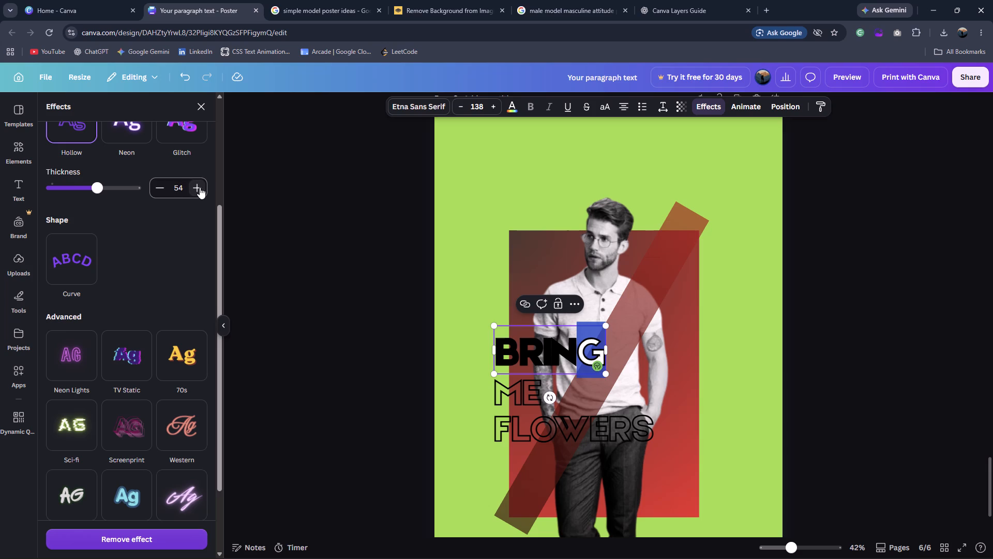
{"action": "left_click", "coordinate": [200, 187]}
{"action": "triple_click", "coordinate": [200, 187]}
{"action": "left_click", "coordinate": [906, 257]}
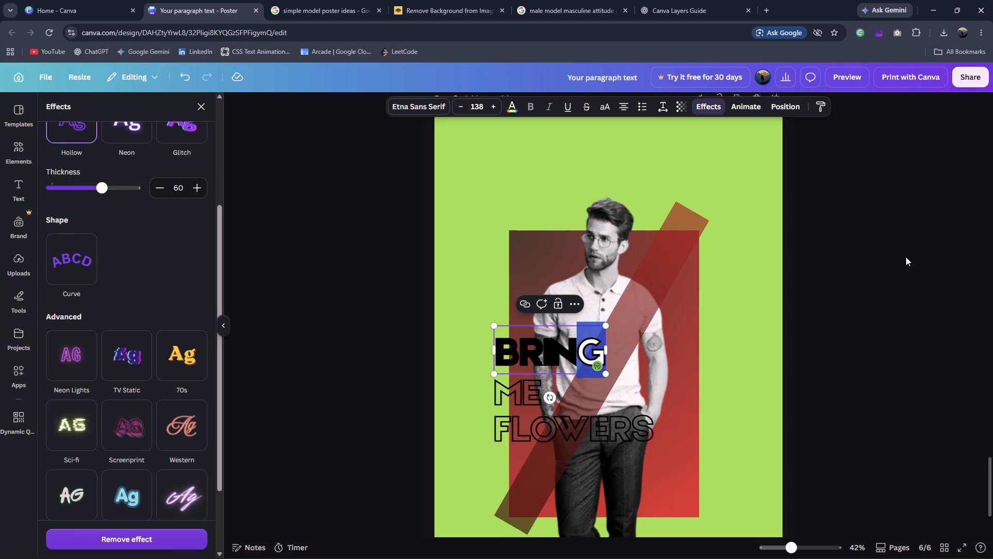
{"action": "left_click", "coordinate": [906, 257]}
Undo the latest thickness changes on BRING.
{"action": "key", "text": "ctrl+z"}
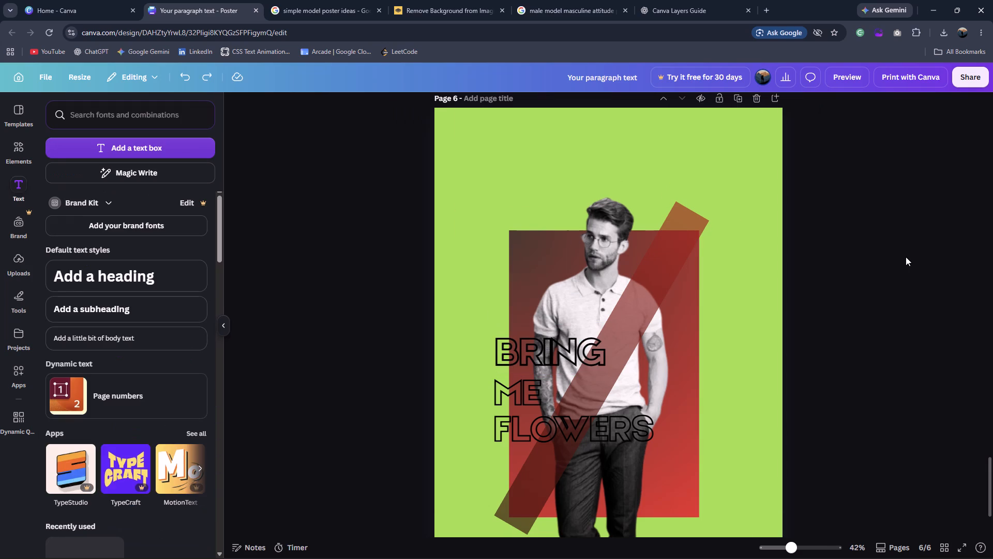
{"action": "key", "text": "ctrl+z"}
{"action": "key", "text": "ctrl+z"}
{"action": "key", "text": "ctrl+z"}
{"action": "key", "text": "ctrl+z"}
Delete the G from BRING and shift the remaining BRIN left to line up with ME and FLOWERS.
{"action": "left_click", "coordinate": [594, 365]}
{"action": "left_click", "coordinate": [590, 359]}
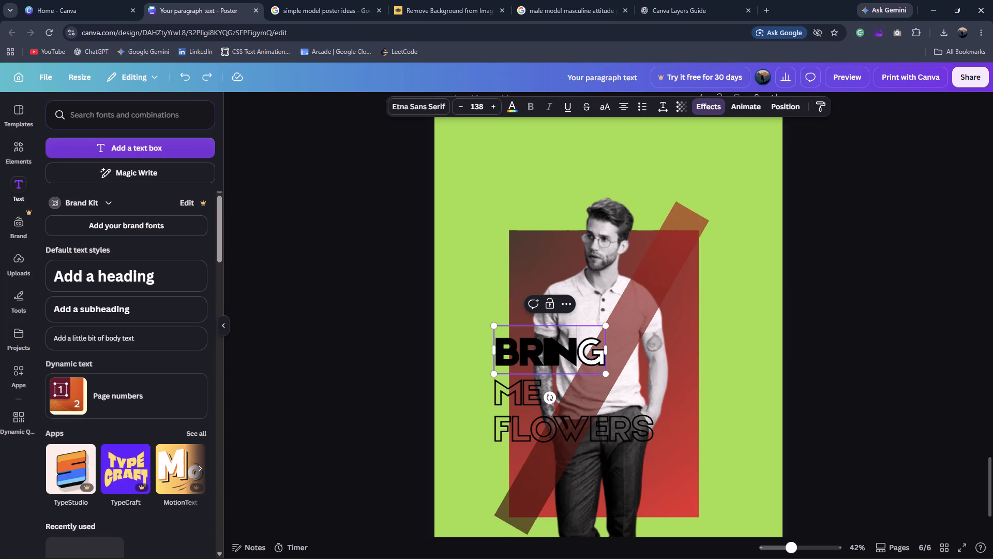
{"action": "key", "text": "Right"}
{"action": "key", "text": "BackSpace"}
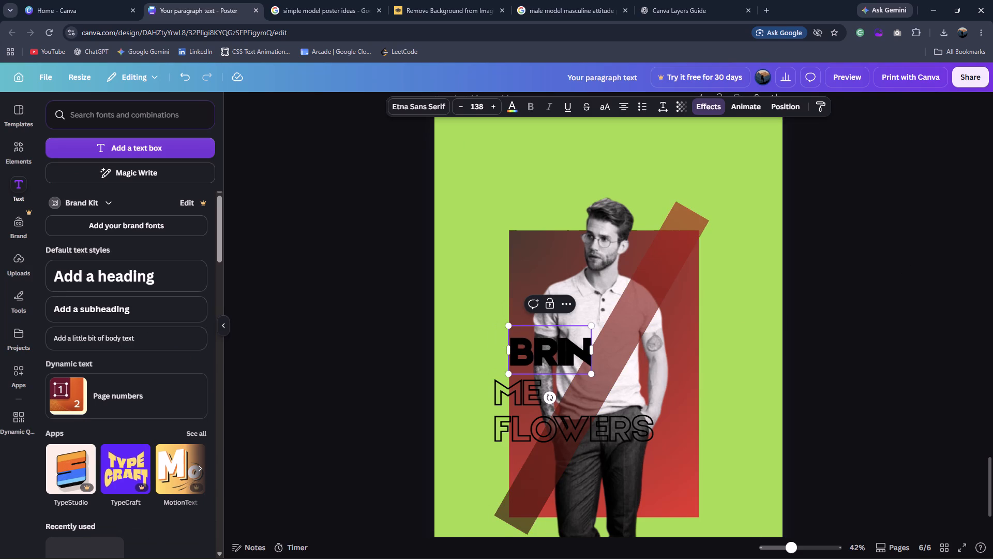
{"action": "left_click", "coordinate": [833, 351]}
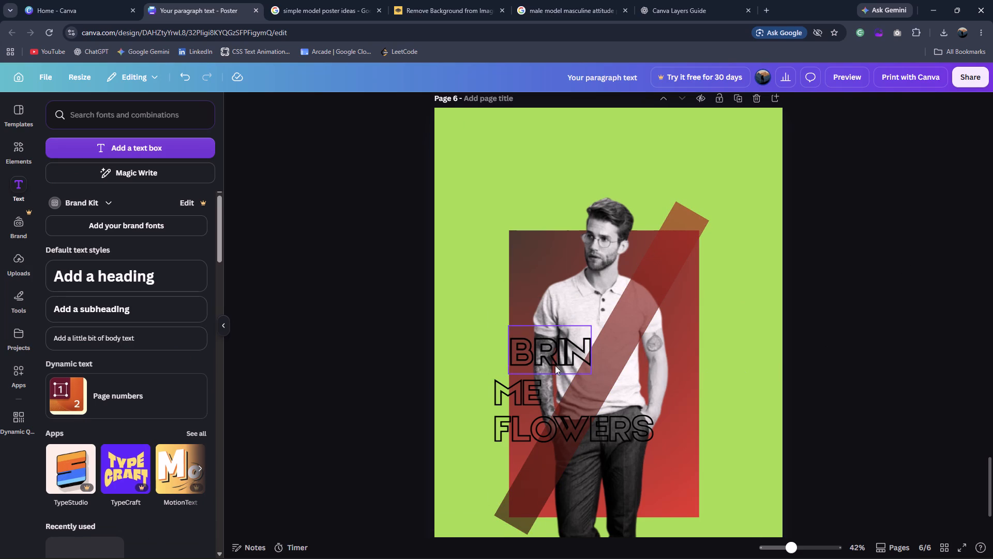
{"action": "left_click_drag", "start_coordinate": [555, 356], "coordinate": [544, 356]}
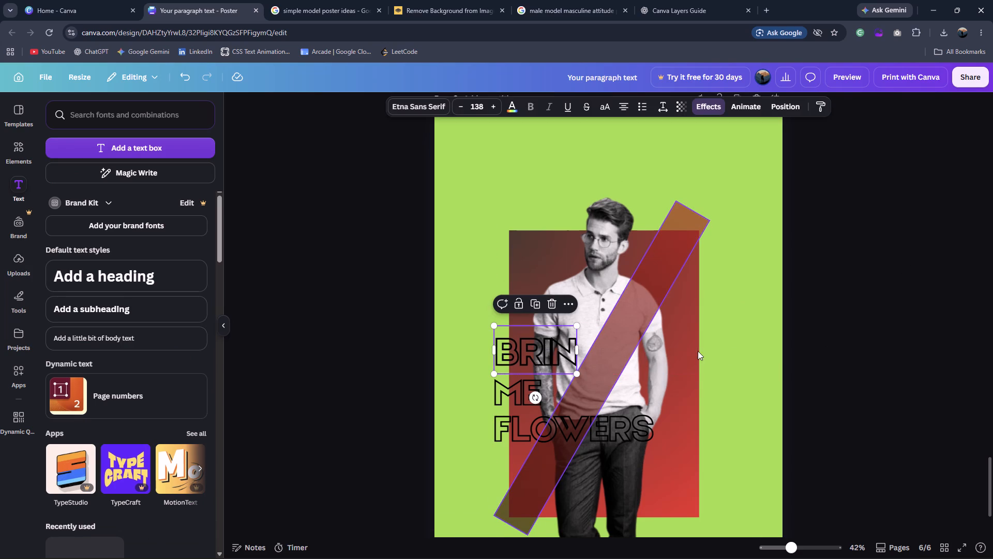
Duplicate the BRIN text, replace the copy's text with a single G, and place it right after BRIN.
{"action": "key", "text": "ctrl+d"}
{"action": "double_click", "coordinate": [563, 358]}
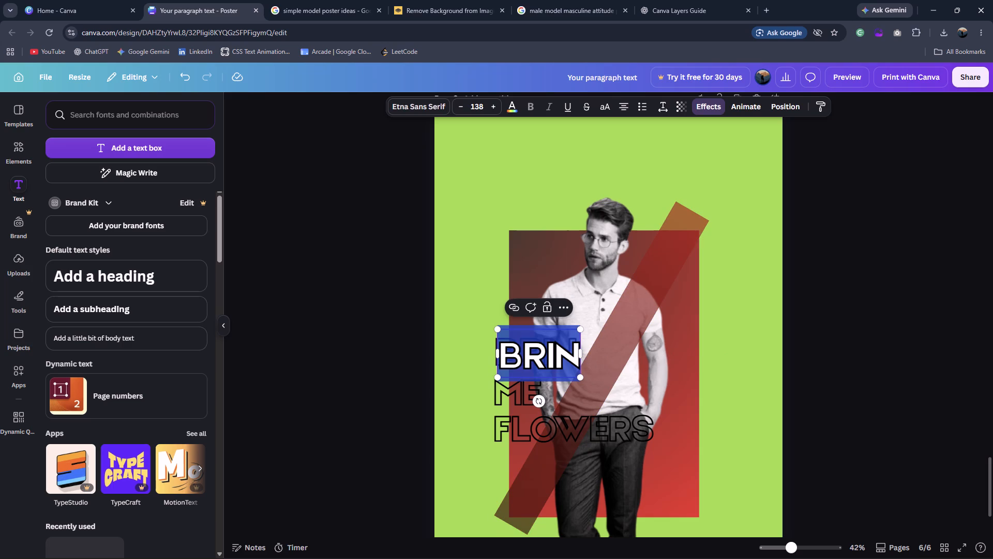
{"action": "key", "text": "shift+g"}
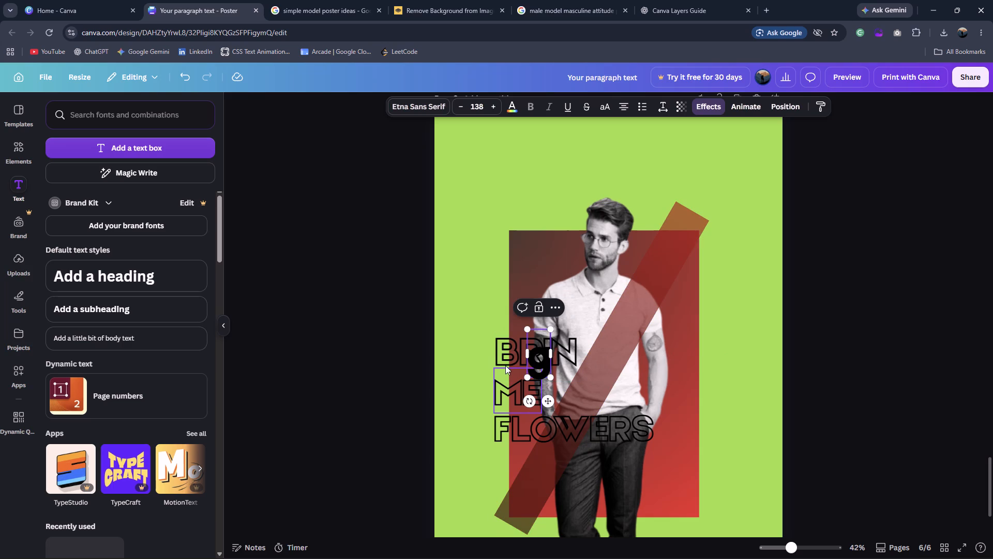
{"action": "key", "text": "BackSpace"}
{"action": "key", "text": "g"}
{"action": "left_click", "coordinate": [919, 353]}
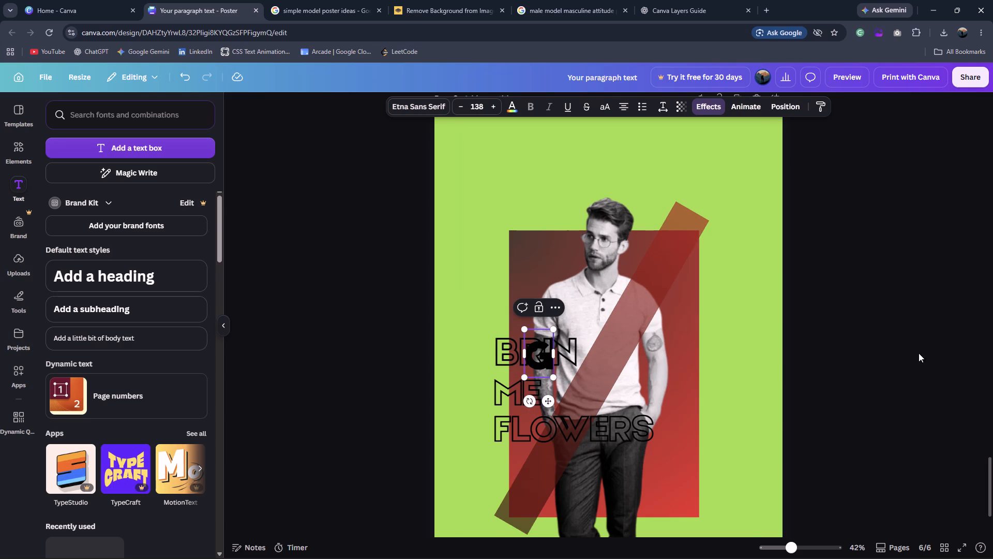
{"action": "left_click_drag", "start_coordinate": [541, 356], "coordinate": [588, 352]}
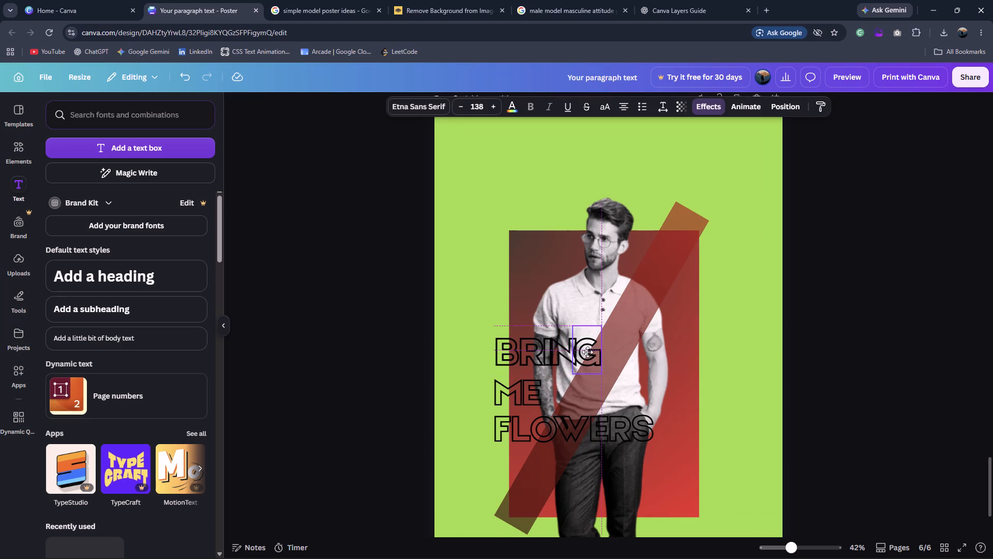
{"action": "left_click_drag", "start_coordinate": [588, 352], "coordinate": [596, 354]}
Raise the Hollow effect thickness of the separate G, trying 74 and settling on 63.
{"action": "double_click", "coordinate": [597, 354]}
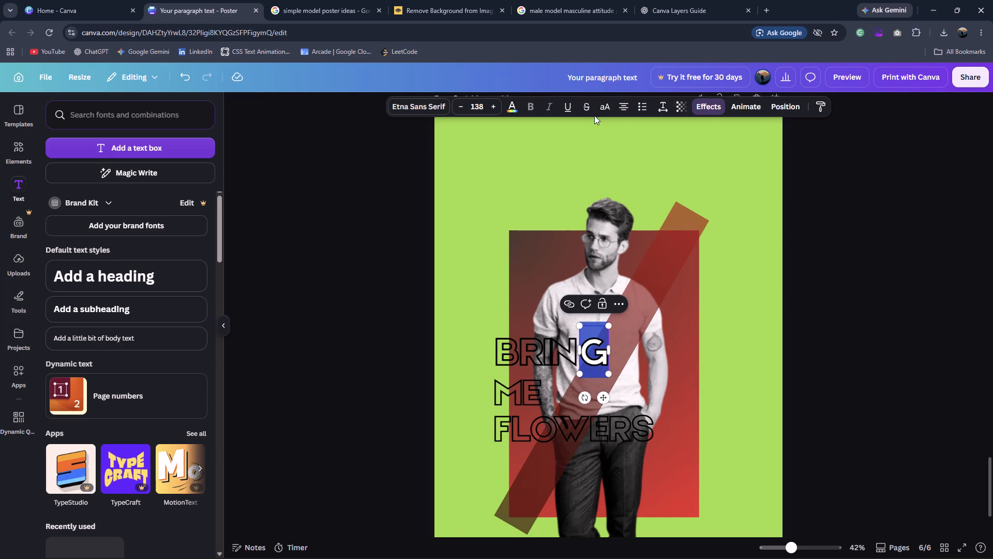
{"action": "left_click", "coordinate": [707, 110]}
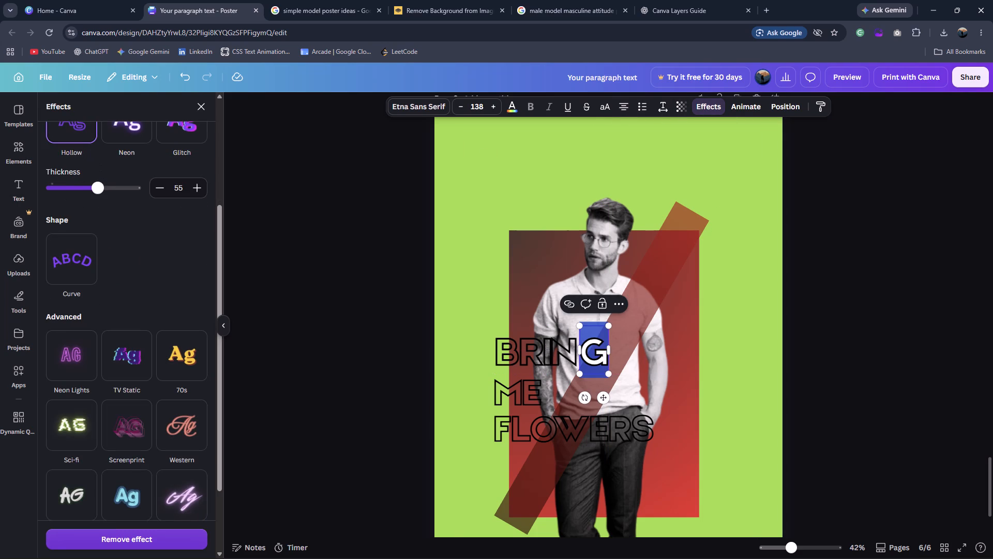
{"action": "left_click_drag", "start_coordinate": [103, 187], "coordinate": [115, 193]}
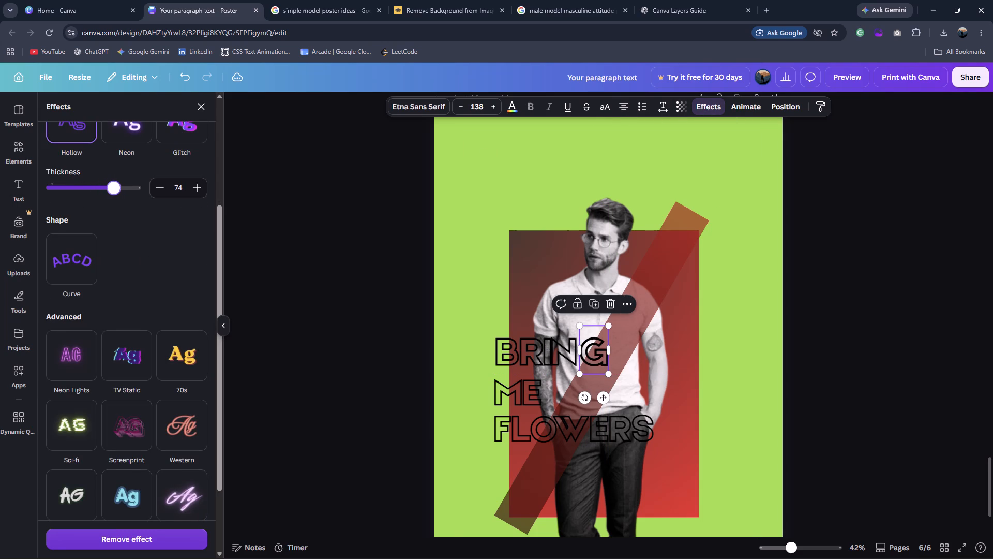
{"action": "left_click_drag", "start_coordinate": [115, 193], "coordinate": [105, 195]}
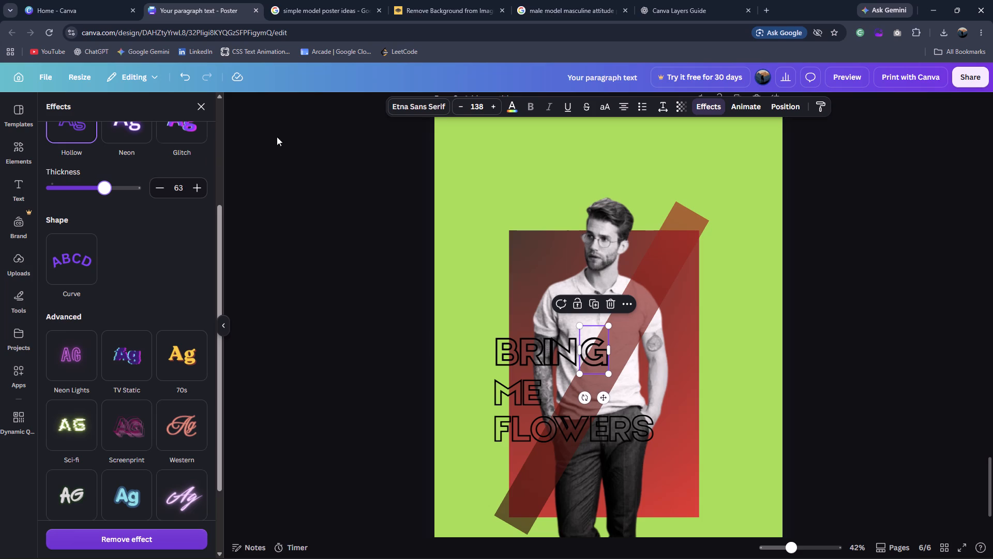
Change the separate G's text colour to white.
{"action": "left_click", "coordinate": [514, 117]}
{"action": "left_click", "coordinate": [514, 107]}
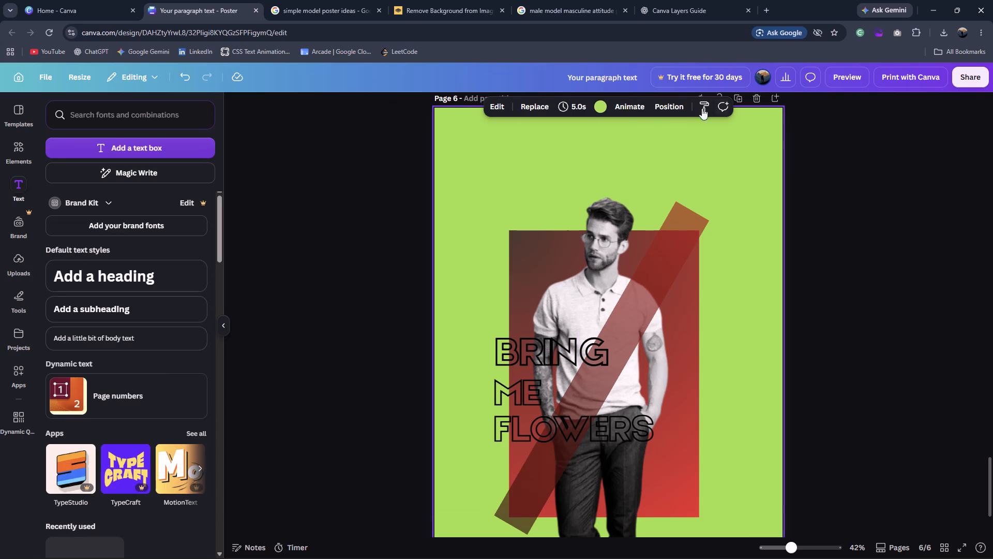
{"action": "left_click", "coordinate": [581, 344]}
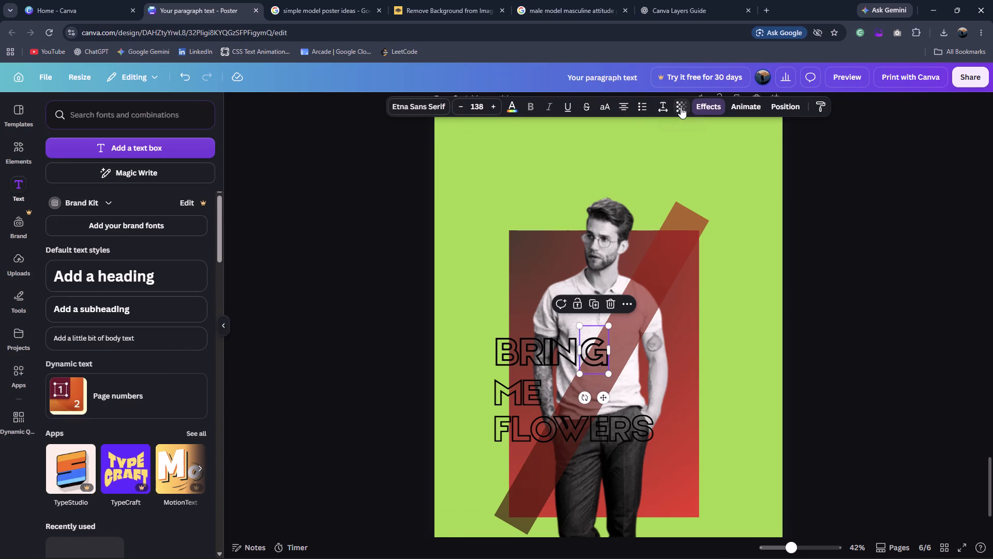
{"action": "left_click", "coordinate": [696, 107]}
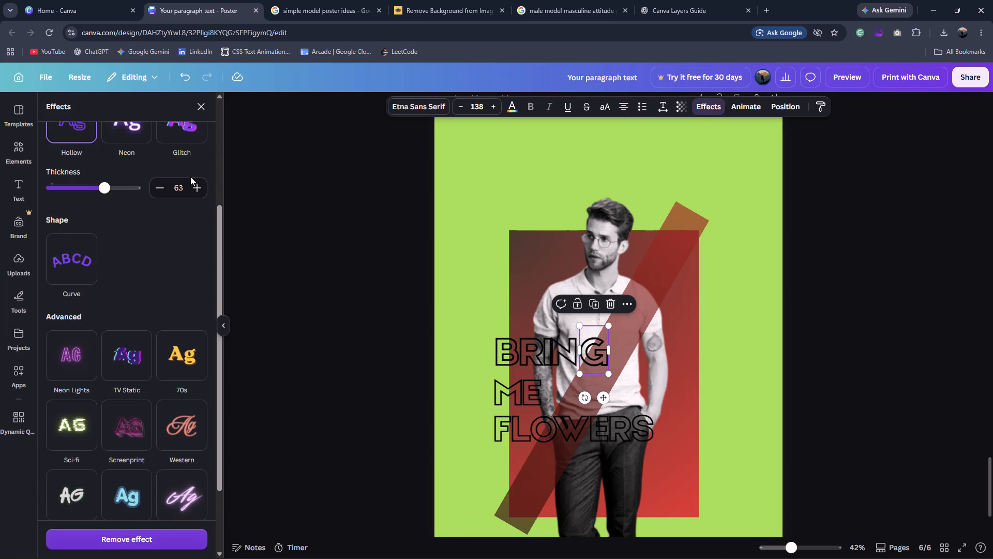
{"action": "left_click", "coordinate": [515, 108]}
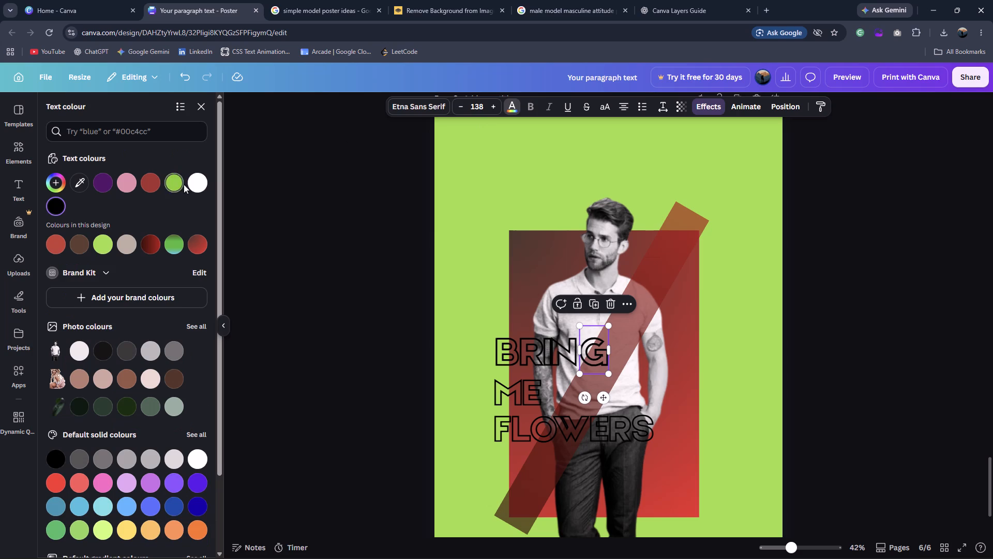
{"action": "left_click", "coordinate": [201, 185]}
{"action": "left_click", "coordinate": [345, 266]}
{"action": "left_click", "coordinate": [841, 358]}
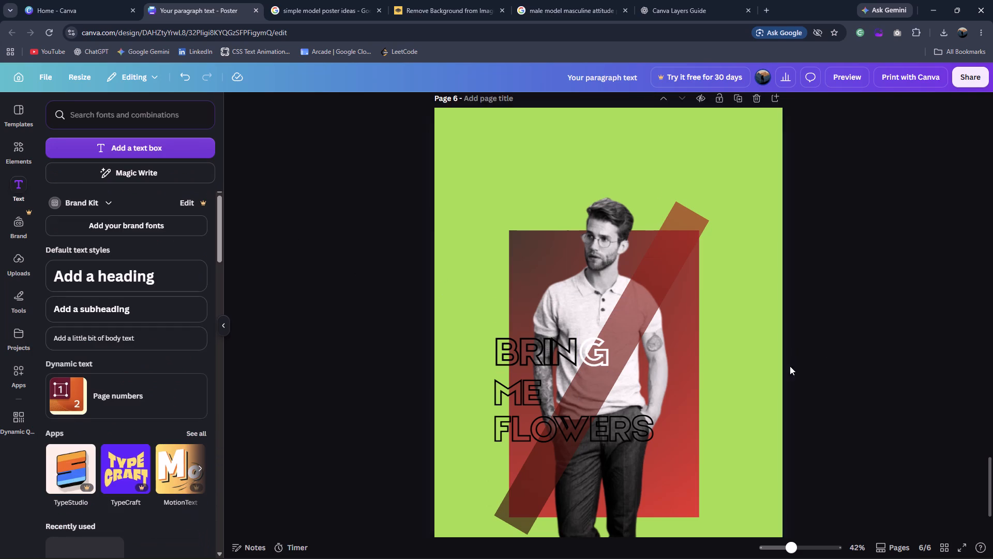
Move the white G slightly left against BRIN and reduce its Hollow effect thickness to 22.
{"action": "left_click", "coordinate": [598, 357]}
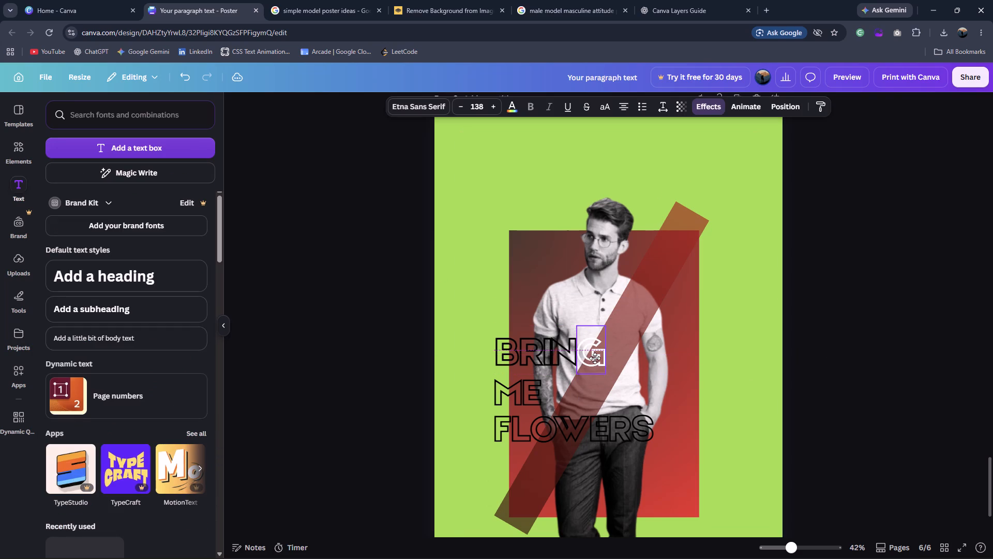
{"action": "left_click", "coordinate": [710, 106]}
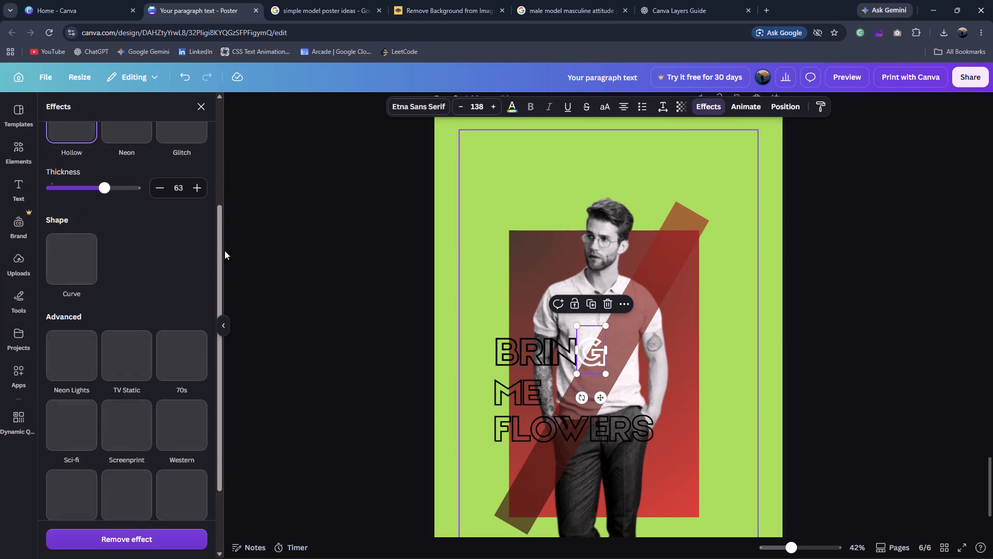
{"action": "left_click_drag", "start_coordinate": [106, 190], "coordinate": [72, 190]}
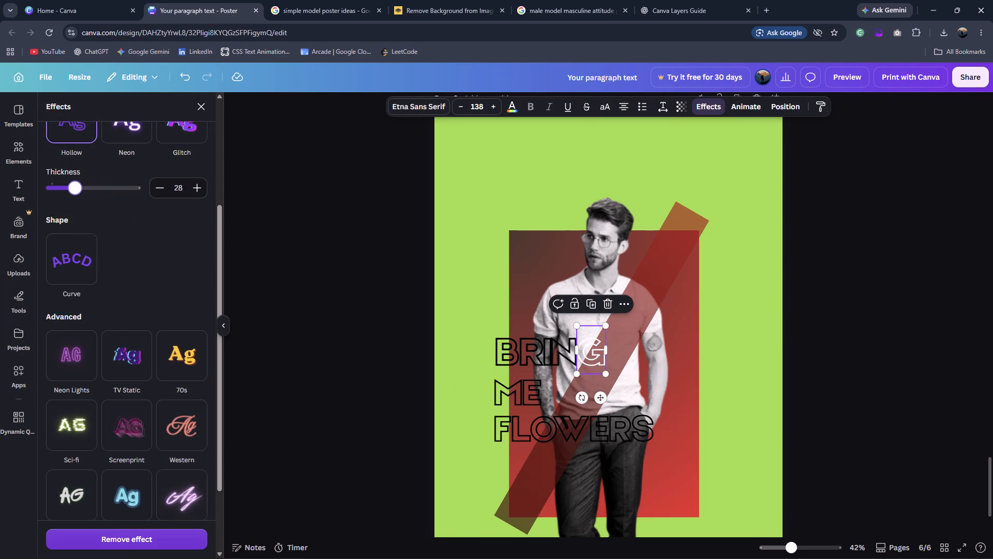
{"action": "left_click_drag", "start_coordinate": [72, 190], "coordinate": [69, 189]}
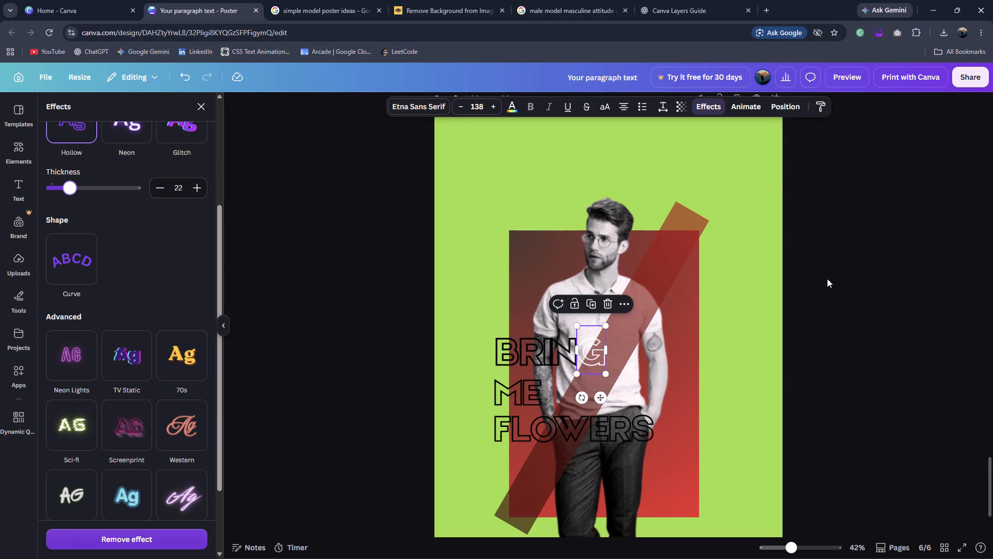
{"action": "left_click", "coordinate": [827, 278]}
{"action": "left_click", "coordinate": [827, 278]}
Check the lettering on the reference poster and move the white G slightly right, away from BRIN.
{"action": "left_click", "coordinate": [284, 0]}
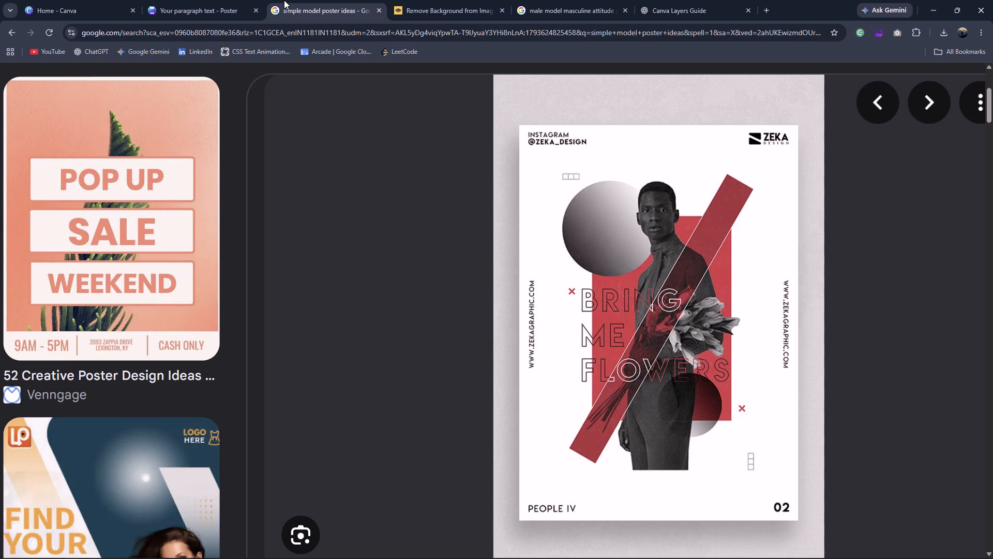
{"action": "left_click", "coordinate": [223, 5]}
{"action": "left_click_drag", "start_coordinate": [594, 358], "coordinate": [605, 359]}
Increase the letter spacing of BRIN to 175.
{"action": "left_click", "coordinate": [558, 355]}
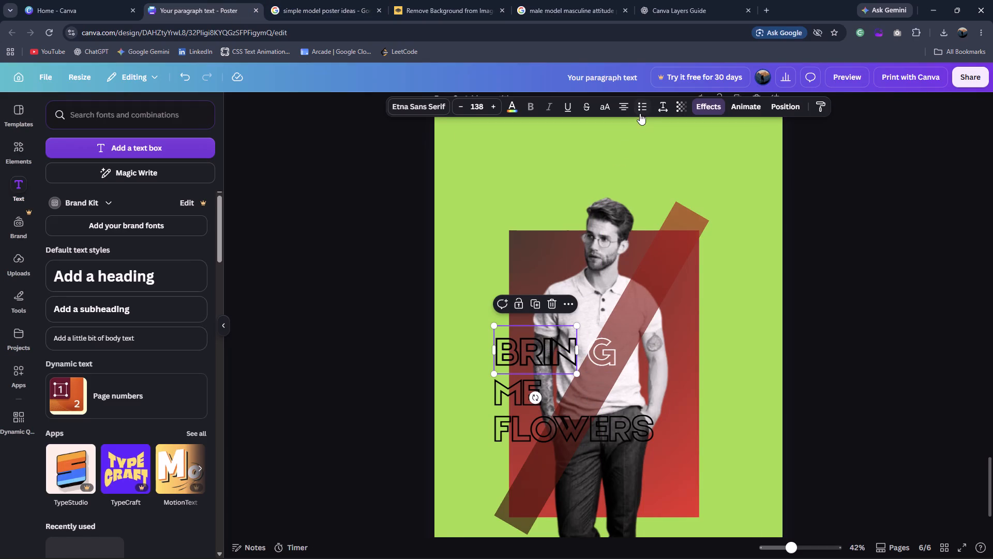
{"action": "left_click", "coordinate": [657, 105]}
{"action": "left_click_drag", "start_coordinate": [630, 151], "coordinate": [633, 151]}
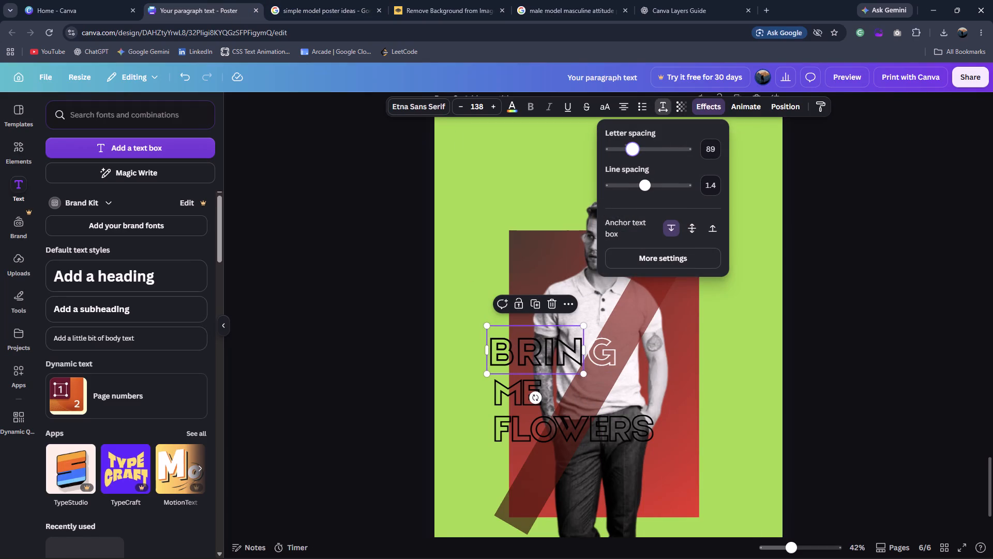
{"action": "left_click_drag", "start_coordinate": [633, 151], "coordinate": [639, 151]}
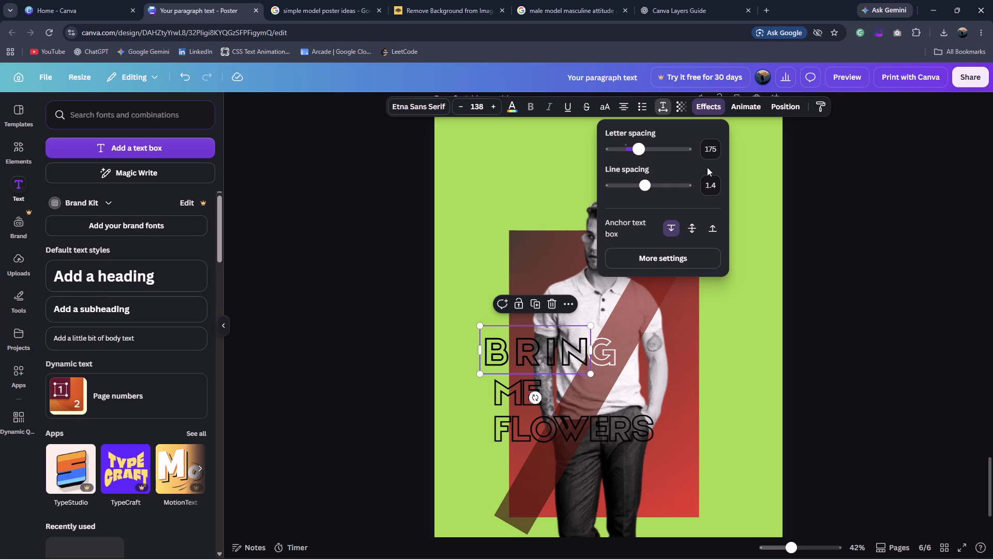
{"action": "left_click", "coordinate": [879, 227]}
Move the white G slightly right and nudge BRIN right by a small amount toward it.
{"action": "left_click", "coordinate": [740, 343]}
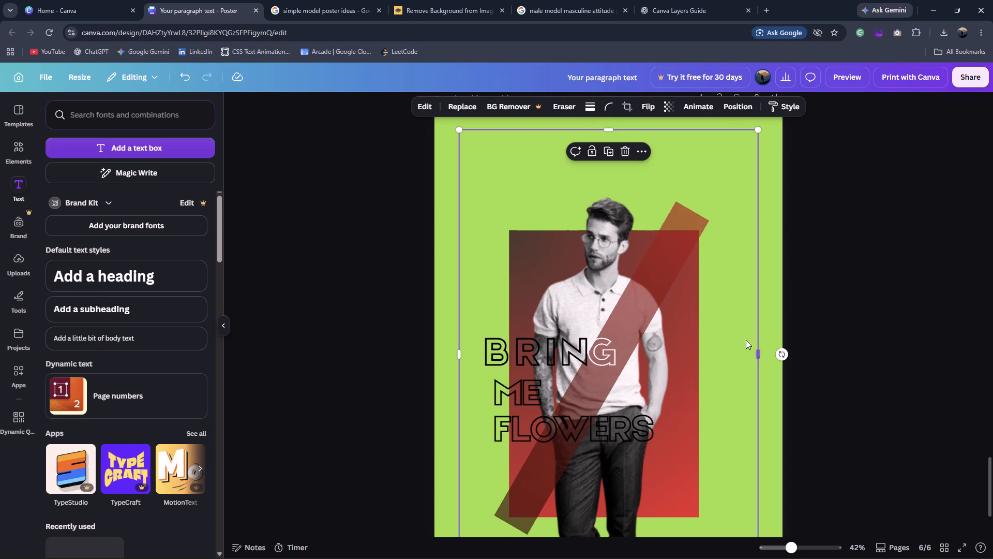
{"action": "left_click", "coordinate": [599, 353]}
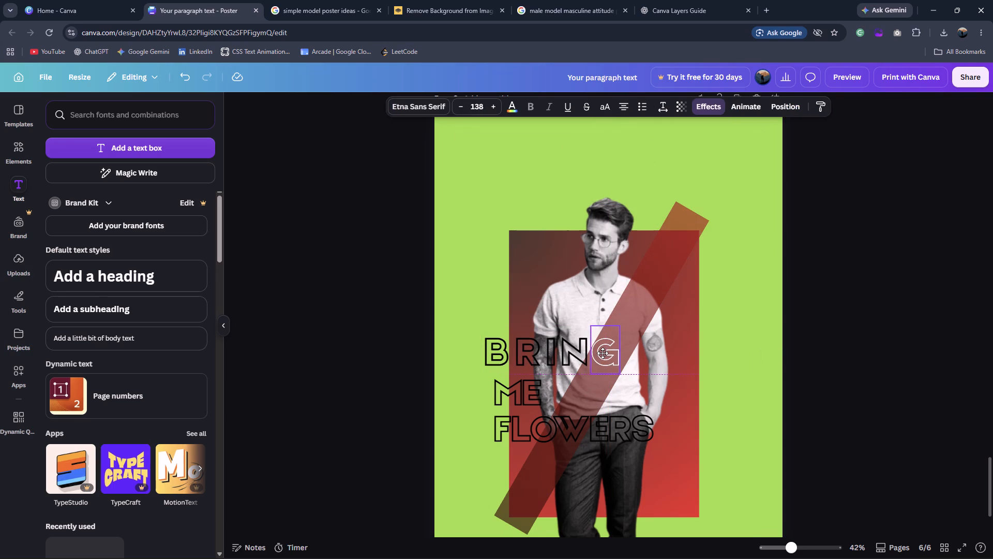
{"action": "left_click", "coordinate": [554, 354]}
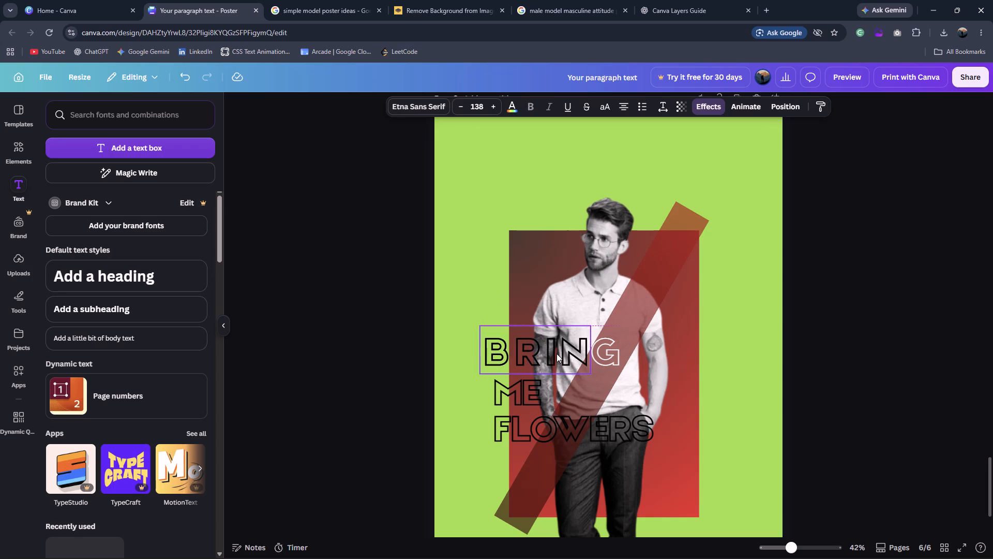
{"action": "key", "text": "Right"}
{"action": "key", "text": "Right"}
{"action": "key", "text": "Right"}
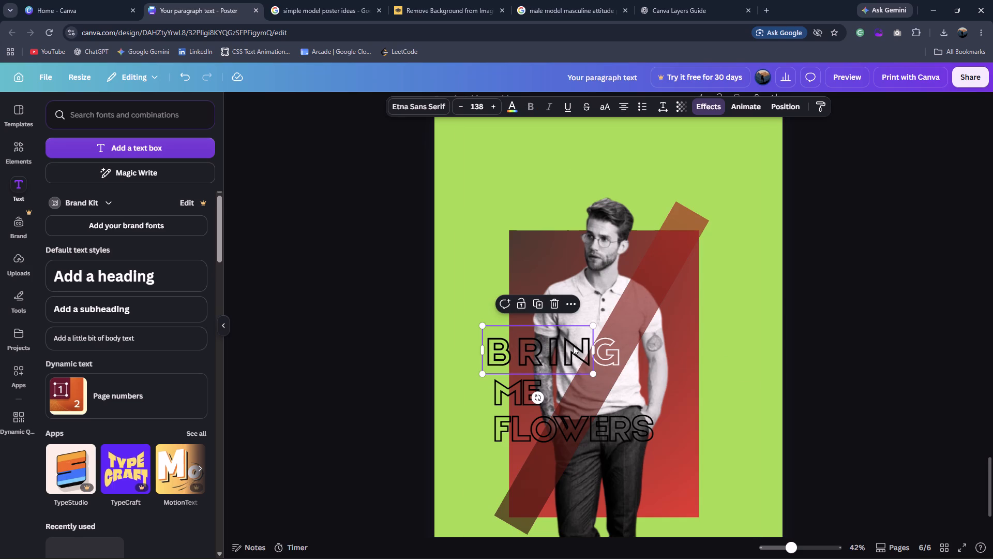
Tighten the letter spacing of BRIN slightly and move the white G left to close the gap.
{"action": "left_click", "coordinate": [667, 106]}
{"action": "left_click", "coordinate": [639, 156]}
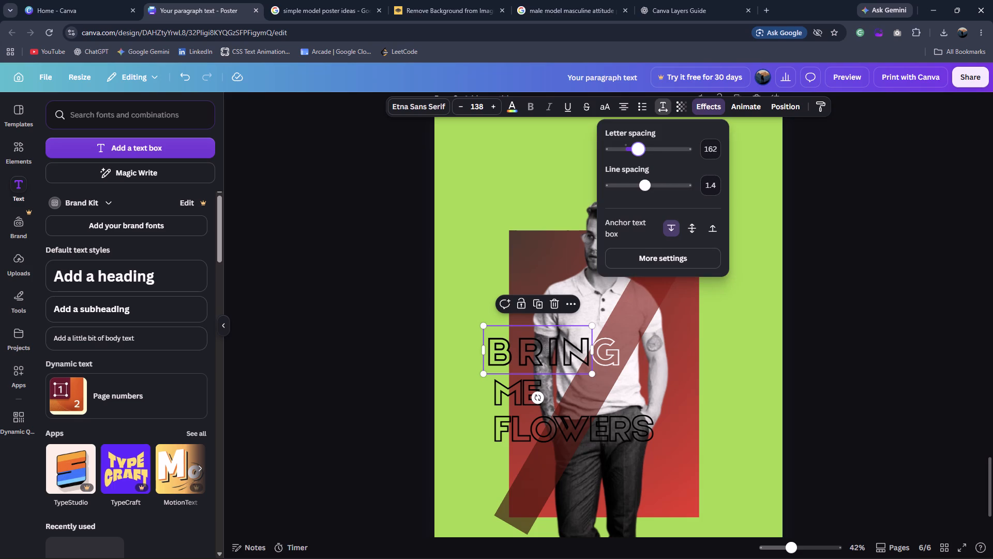
{"action": "left_click", "coordinate": [952, 235]}
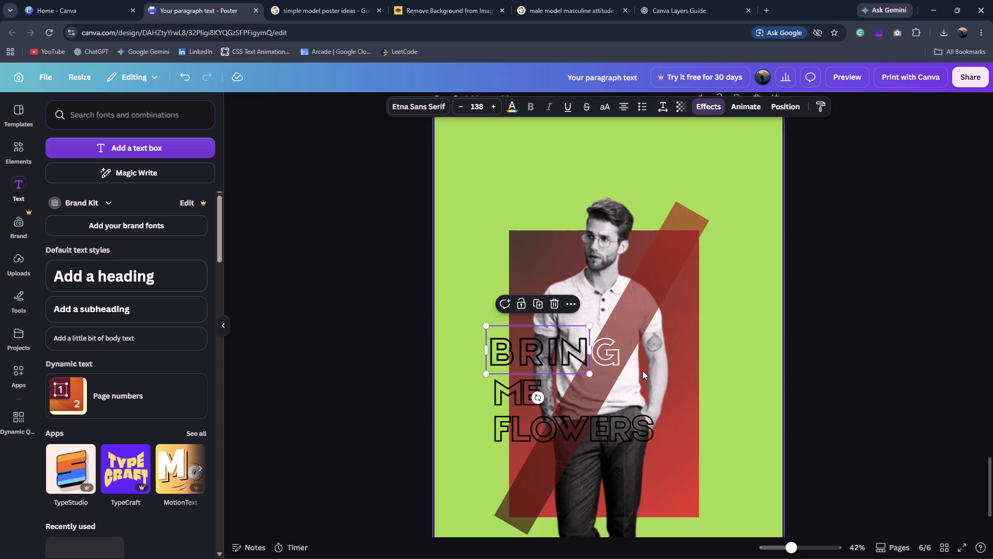
{"action": "left_click", "coordinate": [611, 358]}
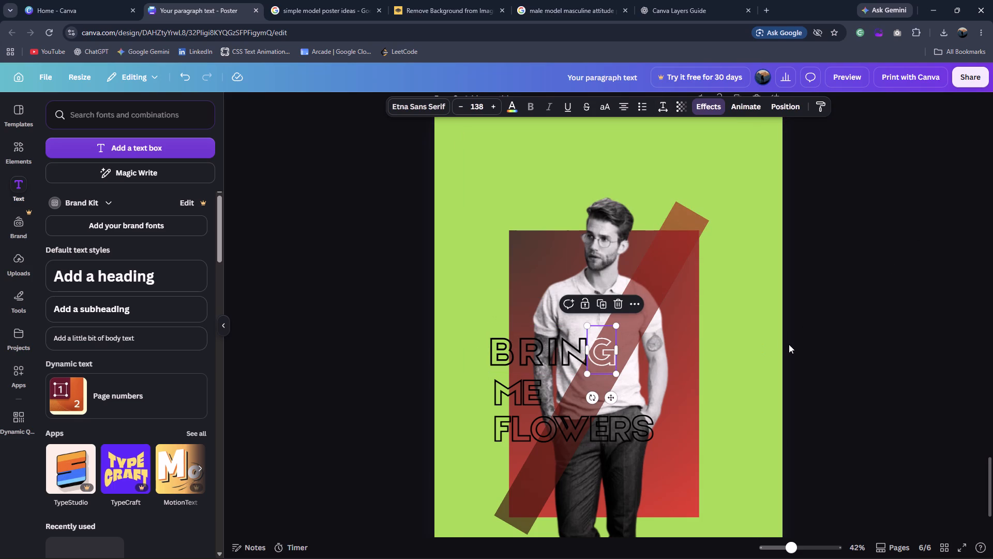
{"action": "left_click", "coordinate": [789, 344]}
Increase the letter spacing of ME to 50.
{"action": "left_click", "coordinate": [530, 393]}
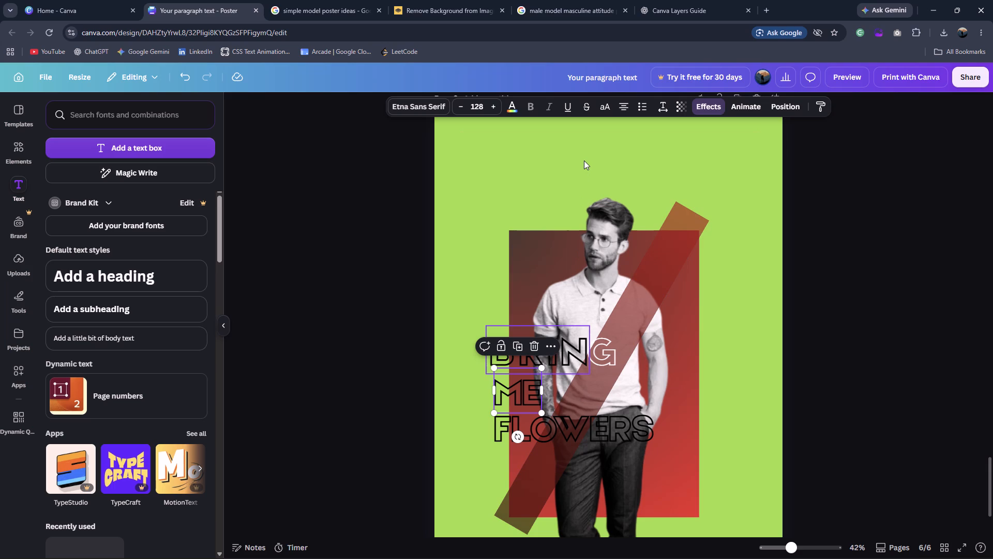
{"action": "left_click", "coordinate": [668, 106]}
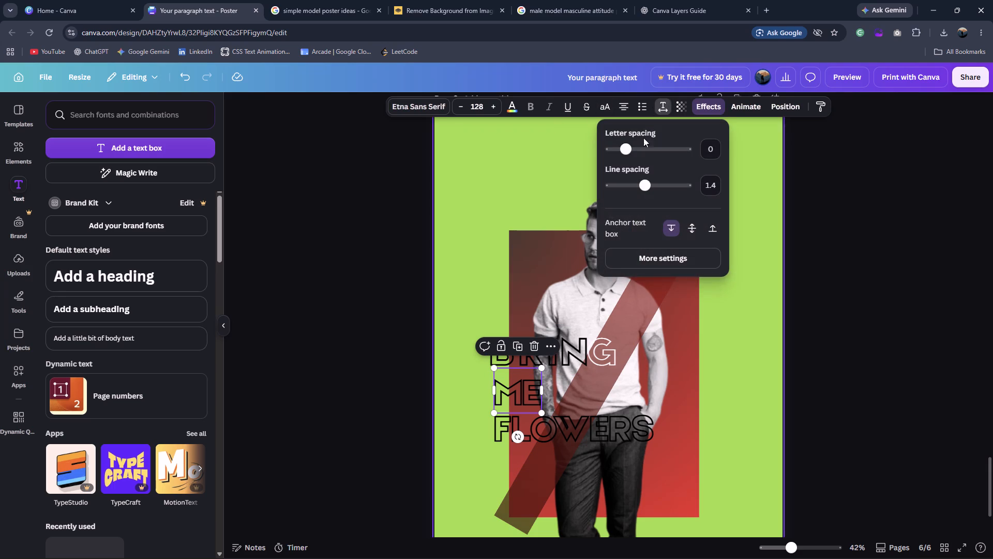
{"action": "left_click", "coordinate": [628, 148]}
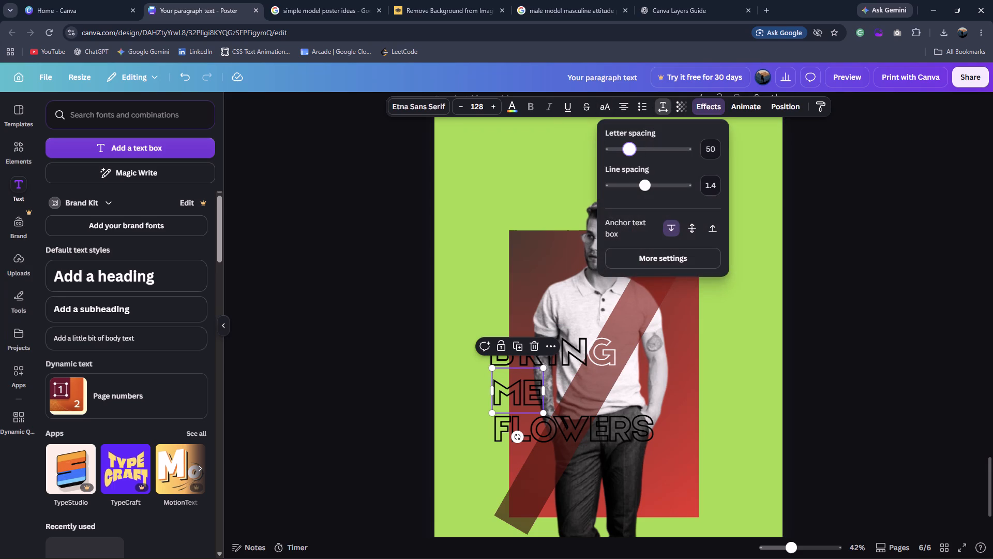
Delete the letters O and W from the FLOWERS text.
{"action": "left_click", "coordinate": [606, 415]}
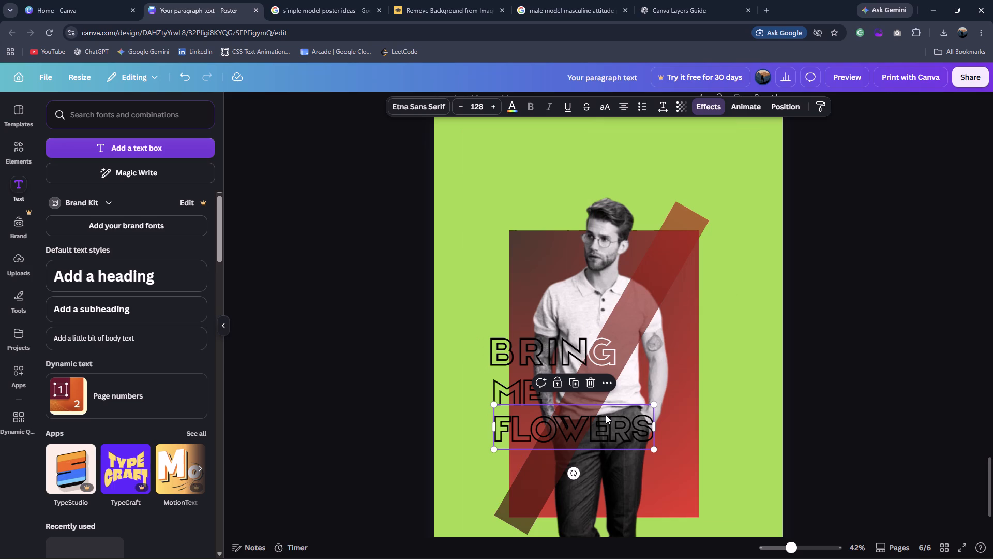
{"action": "left_click", "coordinate": [552, 432]}
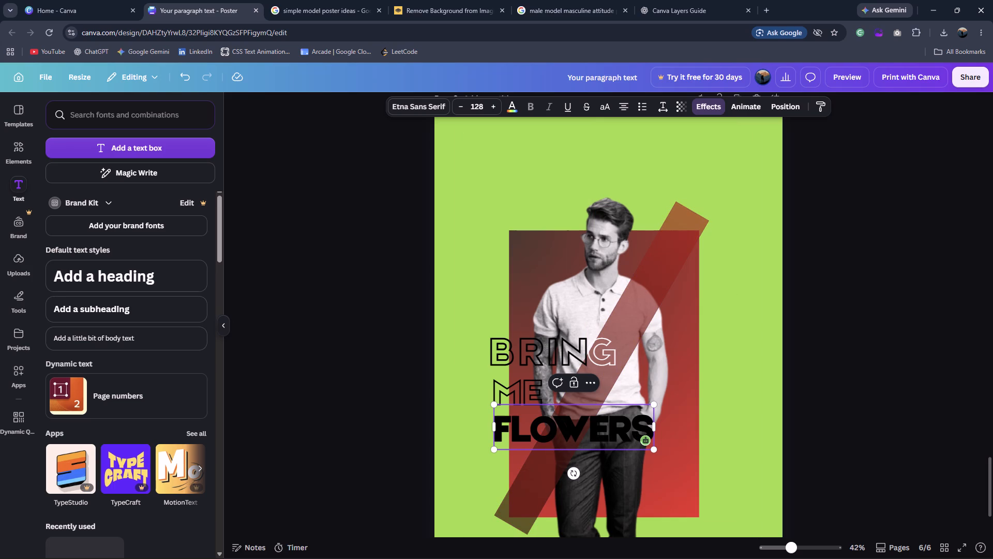
{"action": "left_click", "coordinate": [582, 433]}
{"action": "key", "text": "BackSpace"}
{"action": "key", "text": "BackSpace"}
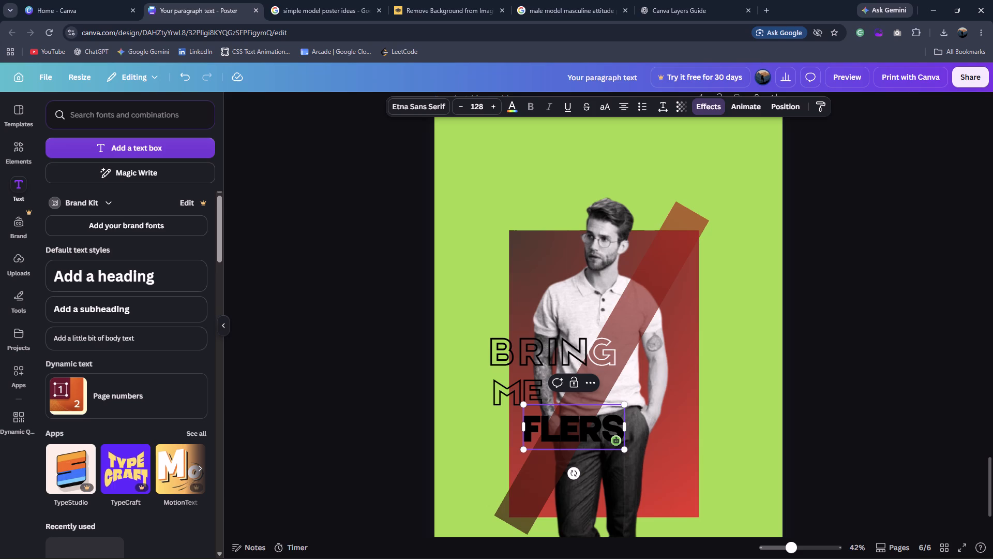
{"action": "left_click", "coordinate": [845, 424]}
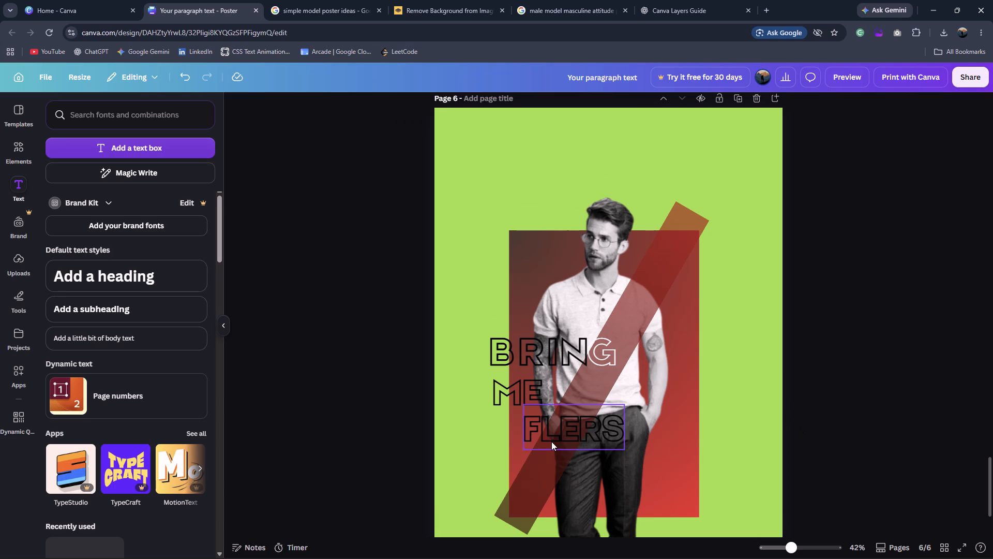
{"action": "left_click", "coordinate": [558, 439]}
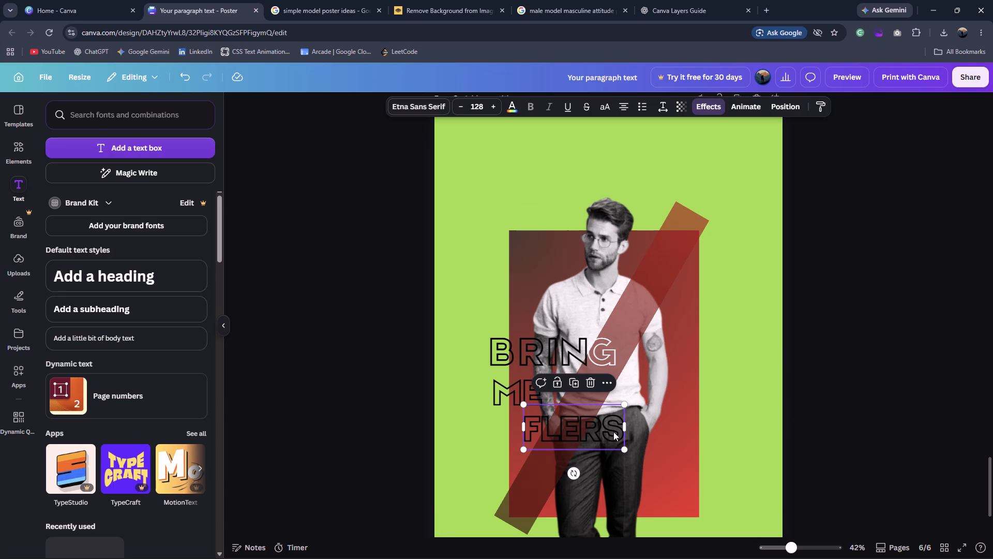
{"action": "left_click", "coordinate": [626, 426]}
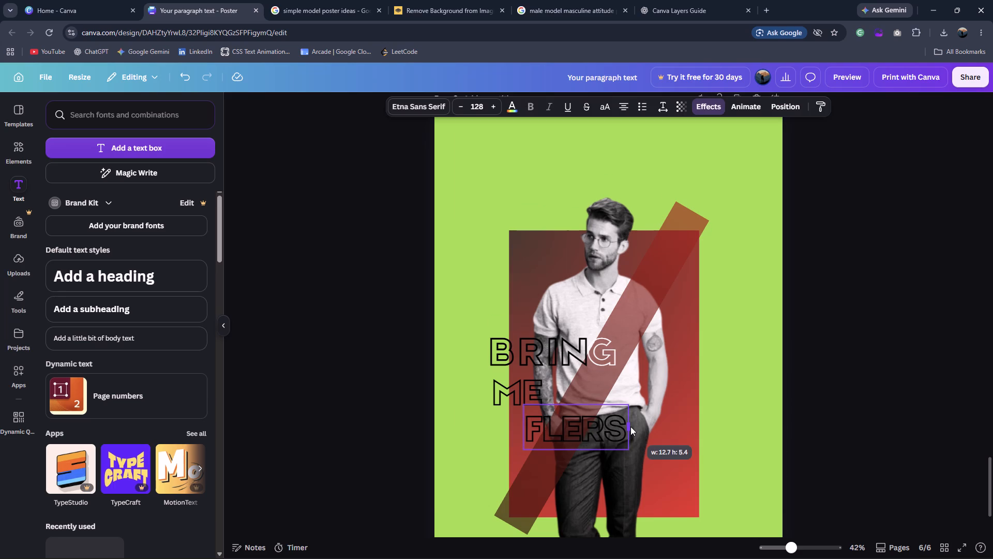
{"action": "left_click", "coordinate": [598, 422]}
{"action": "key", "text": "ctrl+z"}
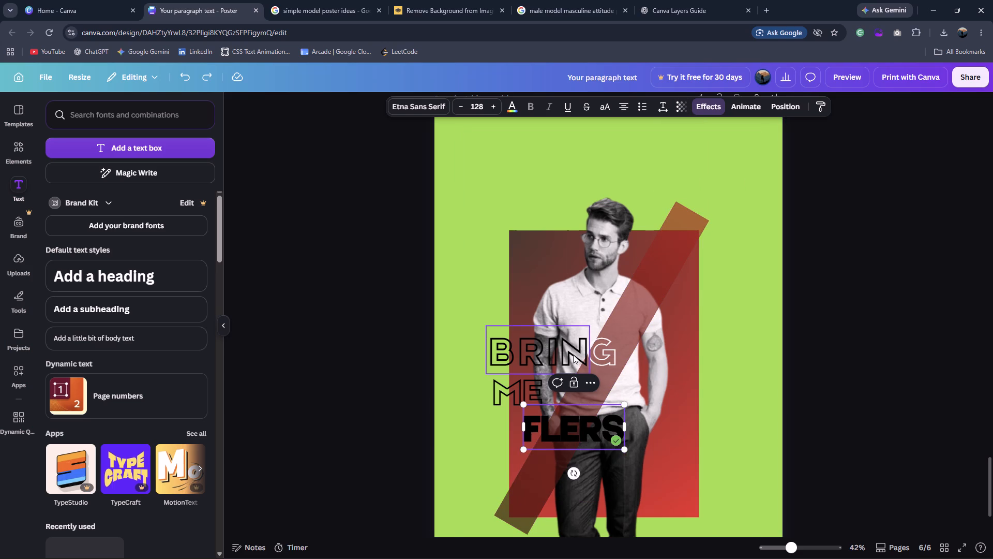
Delete the letters E, R and S from the third headline line, leaving only FL.
{"action": "key", "text": "Delete"}
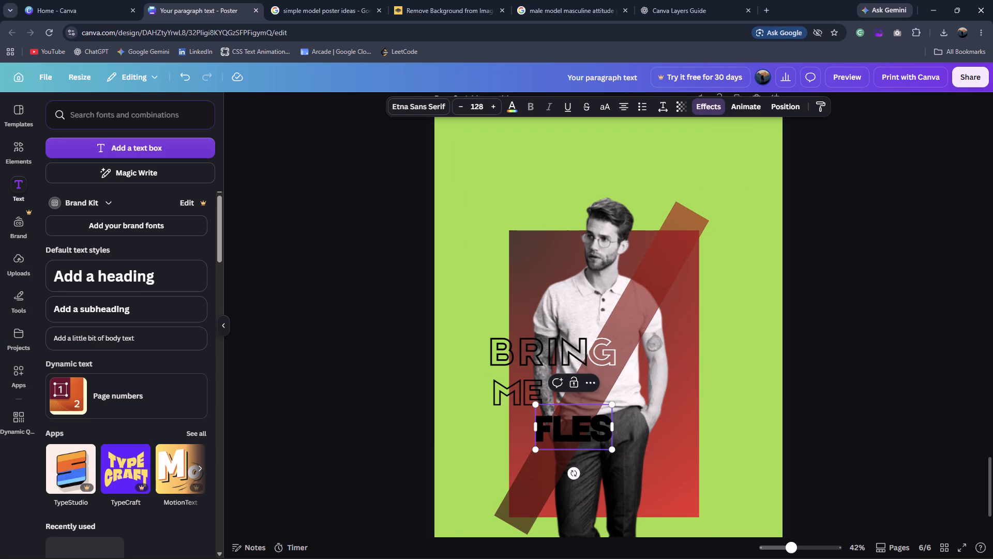
{"action": "left_click", "coordinate": [605, 425]}
{"action": "key", "text": "BackSpace"}
{"action": "key", "text": "BackSpace"}
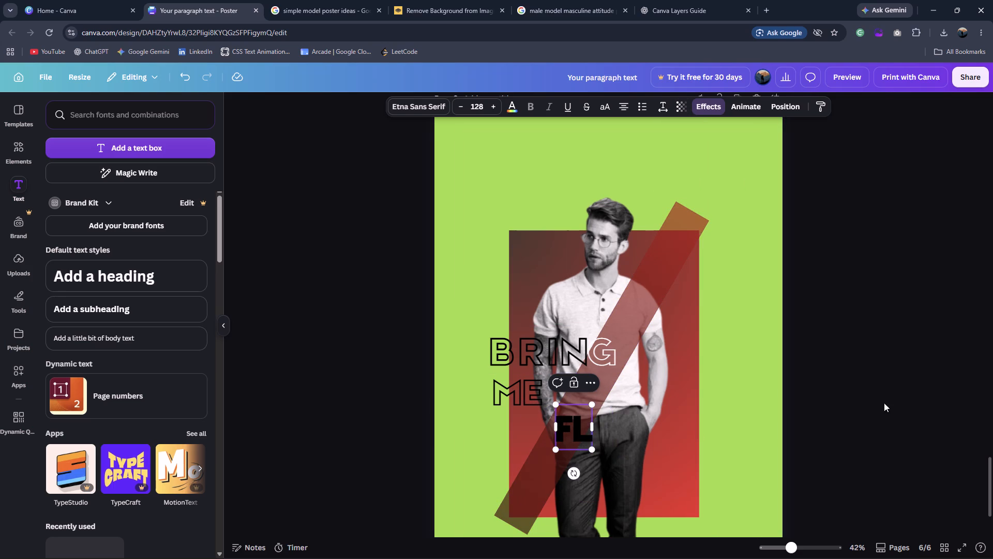
{"action": "left_click", "coordinate": [884, 403]}
Move FL left so its left edge lines up beneath ME.
{"action": "left_click_drag", "start_coordinate": [574, 421], "coordinate": [514, 420]}
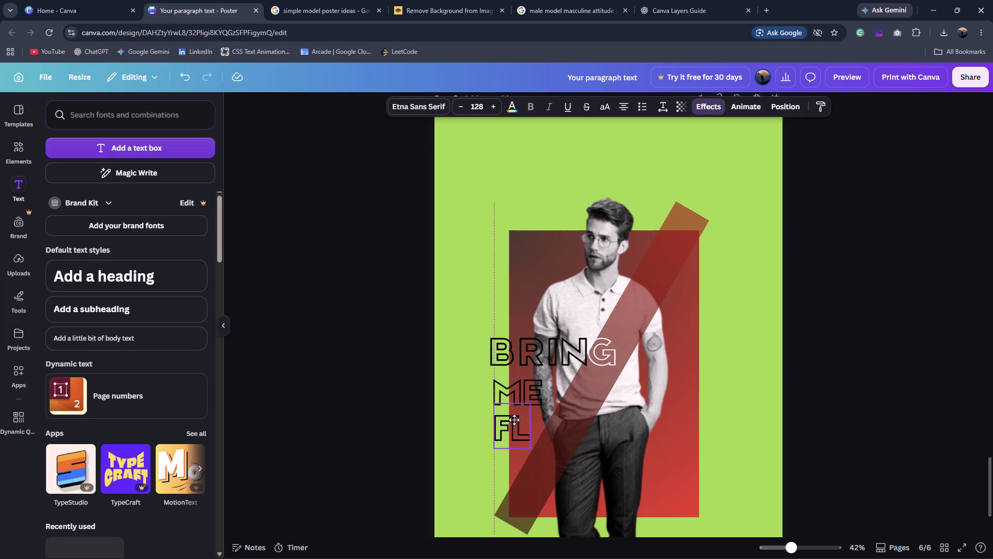
{"action": "left_click_drag", "start_coordinate": [514, 420], "coordinate": [514, 422]}
{"action": "left_click", "coordinate": [531, 426]}
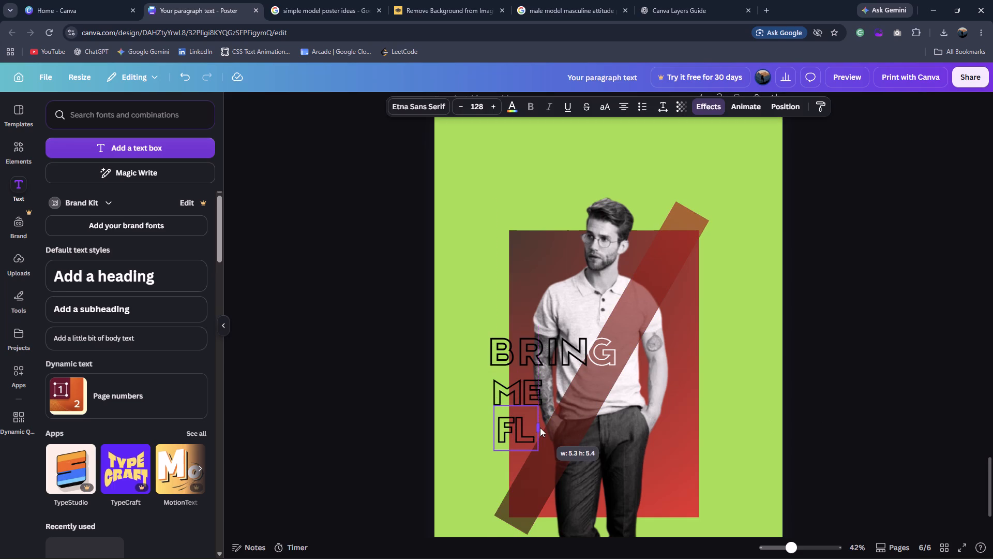
{"action": "key", "text": "ctrl+z"}
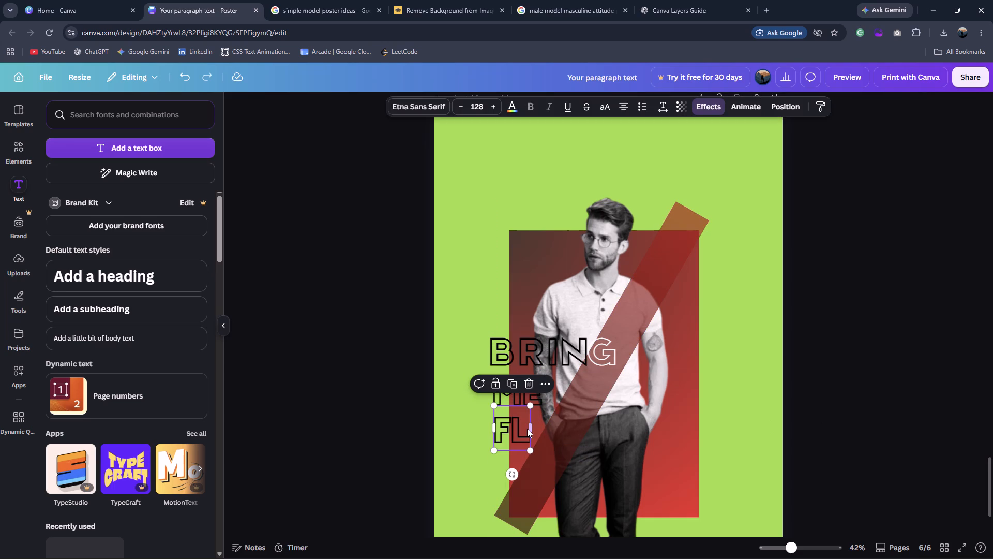
{"action": "left_click", "coordinate": [415, 438]}
Duplicate the FL text, place the copy just to its right, and replace the copy's text with OW.
{"action": "left_click", "coordinate": [517, 422]}
{"action": "key", "text": "ctrl+d"}
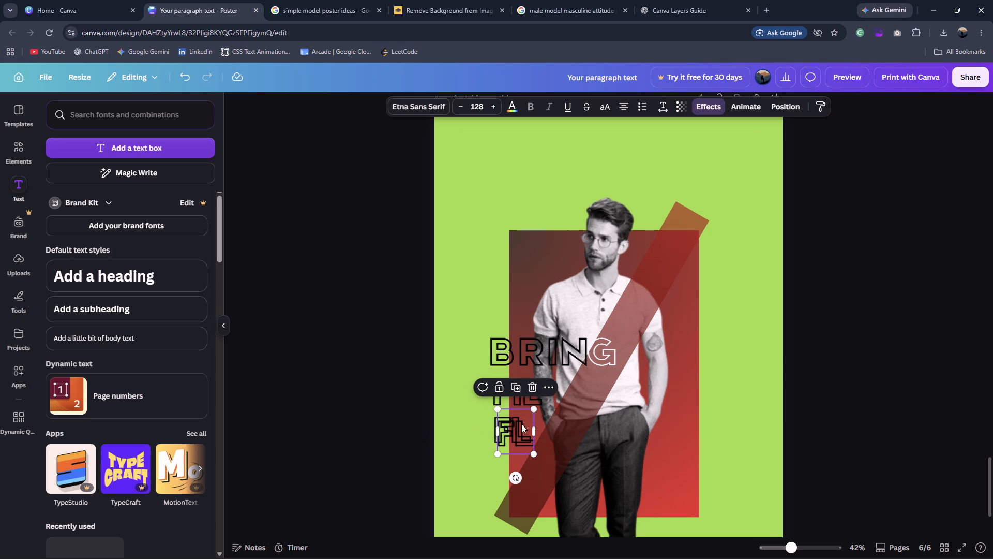
{"action": "left_click_drag", "start_coordinate": [513, 431], "coordinate": [543, 428]}
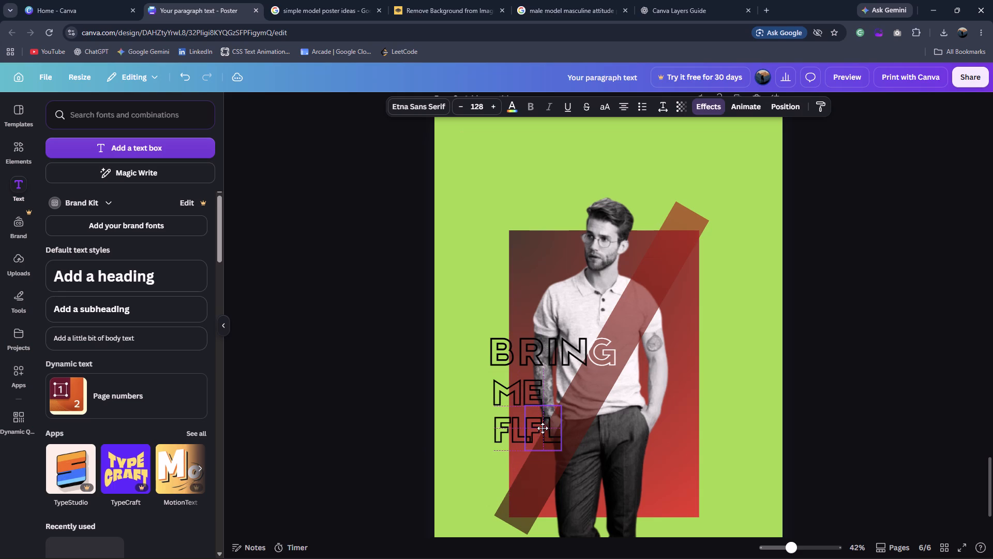
{"action": "left_click_drag", "start_coordinate": [543, 428], "coordinate": [545, 428]}
{"action": "double_click", "coordinate": [545, 428]}
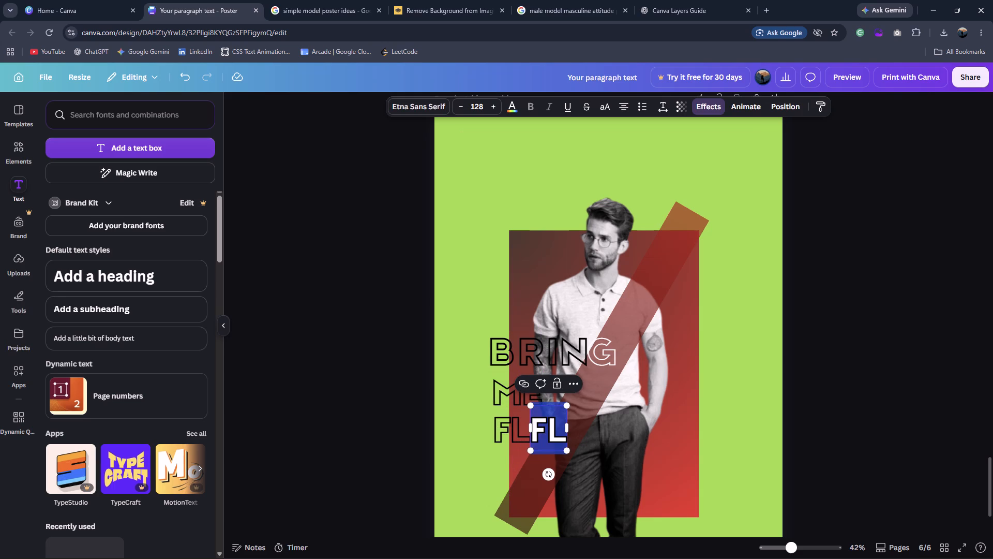
{"action": "type", "text": "OW"}
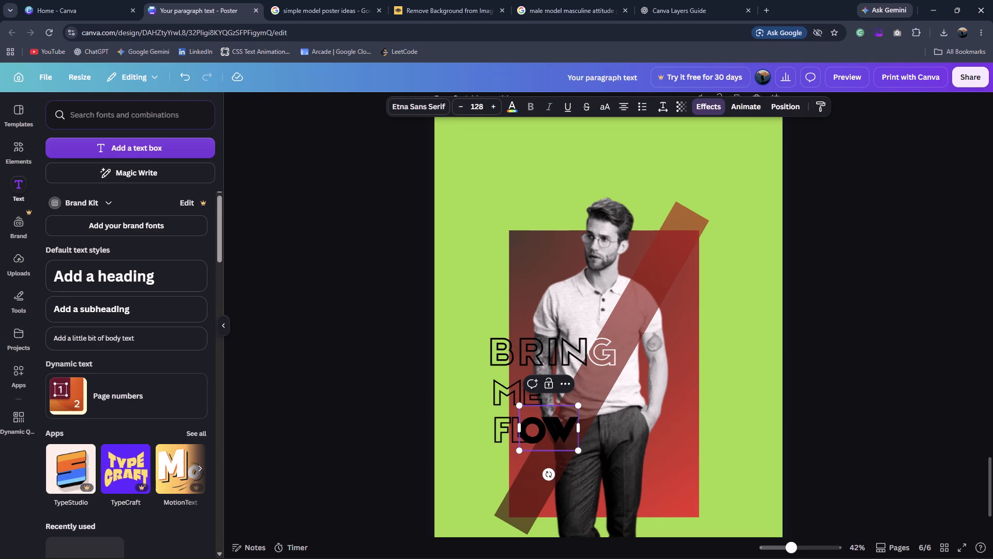
{"action": "left_click", "coordinate": [940, 228]}
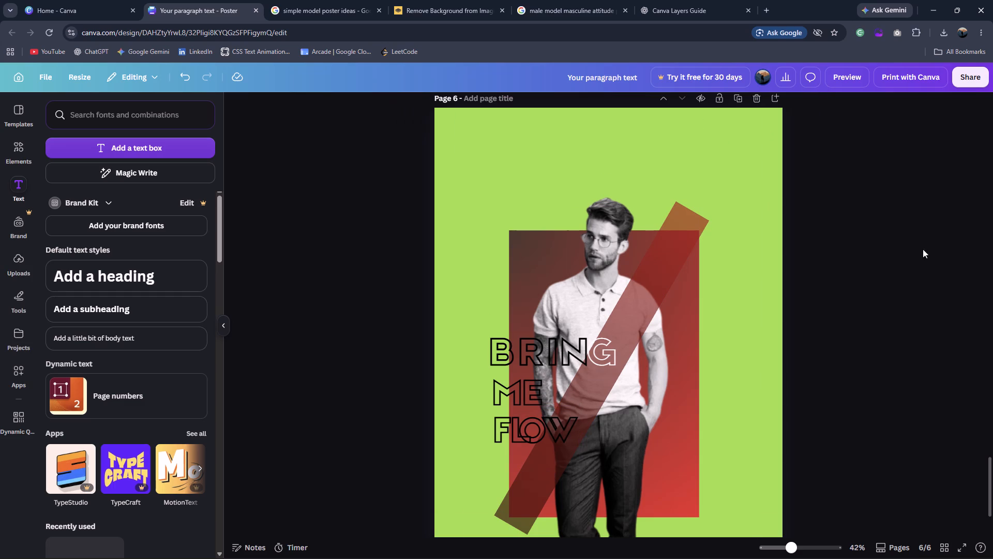
Move the OW text slightly right so it follows directly after FL on the same line.
{"action": "left_click_drag", "start_coordinate": [547, 435], "coordinate": [556, 434]}
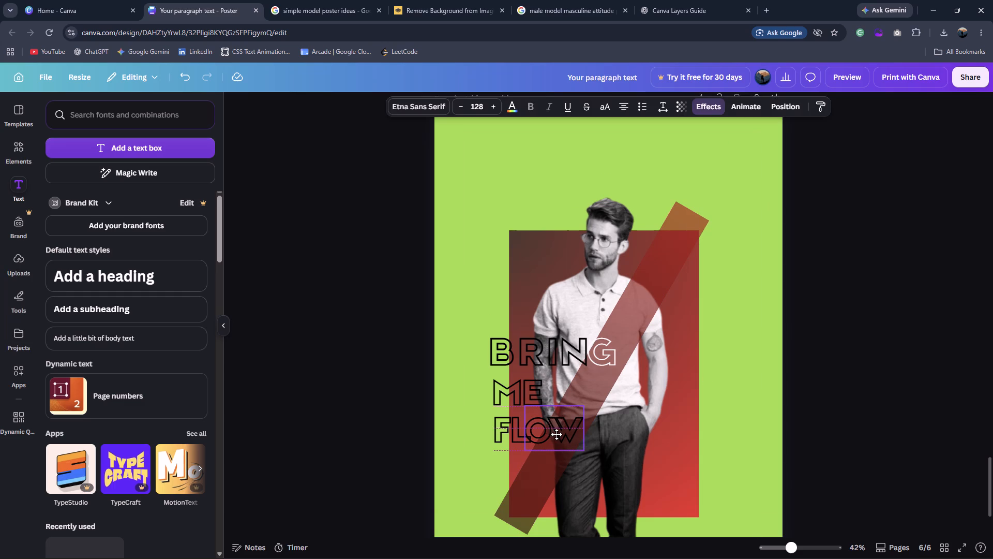
{"action": "left_click_drag", "start_coordinate": [556, 434], "coordinate": [558, 434]}
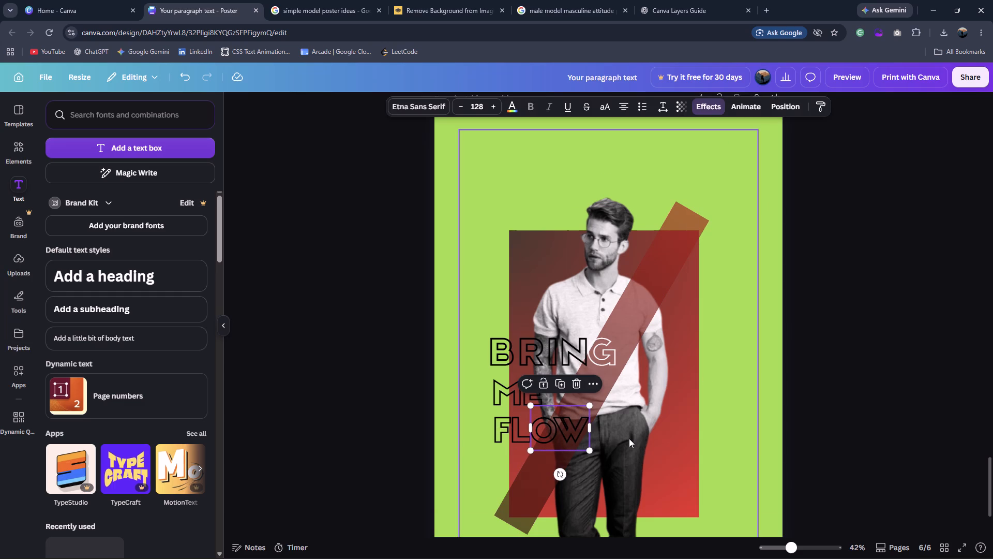
Change the OW text colour to white.
{"action": "left_click", "coordinate": [701, 105]}
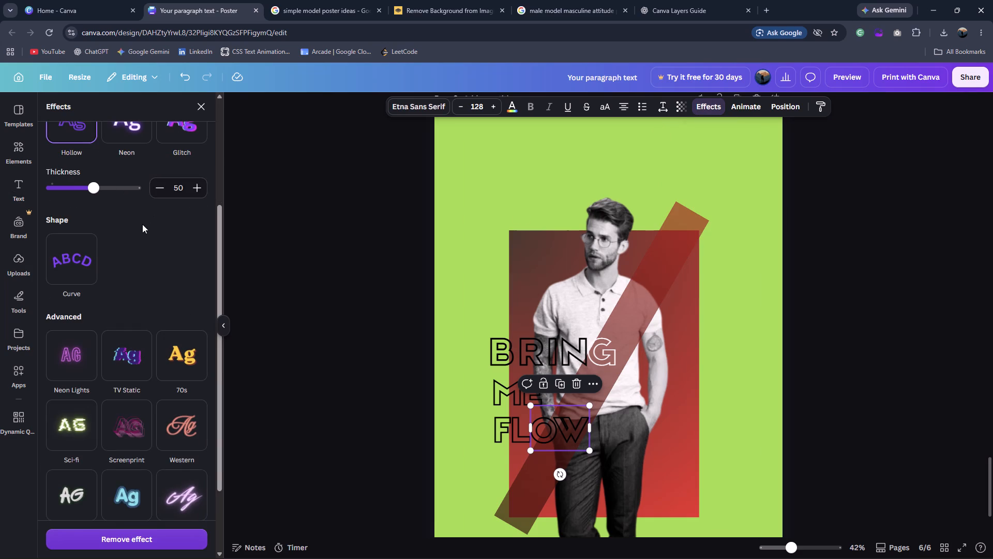
{"action": "left_click", "coordinate": [514, 111]}
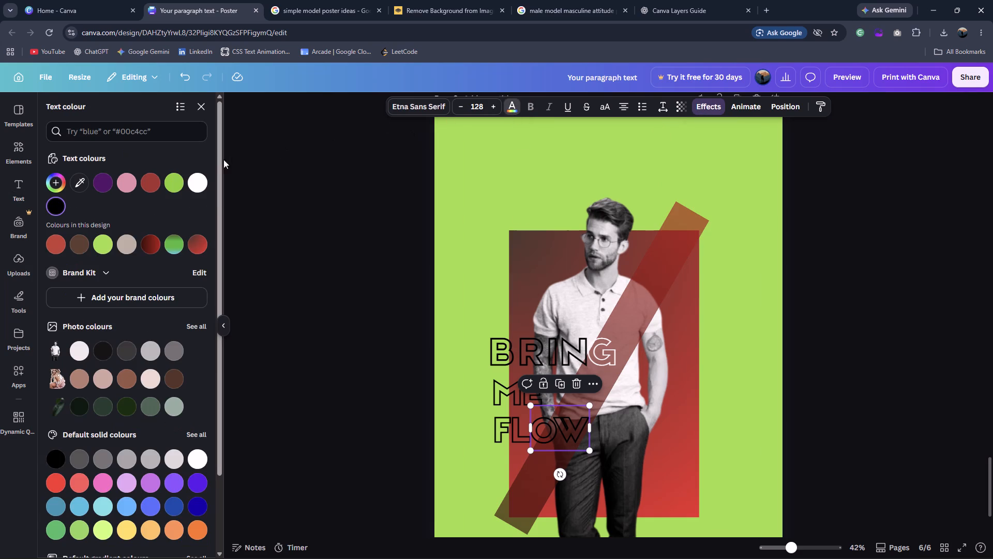
{"action": "left_click", "coordinate": [201, 185]}
{"action": "left_click", "coordinate": [327, 273]}
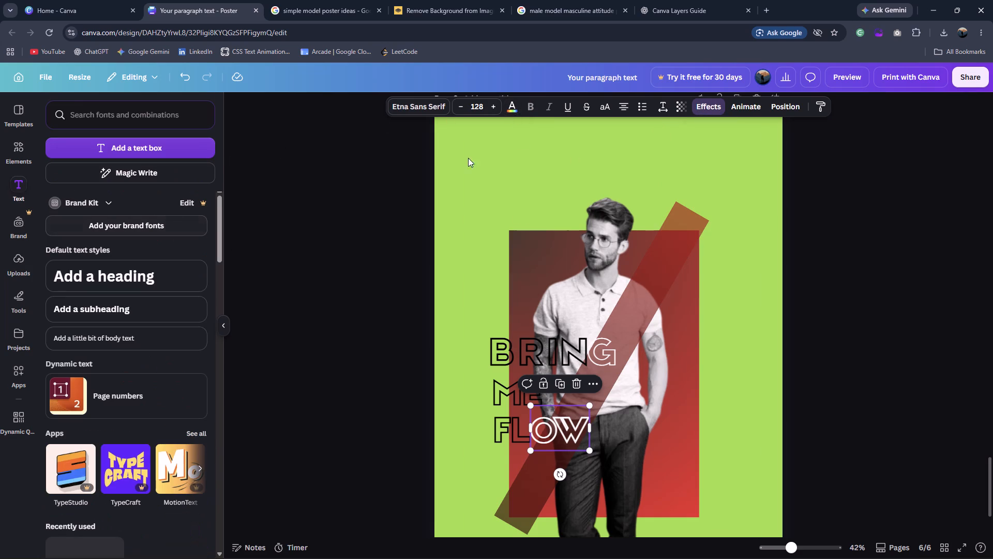
Reduce the Hollow effect thickness of OW to 35.
{"action": "left_click", "coordinate": [716, 107]}
{"action": "left_click_drag", "start_coordinate": [92, 188], "coordinate": [80, 190]}
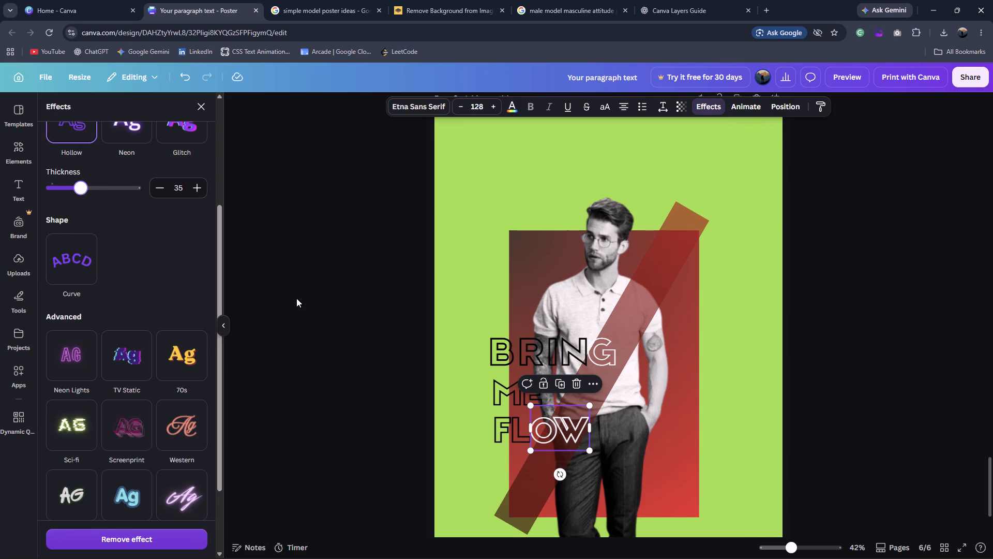
Duplicate the FL text, place the copy to the right of OW, and replace the copy's text with ERS.
{"action": "left_click", "coordinate": [296, 298]}
{"action": "left_click", "coordinate": [405, 471]}
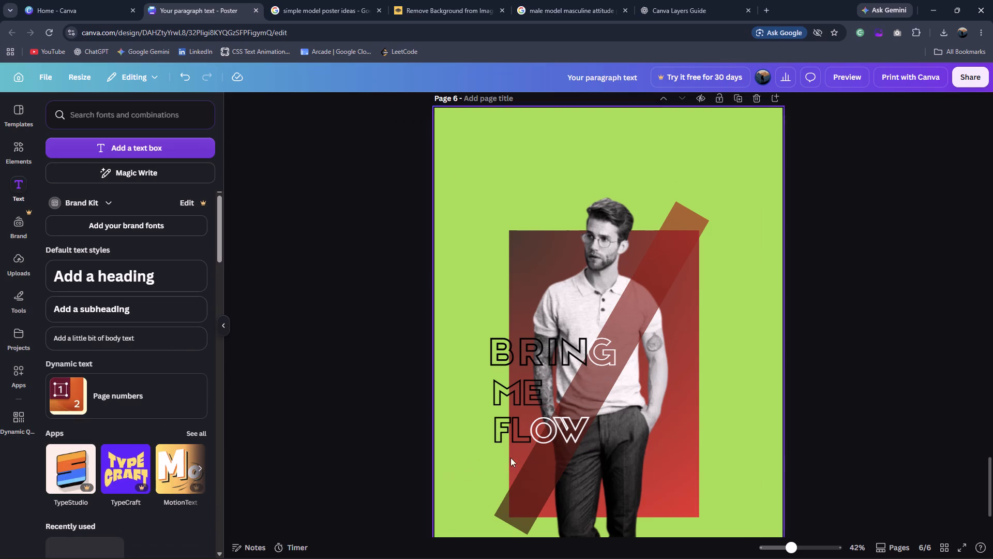
{"action": "left_click", "coordinate": [585, 434]}
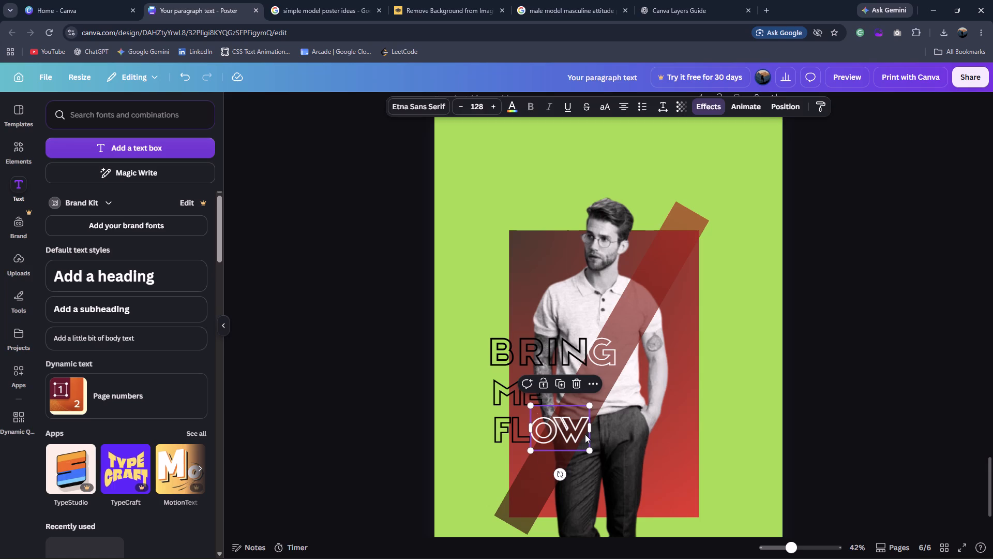
{"action": "left_click", "coordinate": [516, 436]}
{"action": "key", "text": "ctrl+d"}
{"action": "left_click_drag", "start_coordinate": [512, 436], "coordinate": [526, 436]}
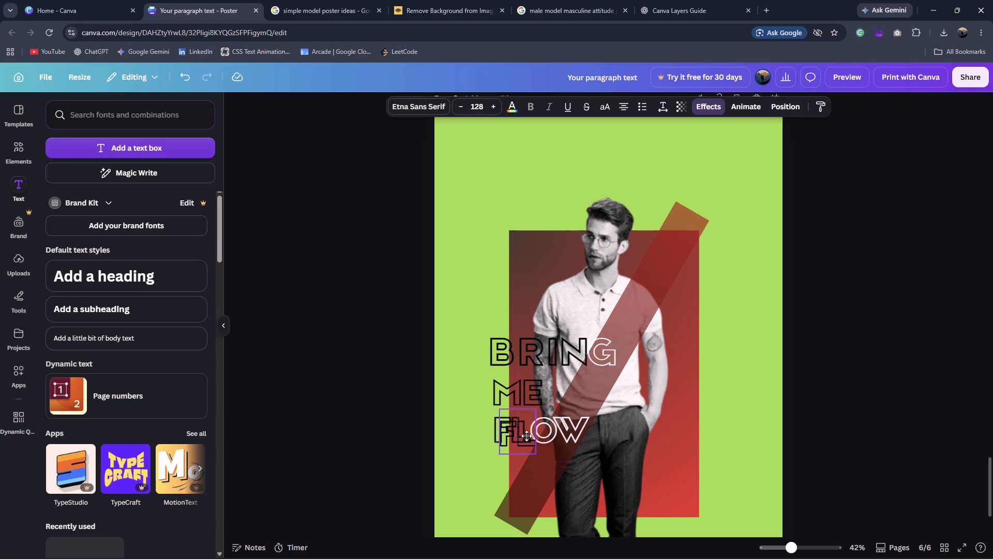
{"action": "left_click_drag", "start_coordinate": [526, 436], "coordinate": [595, 432]}
{"action": "double_click", "coordinate": [595, 432]}
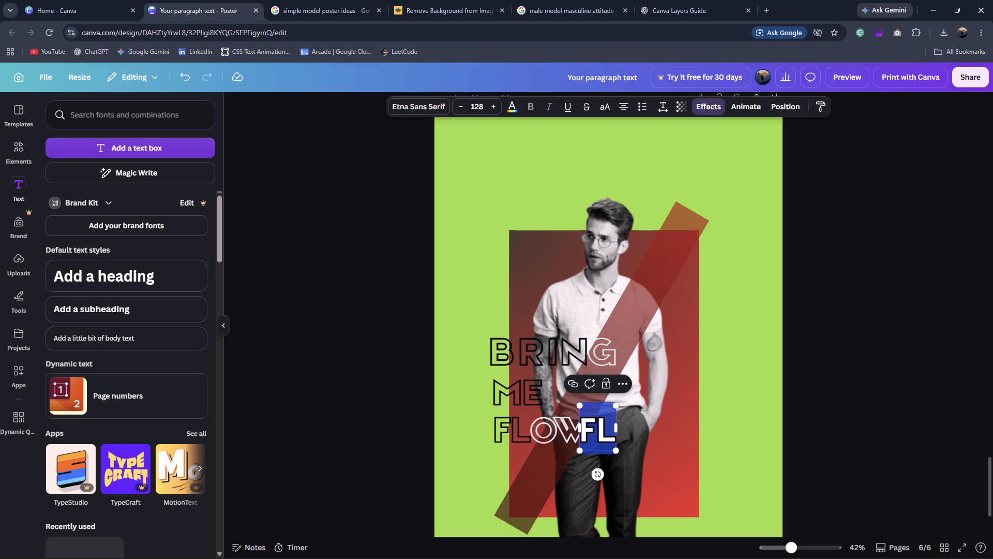
{"action": "type", "text": "ERS"}
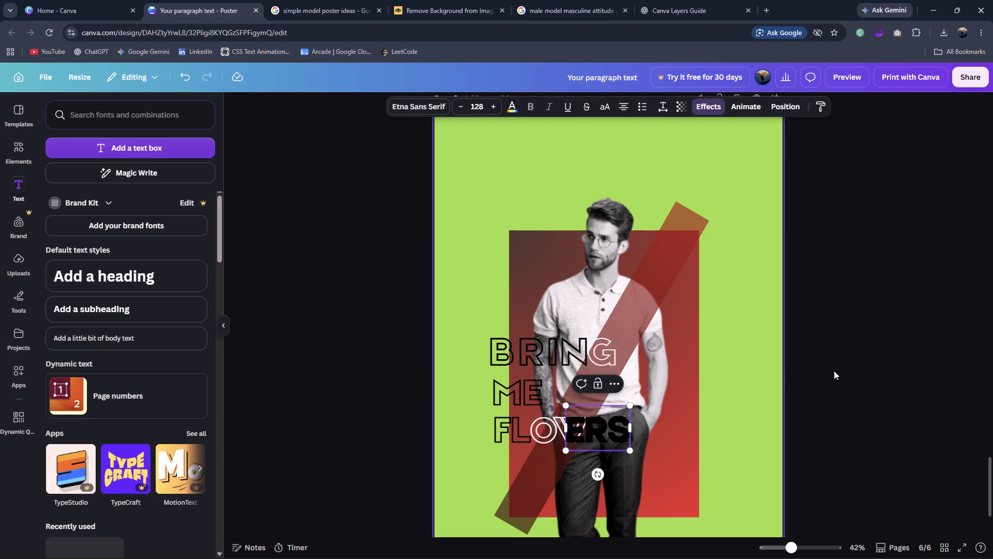
{"action": "left_click", "coordinate": [827, 372]}
Move the ERS text right so it follows directly after OW on the FLOWERS line.
{"action": "left_click_drag", "start_coordinate": [582, 430], "coordinate": [600, 429]}
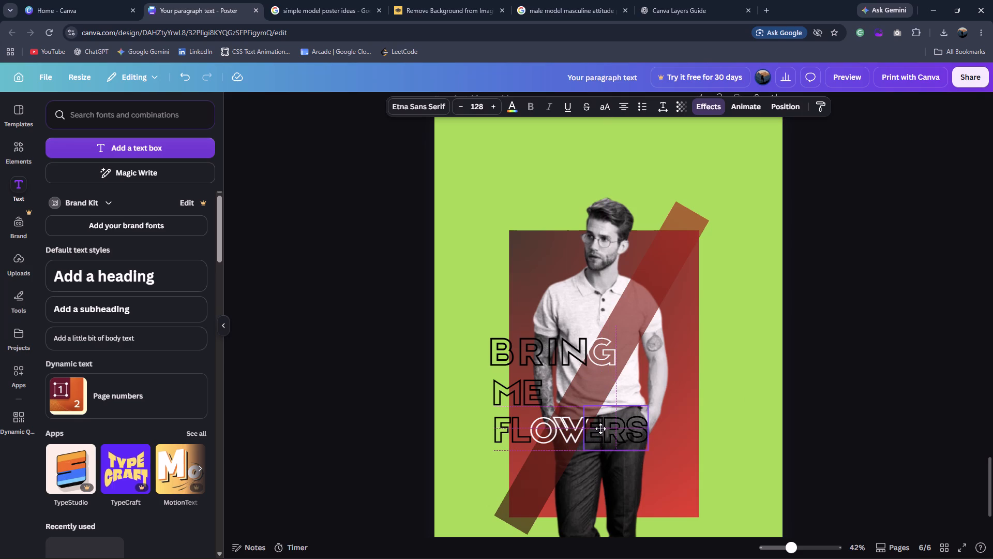
{"action": "left_click_drag", "start_coordinate": [600, 429], "coordinate": [612, 429]}
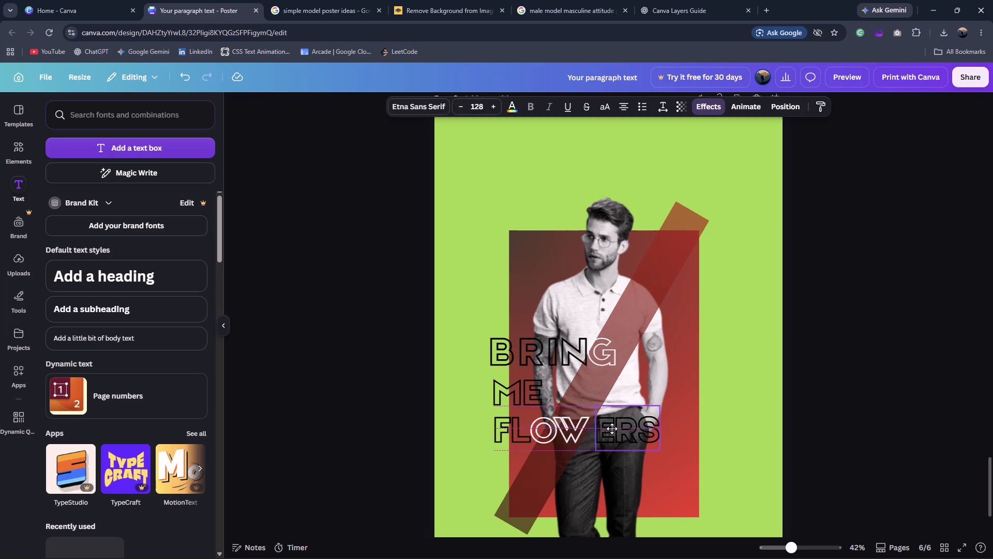
{"action": "left_click_drag", "start_coordinate": [612, 429], "coordinate": [608, 429]}
{"action": "left_click", "coordinate": [558, 426]}
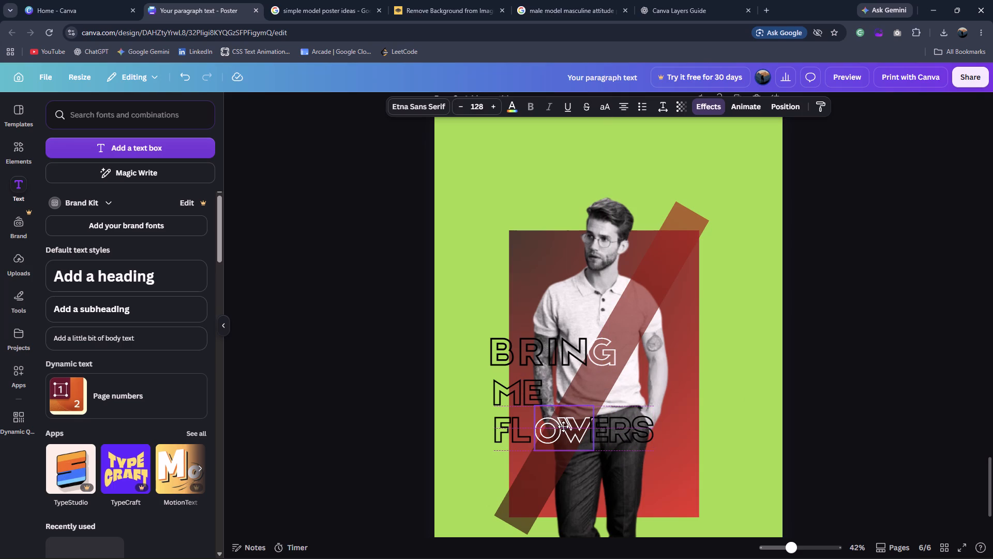
Set the letter spacing of the FL text to 70.
{"action": "left_click", "coordinate": [521, 433]}
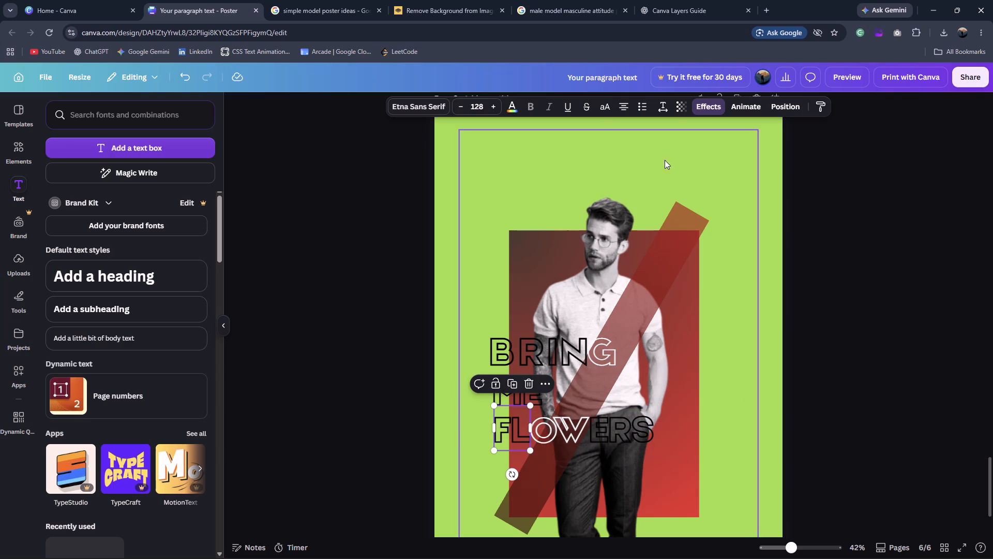
{"action": "left_click", "coordinate": [666, 102]}
{"action": "left_click", "coordinate": [630, 152]}
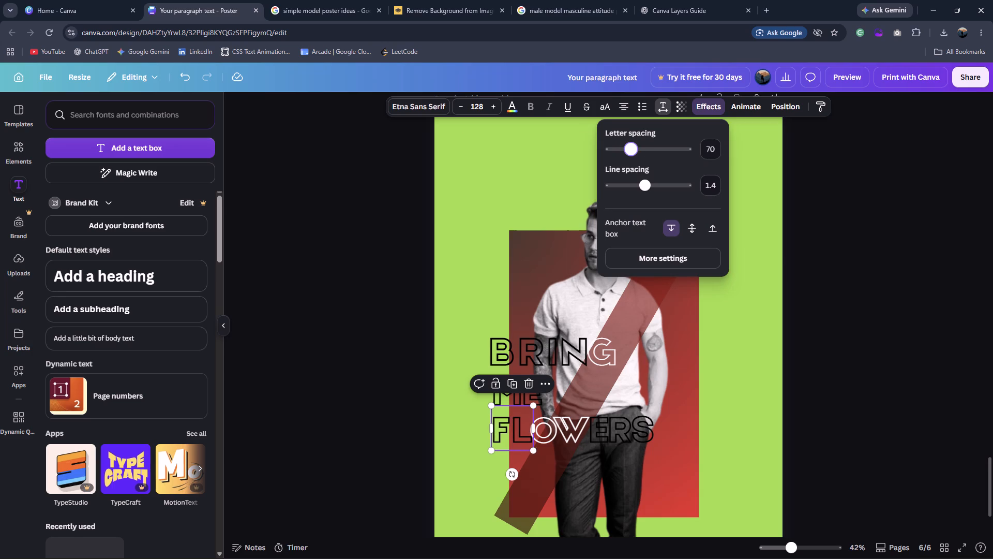
{"action": "left_click", "coordinate": [895, 285]}
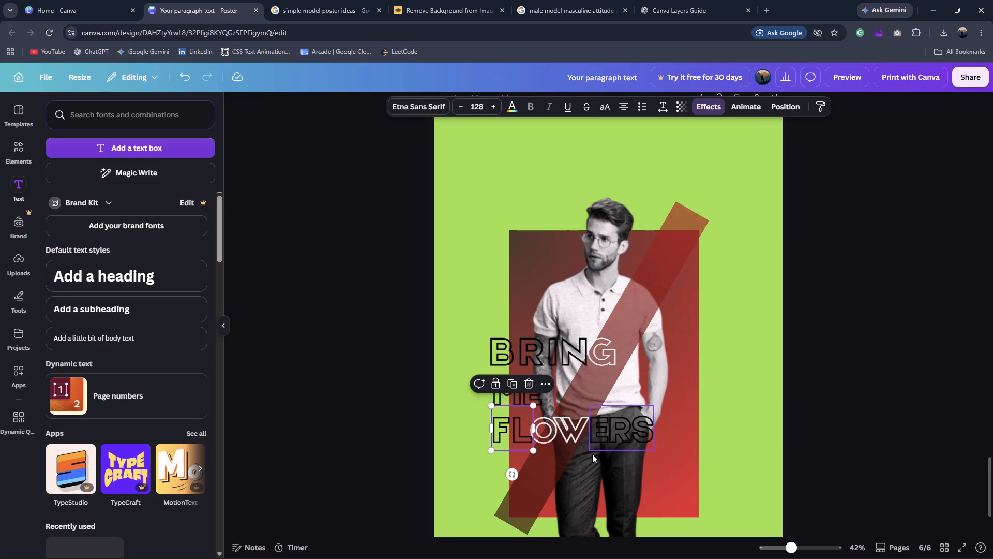
Shift OW, FL and ERS slightly right so the letters of FLOWERS are evenly spaced on one line.
{"action": "left_click", "coordinate": [833, 406]}
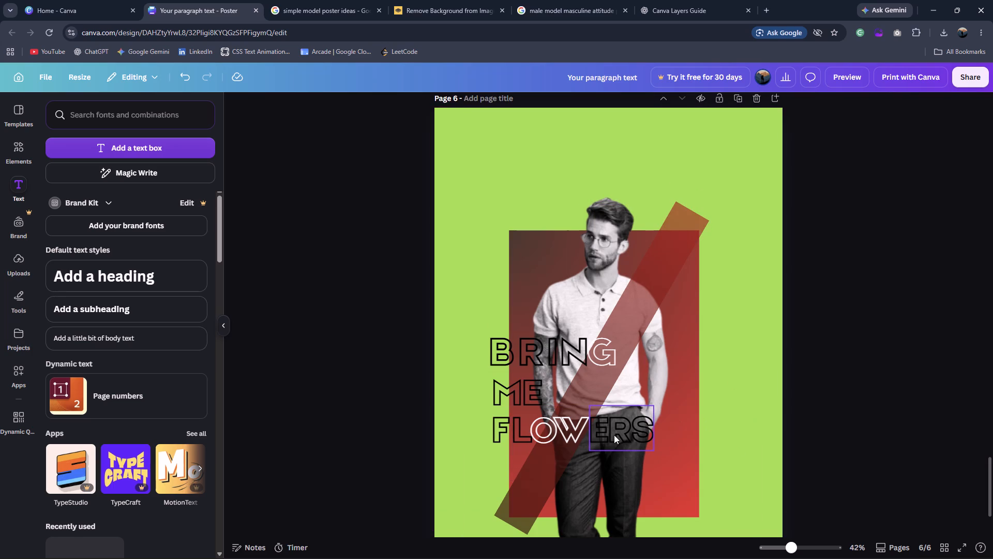
{"action": "left_click", "coordinate": [568, 428]}
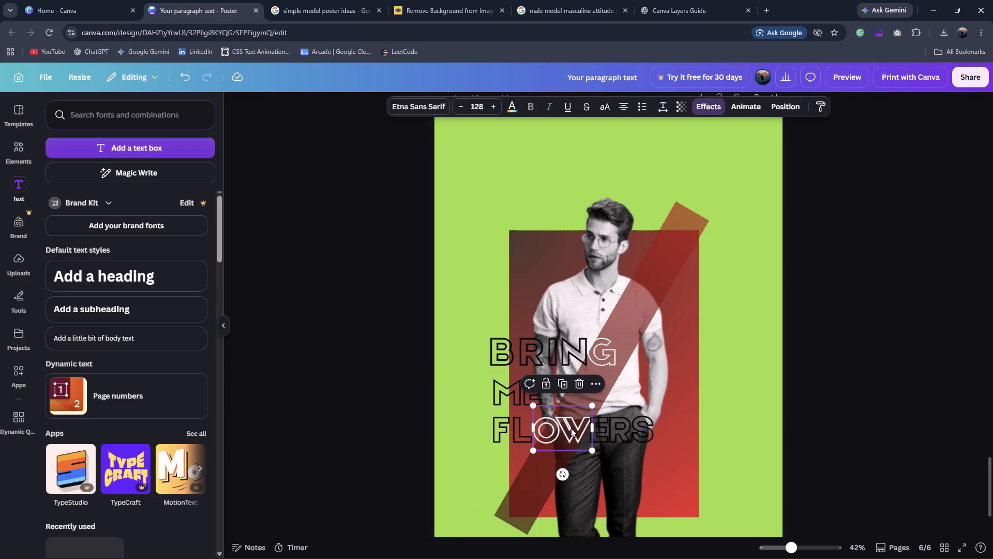
{"action": "left_click", "coordinate": [828, 413]}
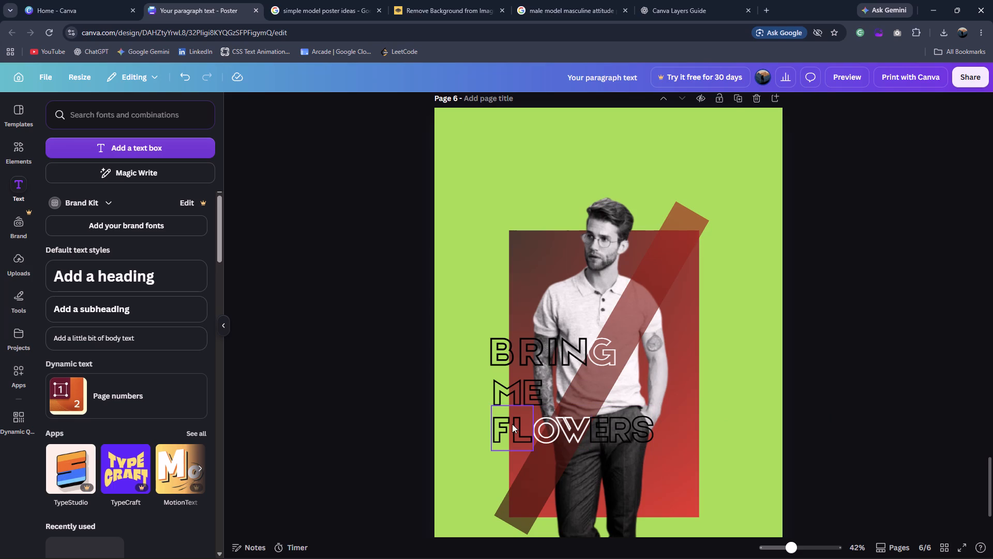
{"action": "left_click", "coordinate": [512, 424]}
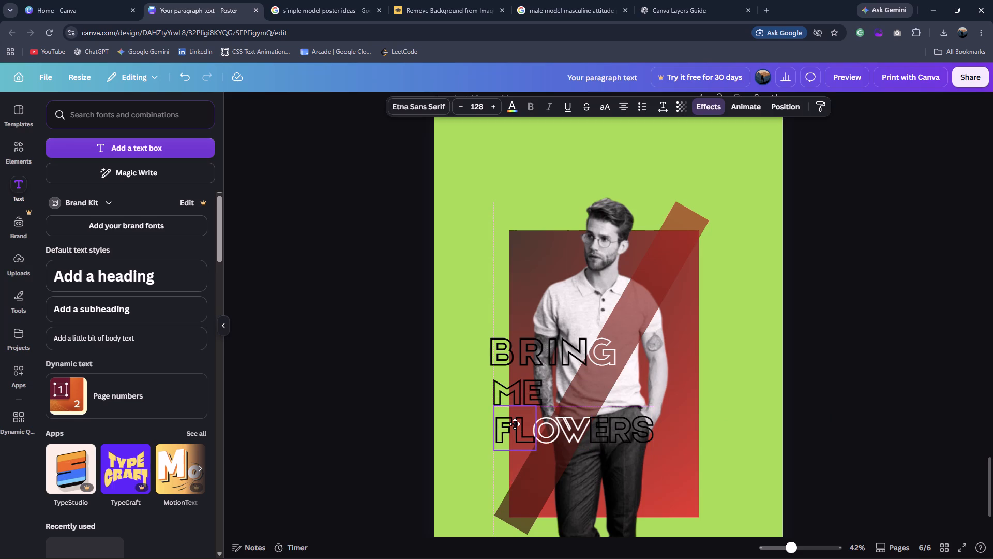
{"action": "left_click", "coordinate": [841, 404]}
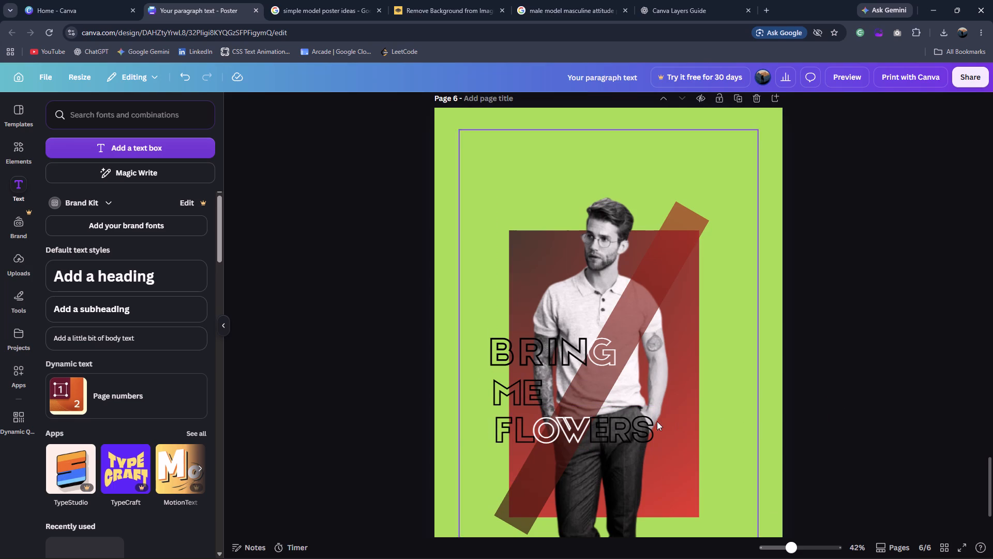
{"action": "left_click", "coordinate": [625, 424]}
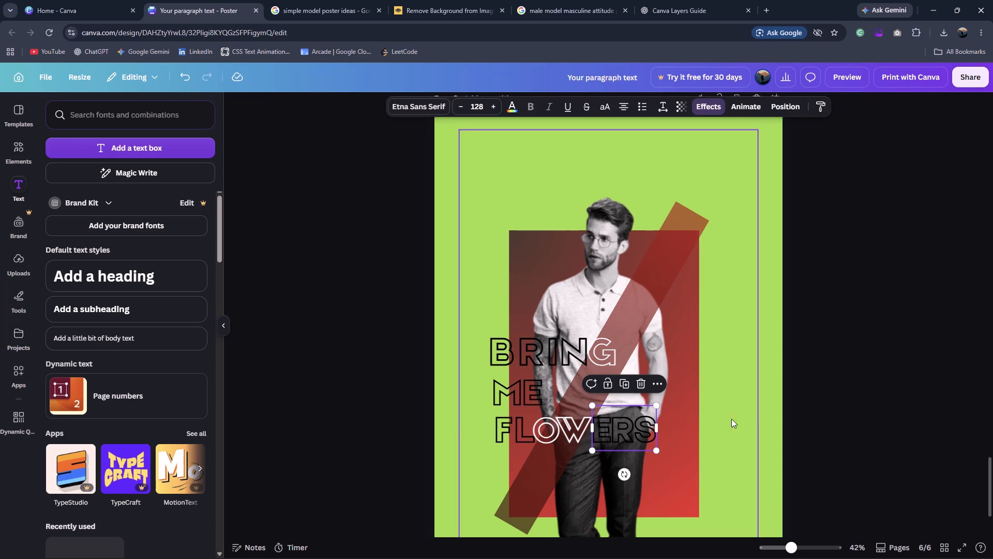
{"action": "left_click", "coordinate": [794, 411]}
Examine the headline lettering and layout of the "Bring Me Flowers" reference poster, and return to the design.
{"action": "left_click", "coordinate": [290, 0]}
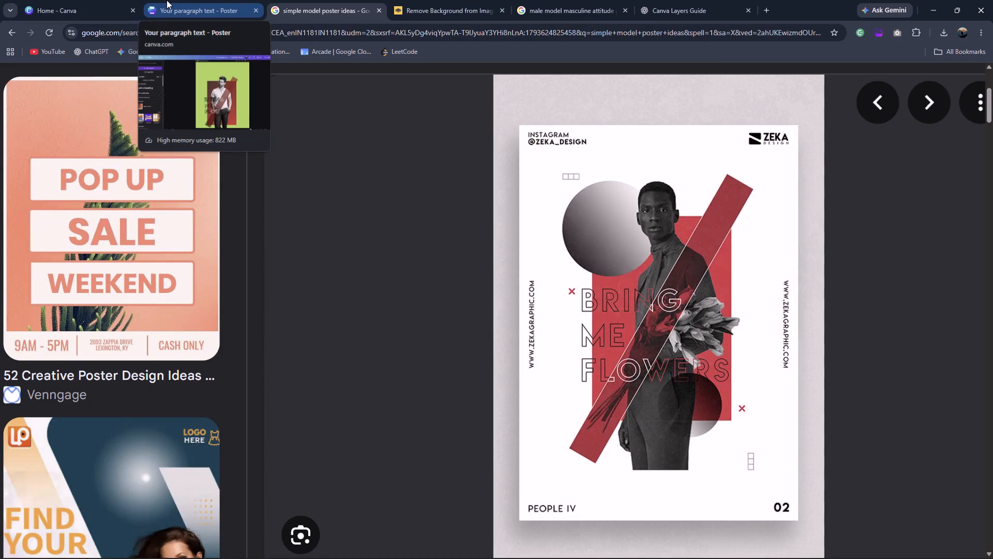
{"action": "left_click", "coordinate": [184, 0]}
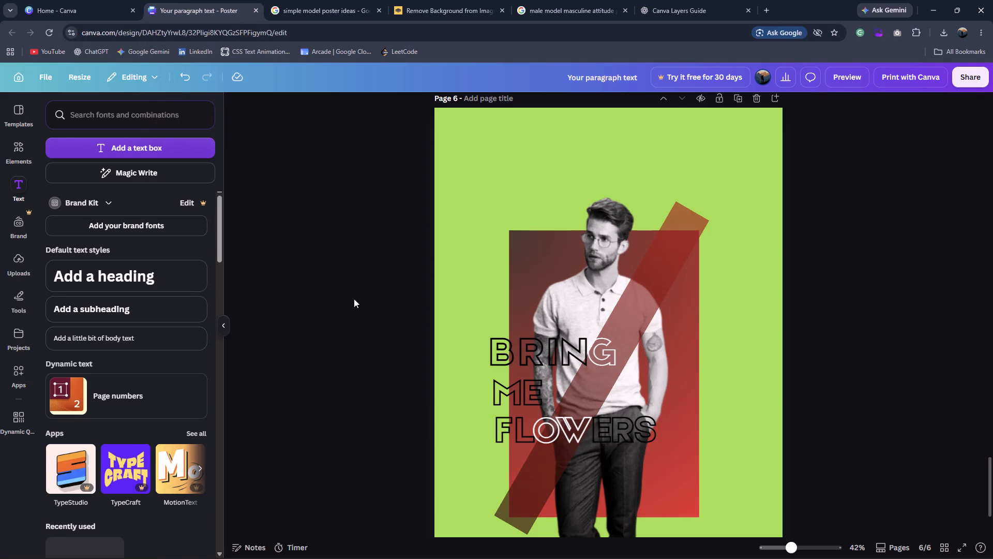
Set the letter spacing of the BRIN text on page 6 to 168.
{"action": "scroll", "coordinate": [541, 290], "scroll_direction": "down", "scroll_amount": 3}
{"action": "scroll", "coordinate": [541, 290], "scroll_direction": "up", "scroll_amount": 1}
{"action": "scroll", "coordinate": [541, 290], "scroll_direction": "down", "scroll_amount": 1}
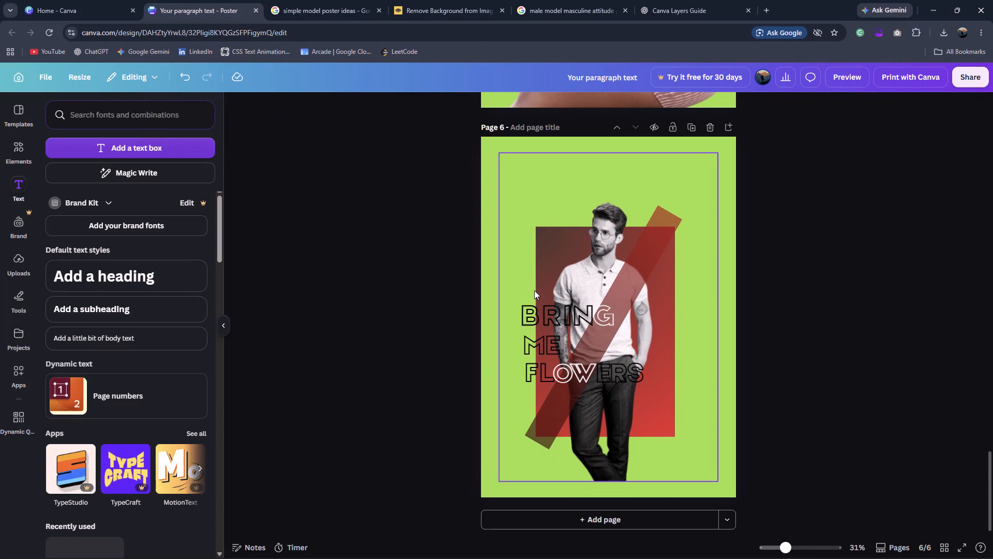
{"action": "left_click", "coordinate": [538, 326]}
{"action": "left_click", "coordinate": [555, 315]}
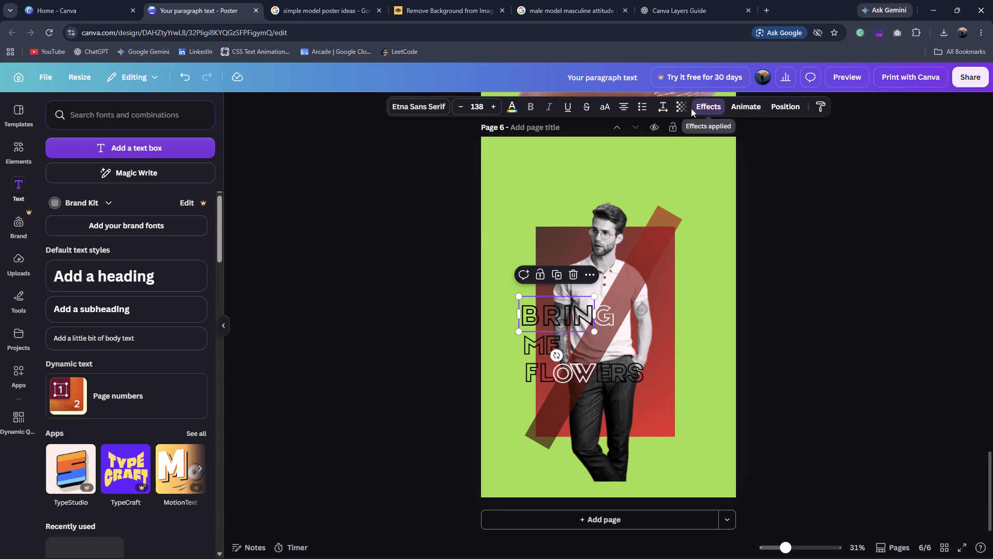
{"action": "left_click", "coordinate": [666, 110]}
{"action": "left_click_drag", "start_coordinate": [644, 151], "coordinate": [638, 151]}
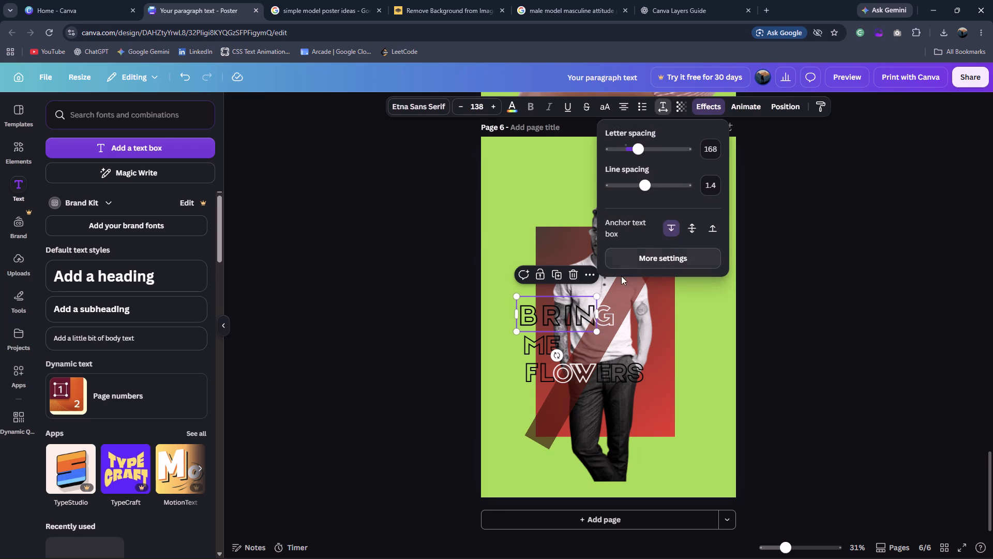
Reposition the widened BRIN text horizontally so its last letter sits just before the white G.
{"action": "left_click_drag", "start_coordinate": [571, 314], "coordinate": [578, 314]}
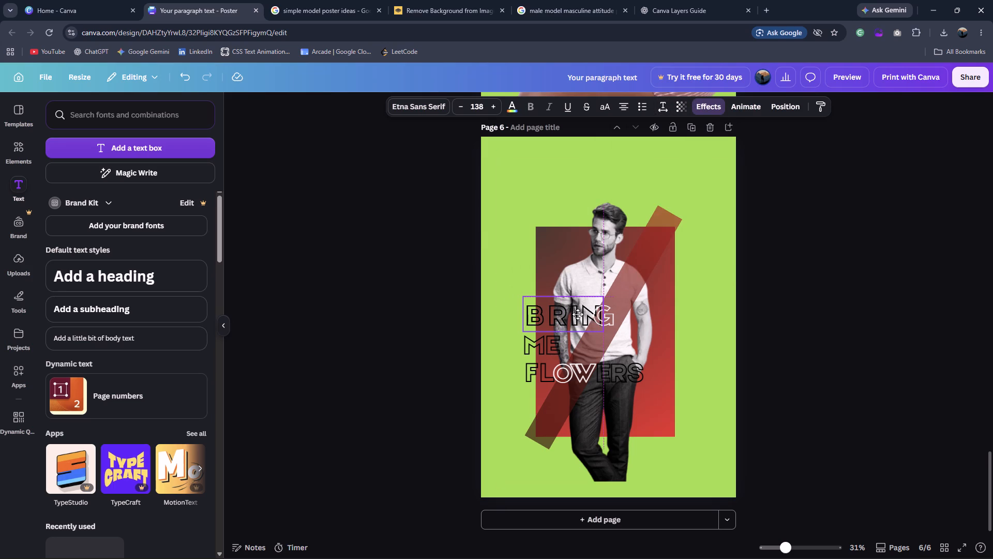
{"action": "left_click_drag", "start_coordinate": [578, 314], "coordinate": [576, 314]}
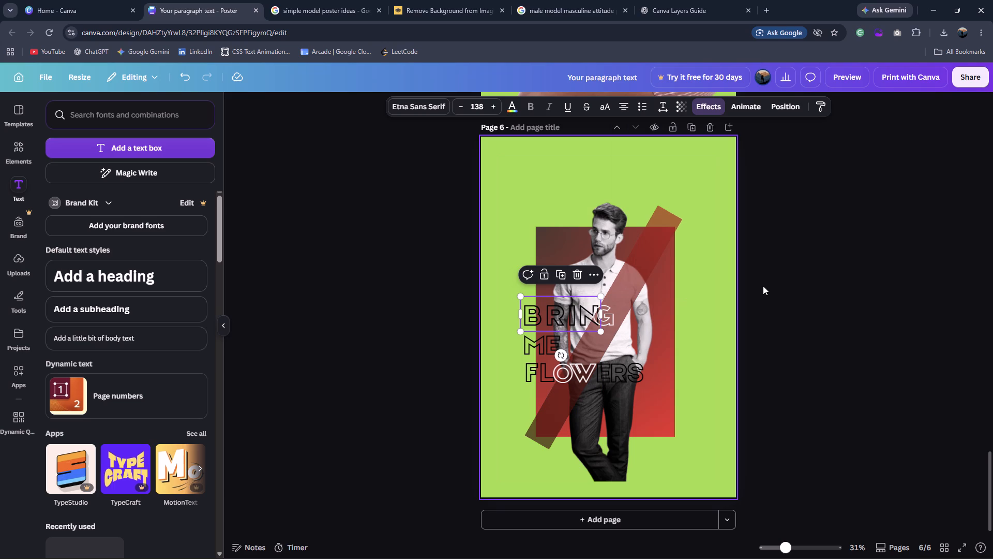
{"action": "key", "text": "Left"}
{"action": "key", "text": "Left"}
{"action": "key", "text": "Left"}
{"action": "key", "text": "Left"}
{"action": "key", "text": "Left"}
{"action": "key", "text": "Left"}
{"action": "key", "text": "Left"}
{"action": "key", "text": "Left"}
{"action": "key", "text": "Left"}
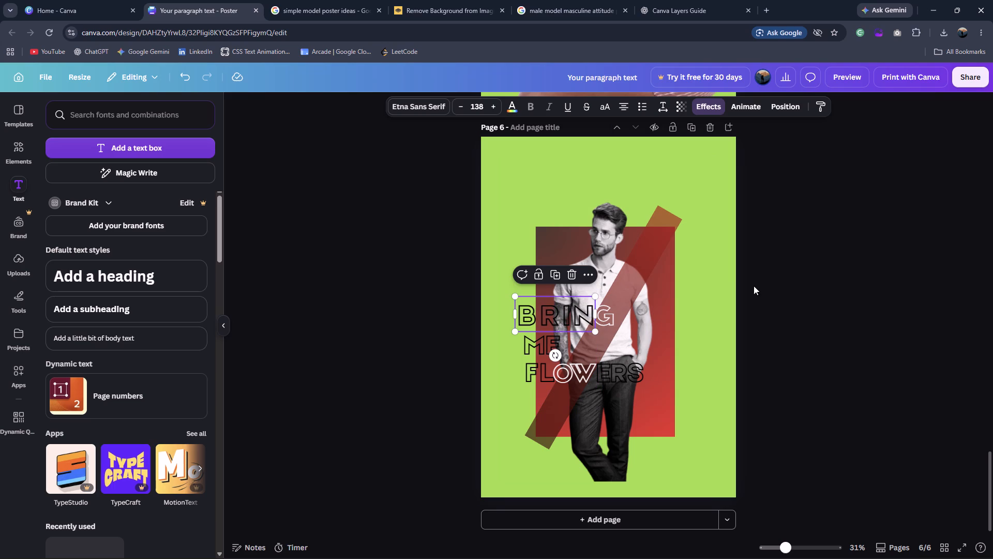
Set the letter spacing of the BRIN text to 103.
{"action": "left_click", "coordinate": [659, 107]}
{"action": "left_click_drag", "start_coordinate": [640, 152], "coordinate": [633, 152]}
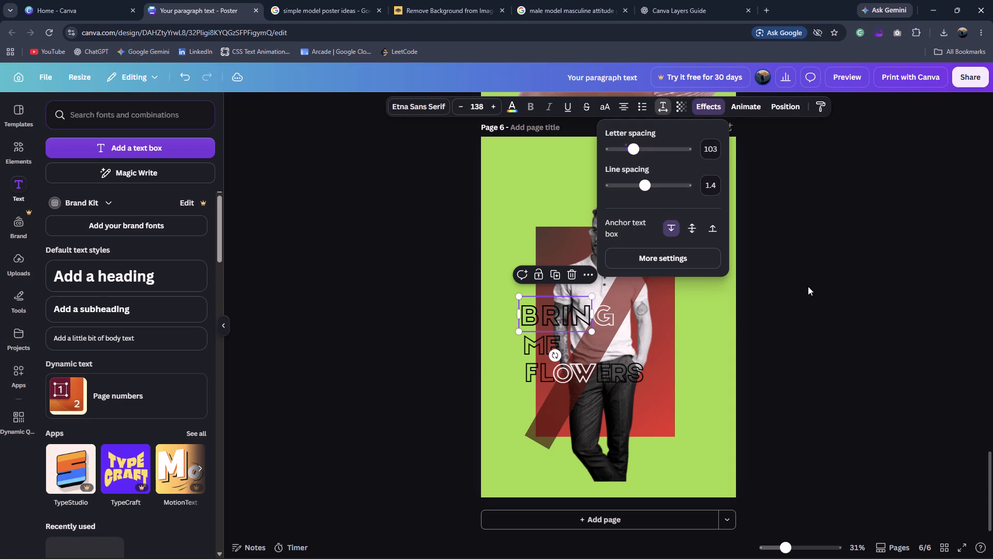
{"action": "left_click", "coordinate": [808, 286]}
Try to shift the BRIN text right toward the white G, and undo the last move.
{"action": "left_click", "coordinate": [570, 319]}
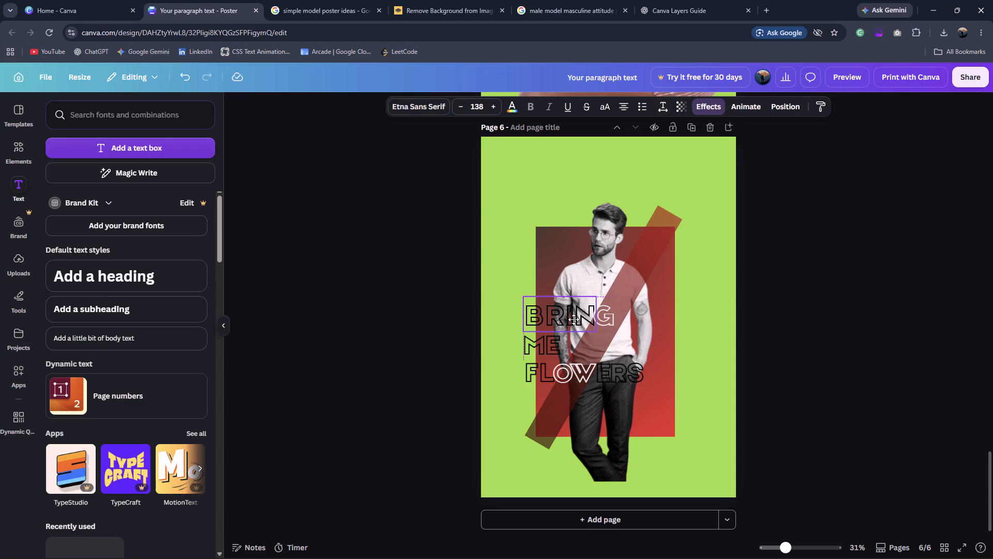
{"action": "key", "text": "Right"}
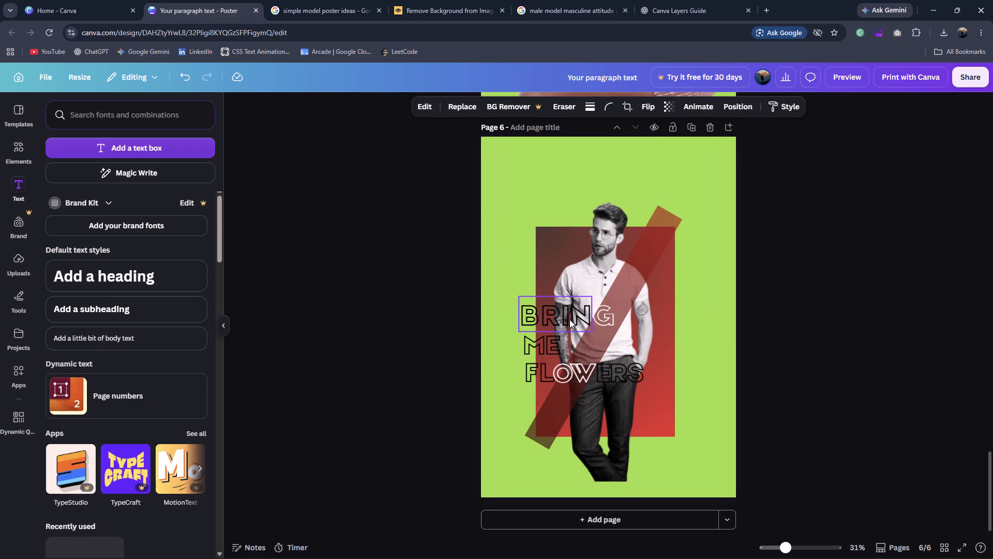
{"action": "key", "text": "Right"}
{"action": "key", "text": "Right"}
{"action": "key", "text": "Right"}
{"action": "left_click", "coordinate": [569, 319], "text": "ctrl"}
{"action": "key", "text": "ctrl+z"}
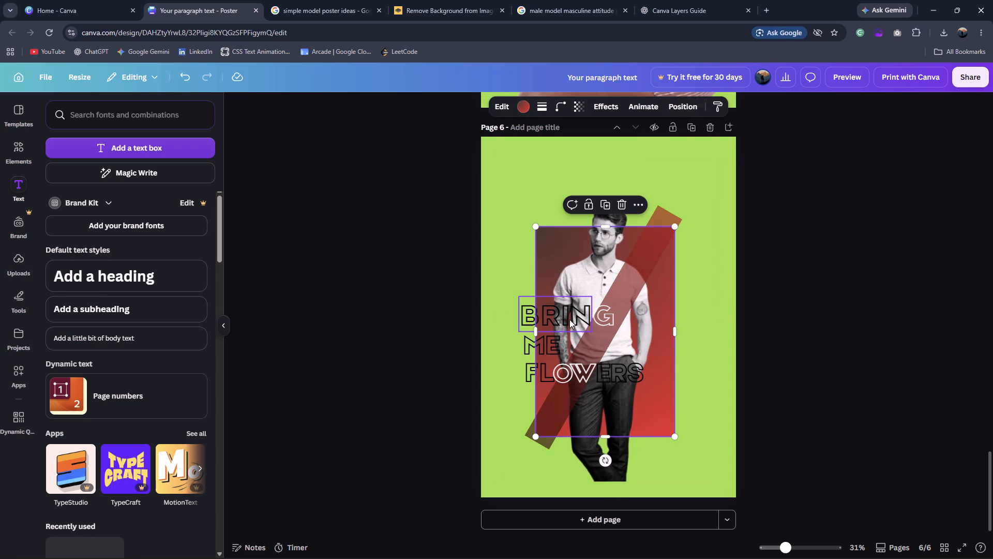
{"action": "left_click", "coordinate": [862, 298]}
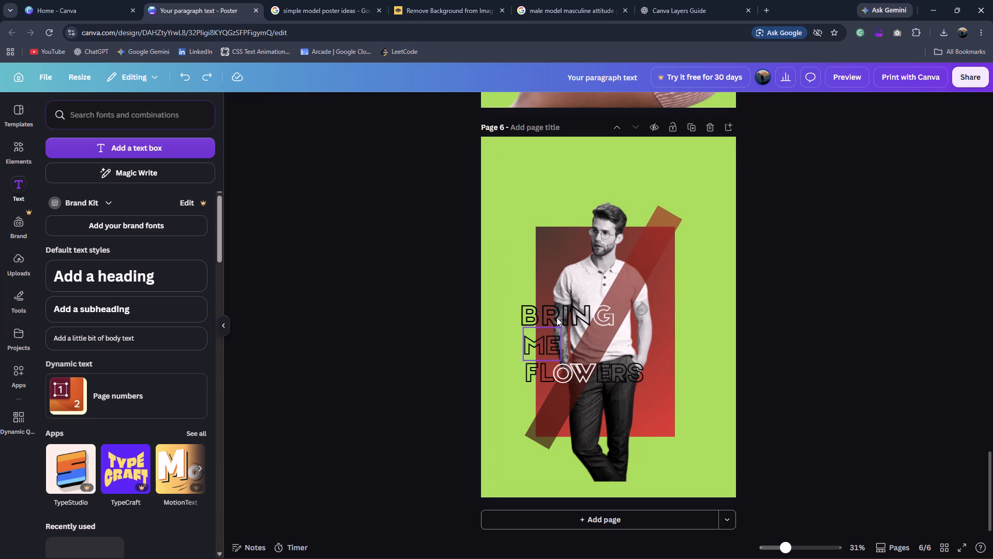
Nudge the BRIN text slightly right so it lines up with ME below and meets the white G.
{"action": "left_click", "coordinate": [556, 317]}
{"action": "key", "text": "Right"}
{"action": "key", "text": "Right"}
{"action": "key", "text": "Right"}
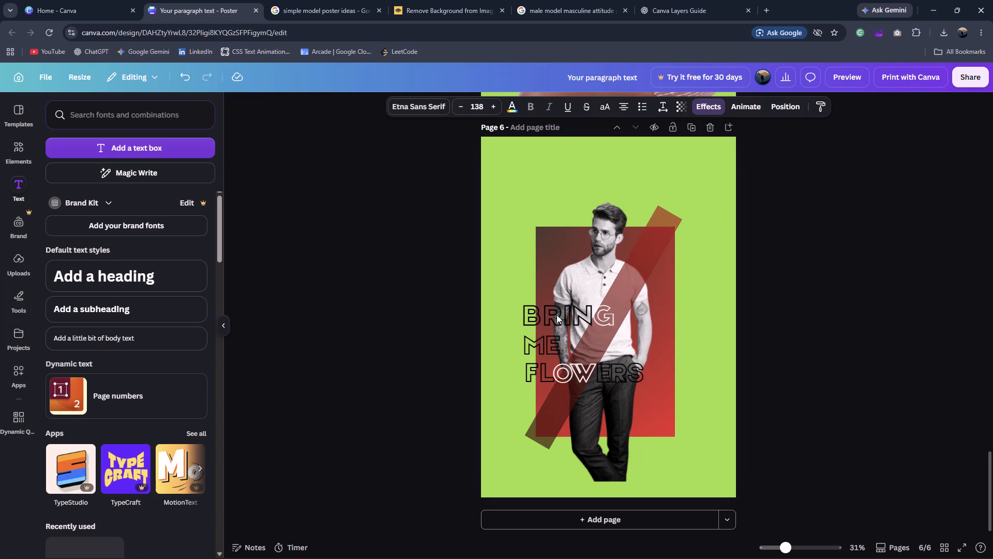
{"action": "key", "text": "Left"}
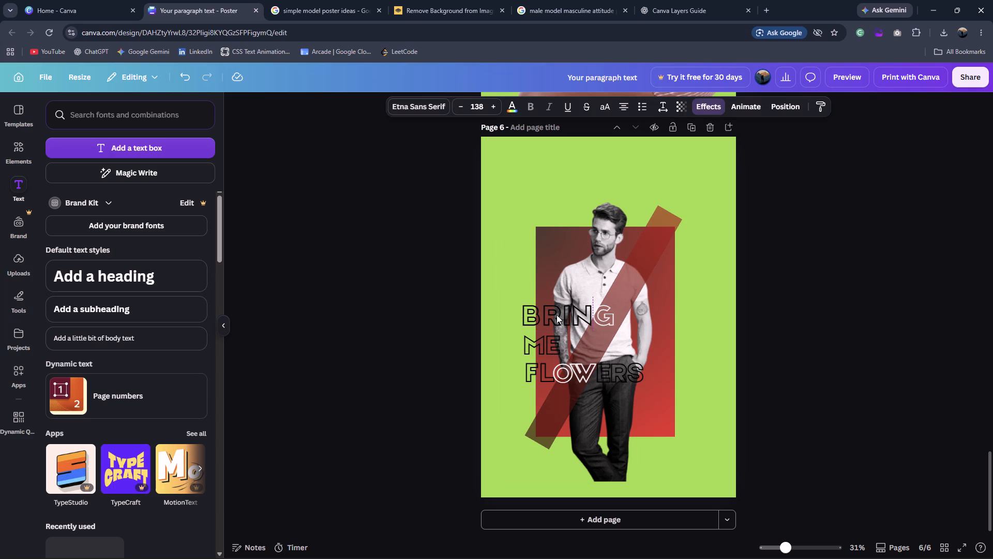
{"action": "key", "text": "Right"}
{"action": "key", "text": "Right"}
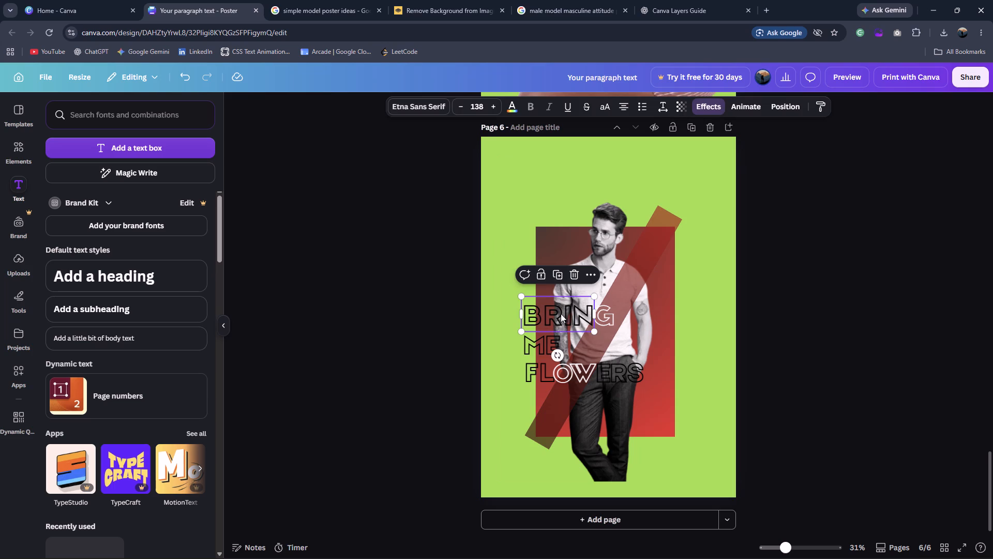
{"action": "left_click_drag", "start_coordinate": [831, 336], "coordinate": [849, 334]}
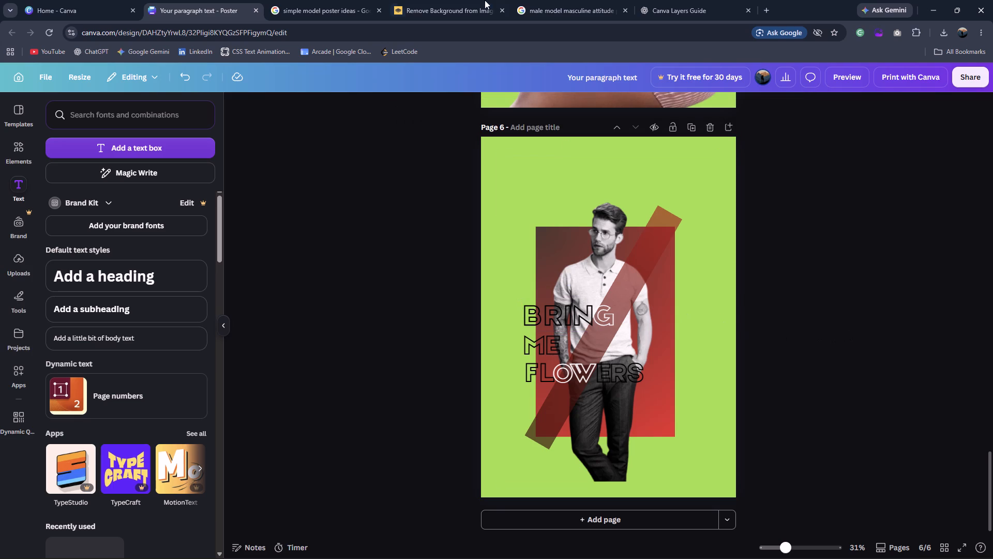
Check the reference poster briefly against the finished headline, and return to the design.
{"action": "left_click", "coordinate": [273, 0]}
{"action": "left_click", "coordinate": [220, 0]}
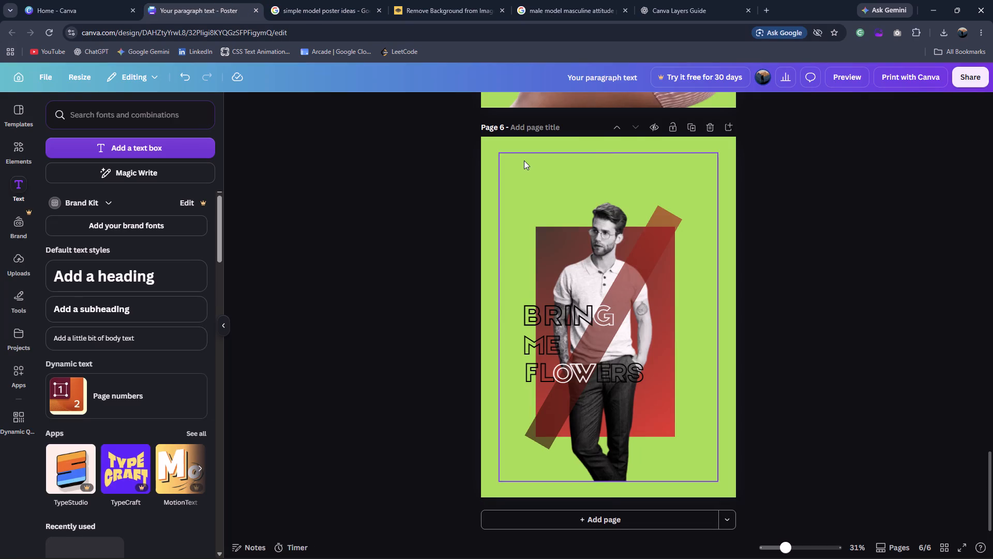
Change the background colour of page 6 to white.
{"action": "left_click", "coordinate": [524, 160]}
{"action": "left_click", "coordinate": [515, 144]}
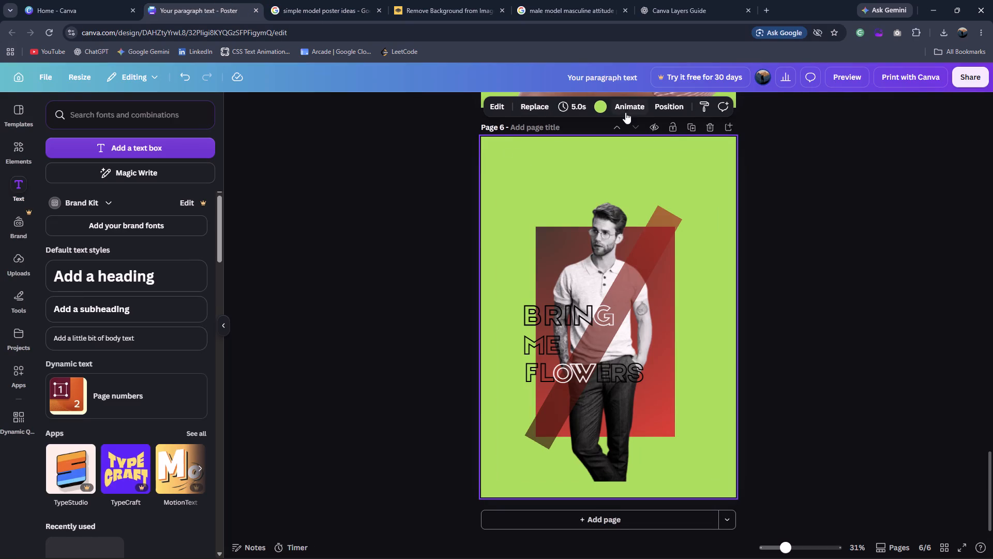
{"action": "left_click", "coordinate": [601, 108]}
{"action": "left_click", "coordinate": [151, 224]}
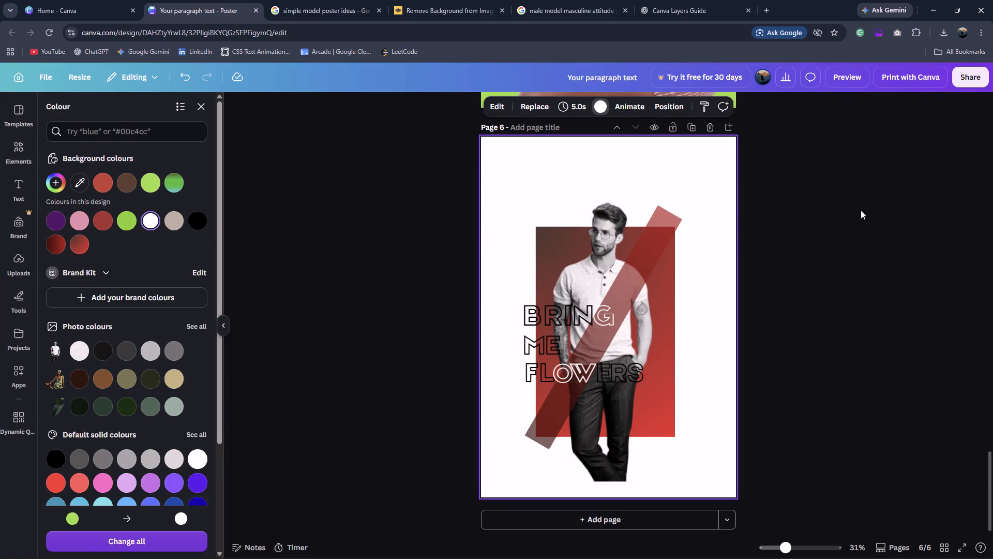
{"action": "left_click", "coordinate": [862, 210]}
Add a grey square, stretch it into a tall rectangle, and move it near the page's upper-left corner.
{"action": "left_click", "coordinate": [280, 0]}
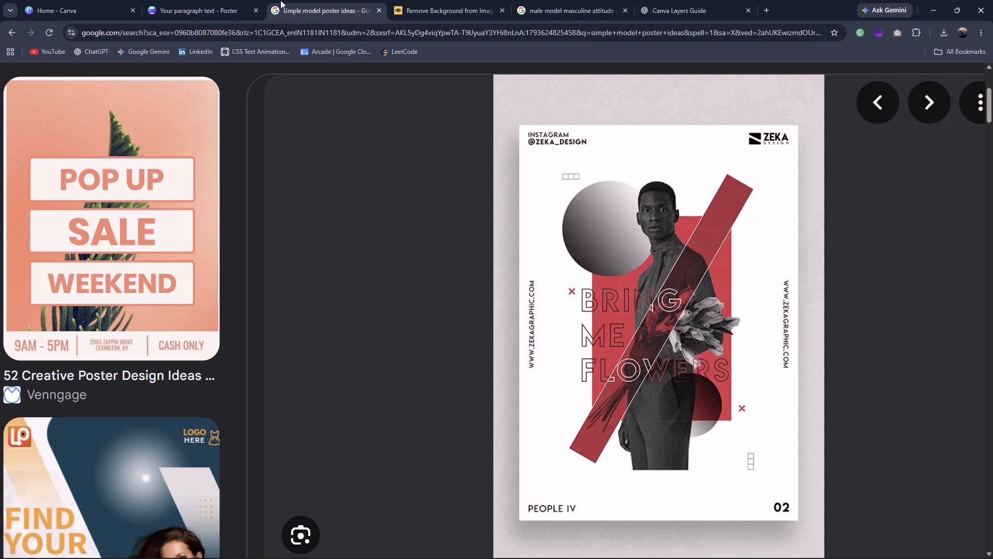
{"action": "left_click", "coordinate": [201, 6]}
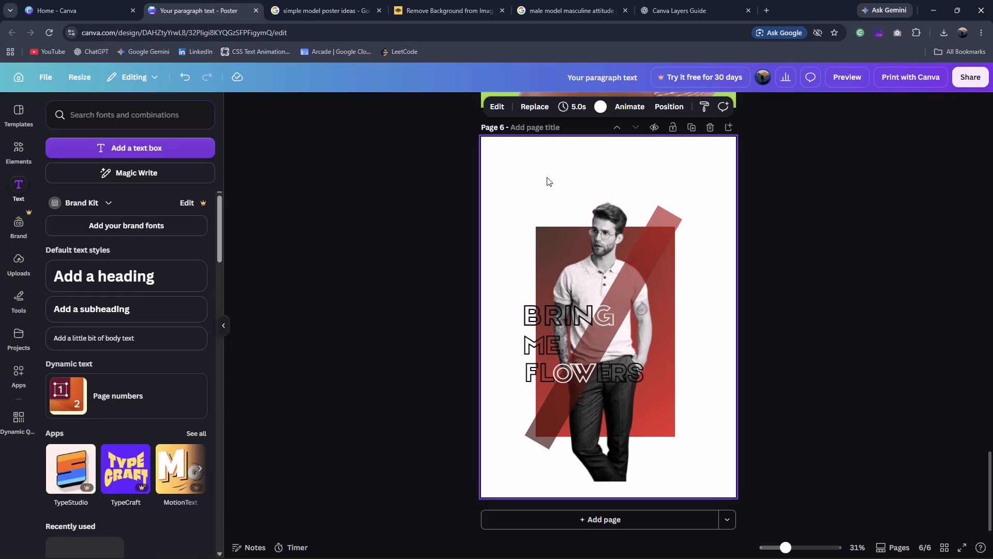
{"action": "left_click", "coordinate": [527, 174]}
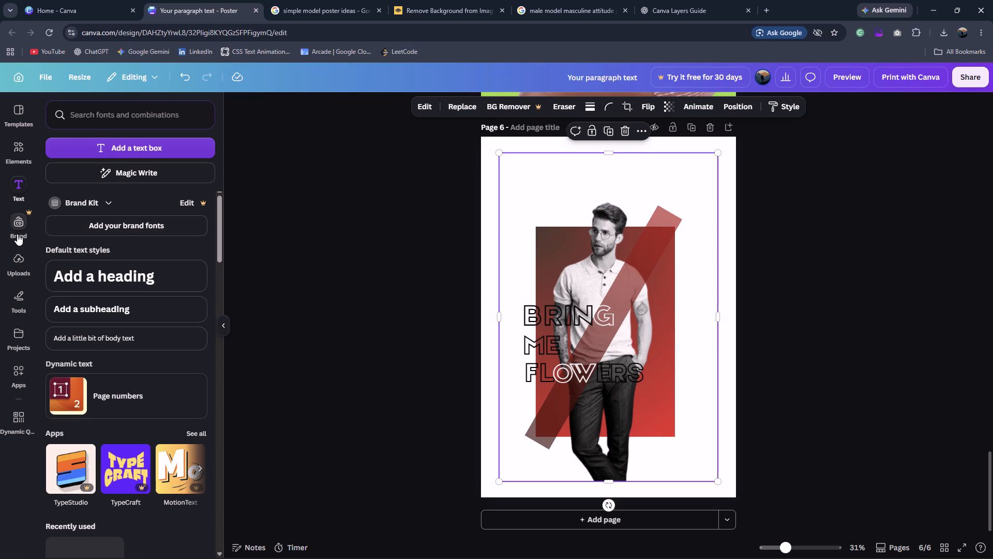
{"action": "left_click", "coordinate": [26, 156]}
{"action": "left_click", "coordinate": [73, 180]}
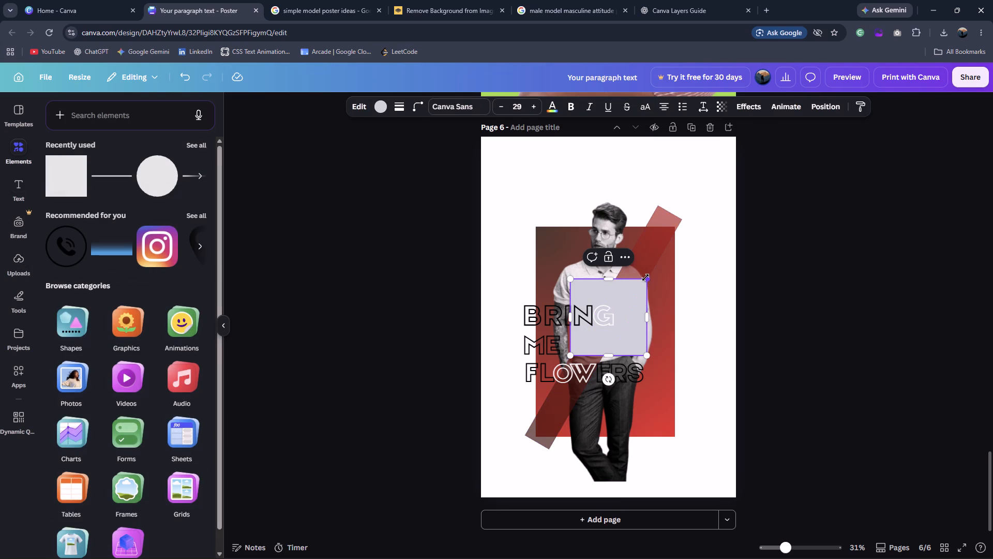
{"action": "left_click_drag", "start_coordinate": [644, 279], "coordinate": [700, 169]}
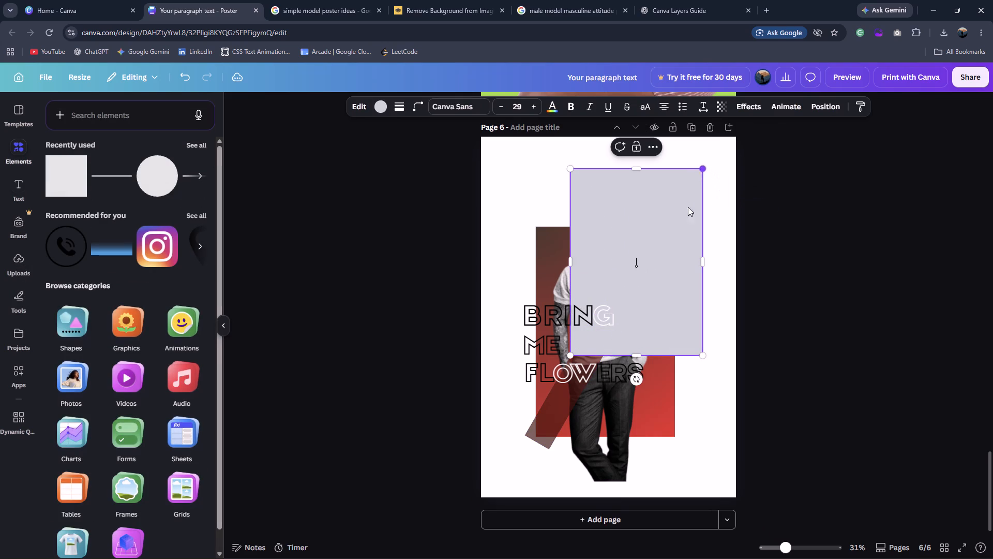
{"action": "left_click_drag", "start_coordinate": [669, 239], "coordinate": [603, 227]}
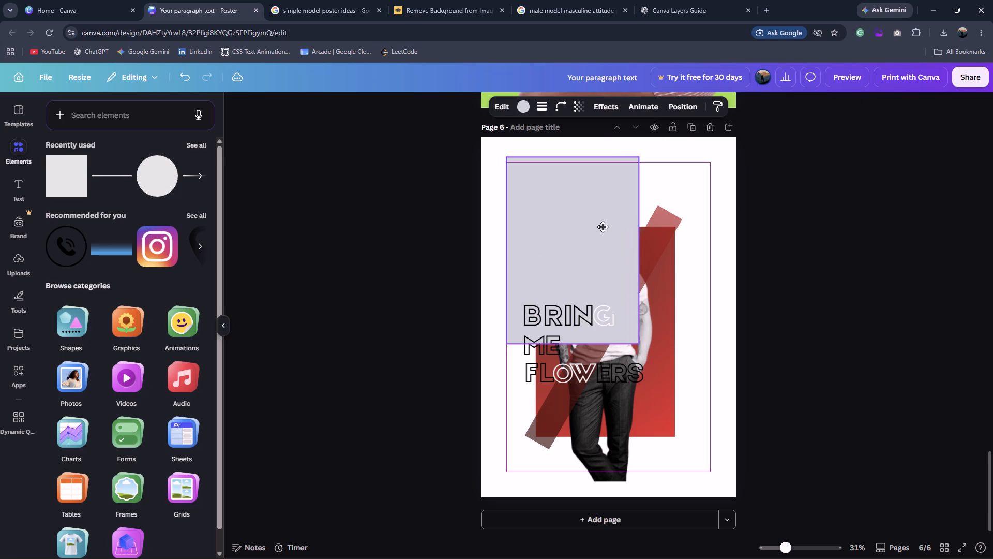
{"action": "left_click_drag", "start_coordinate": [603, 227], "coordinate": [601, 234]}
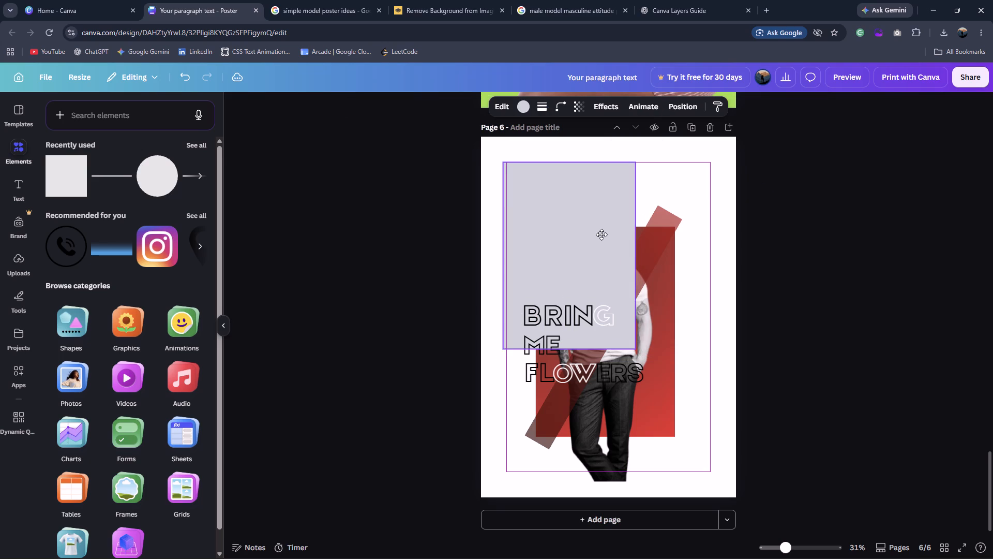
{"action": "left_click_drag", "start_coordinate": [601, 234], "coordinate": [602, 234]}
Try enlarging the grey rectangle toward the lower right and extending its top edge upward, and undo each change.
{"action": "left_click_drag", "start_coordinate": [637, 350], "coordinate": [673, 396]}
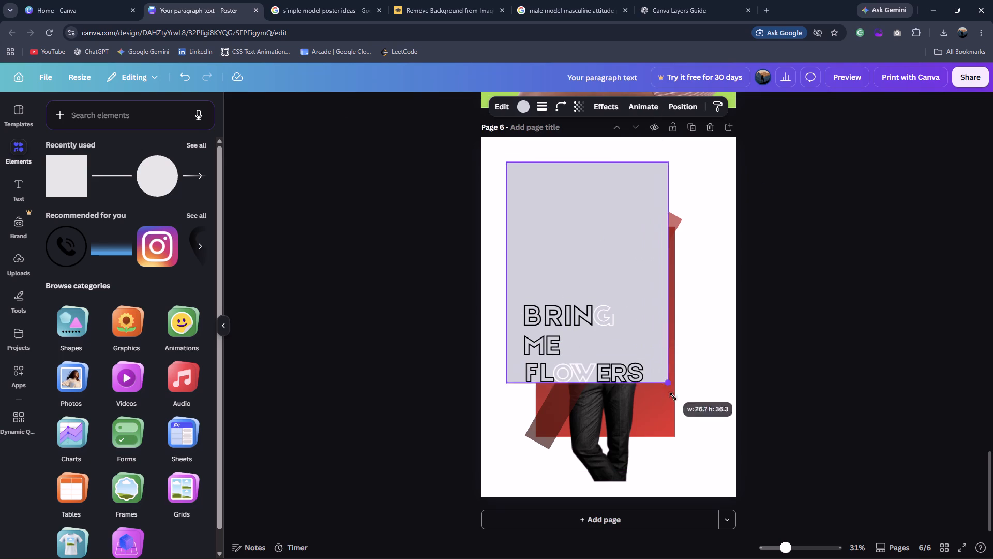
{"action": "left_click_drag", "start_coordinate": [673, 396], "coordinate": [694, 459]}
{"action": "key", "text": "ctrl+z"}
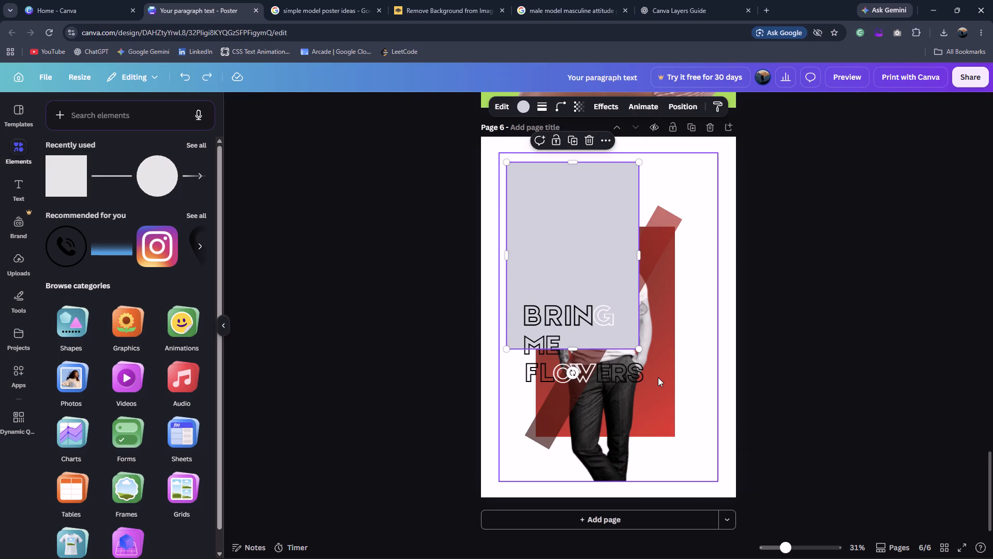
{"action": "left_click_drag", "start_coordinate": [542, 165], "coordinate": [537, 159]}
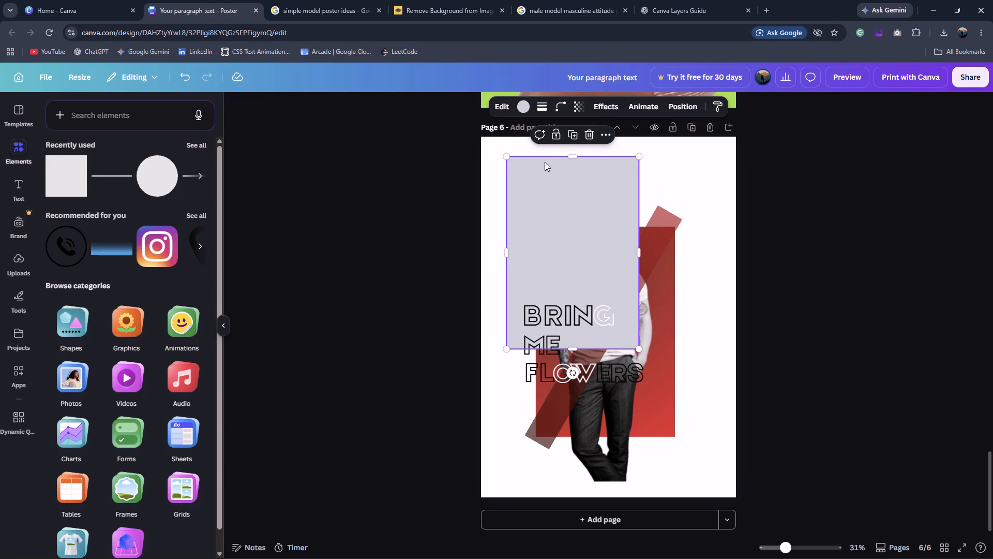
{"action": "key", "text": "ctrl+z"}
Move the grey rectangle up and left to about X 3 cm, Y 3.4 cm, flush with the model image's left edge.
{"action": "left_click_drag", "start_coordinate": [537, 178], "coordinate": [534, 173]}
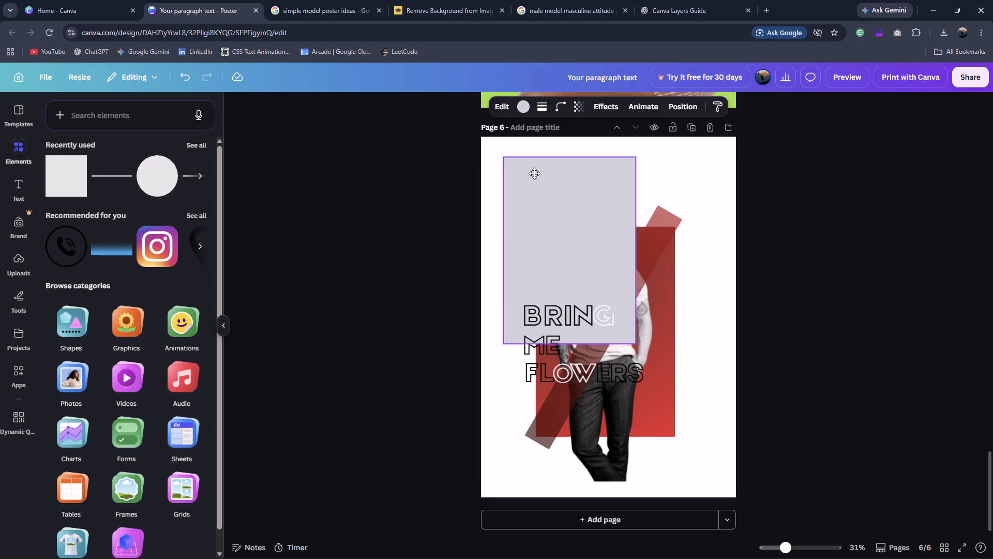
{"action": "left_click_drag", "start_coordinate": [534, 173], "coordinate": [532, 171]}
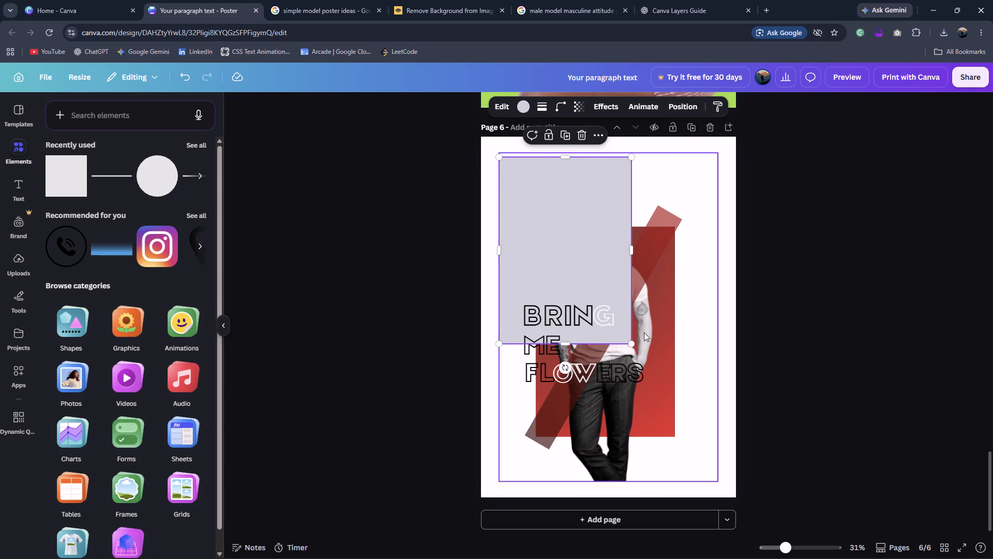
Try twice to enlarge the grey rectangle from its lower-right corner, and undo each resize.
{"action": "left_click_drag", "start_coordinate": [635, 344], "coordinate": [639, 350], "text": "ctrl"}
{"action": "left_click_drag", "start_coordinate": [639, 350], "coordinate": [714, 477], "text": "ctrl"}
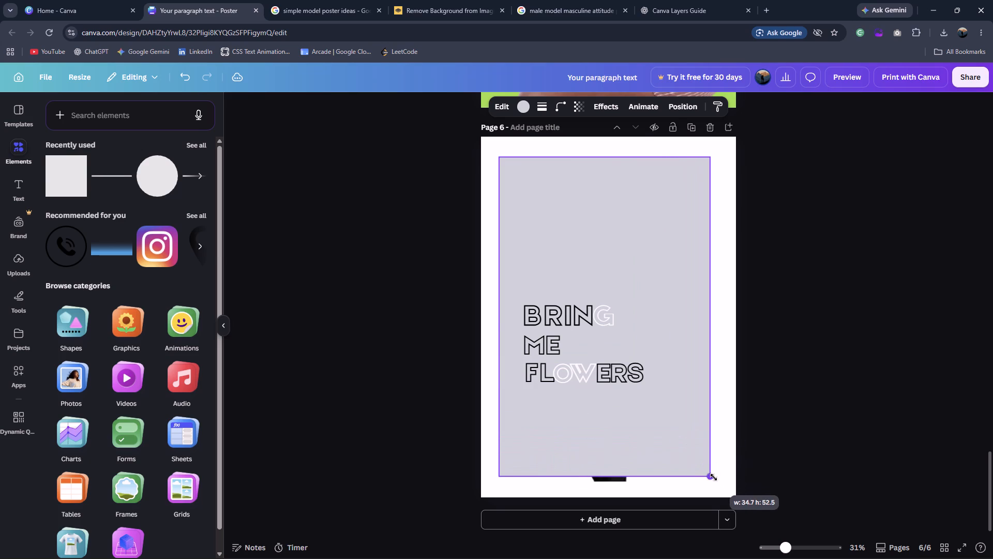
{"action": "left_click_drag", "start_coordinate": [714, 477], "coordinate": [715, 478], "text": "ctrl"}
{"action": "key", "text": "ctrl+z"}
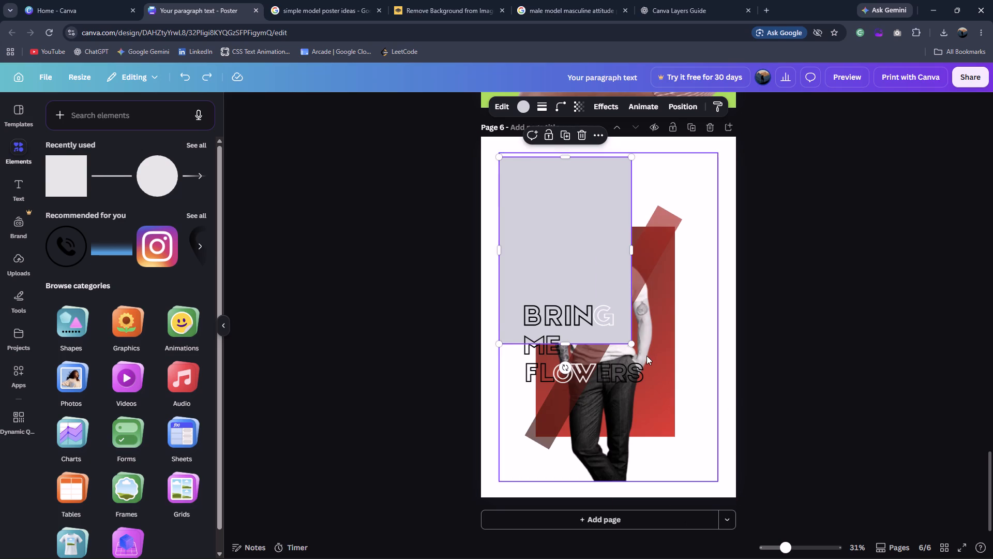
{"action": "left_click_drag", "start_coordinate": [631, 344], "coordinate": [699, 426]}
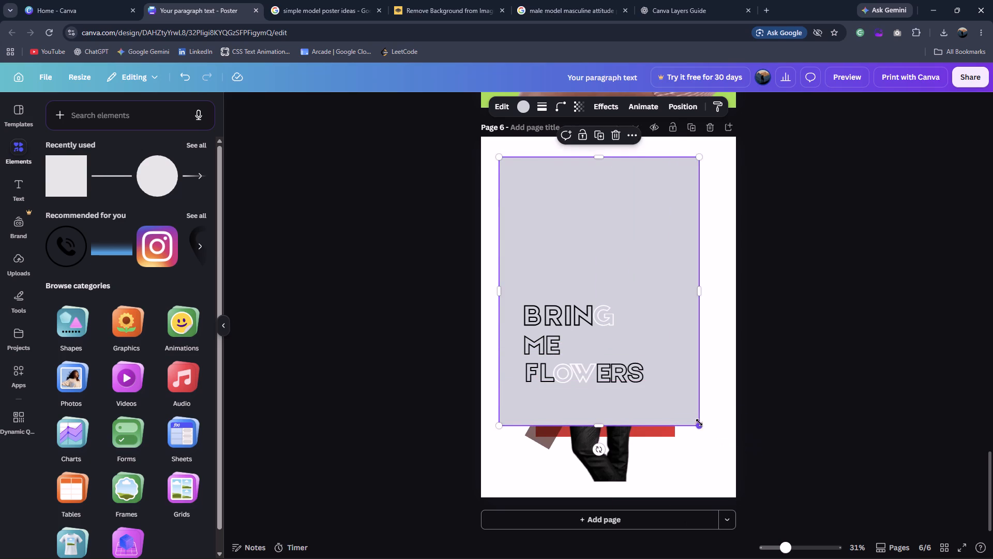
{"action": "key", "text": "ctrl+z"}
Enlarge the grey rectangle down to the model's feet, about 34.8 cm wide by 53.4 cm high.
{"action": "left_click_drag", "start_coordinate": [631, 345], "coordinate": [646, 371], "text": "ctrl"}
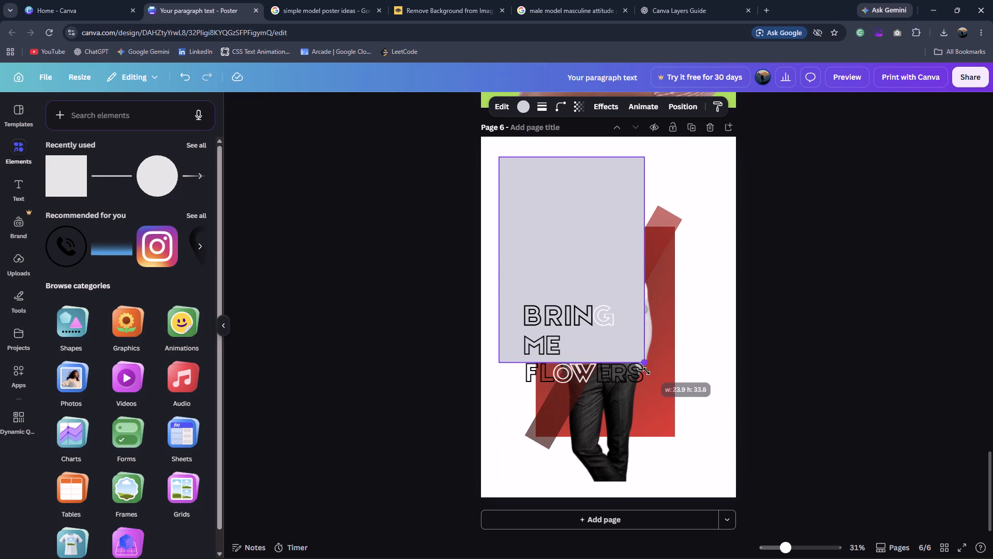
{"action": "left_click_drag", "start_coordinate": [646, 371], "coordinate": [711, 483], "text": "ctrl"}
{"action": "left_click", "coordinate": [809, 359]}
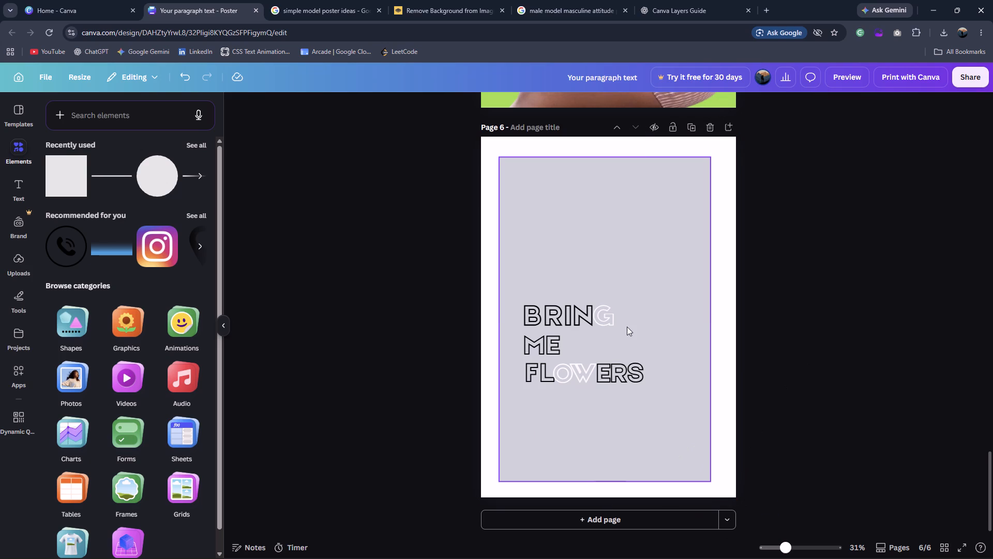
Send the grey rectangle to the back, behind the model, red shapes and headline.
{"action": "left_click", "coordinate": [654, 318]}
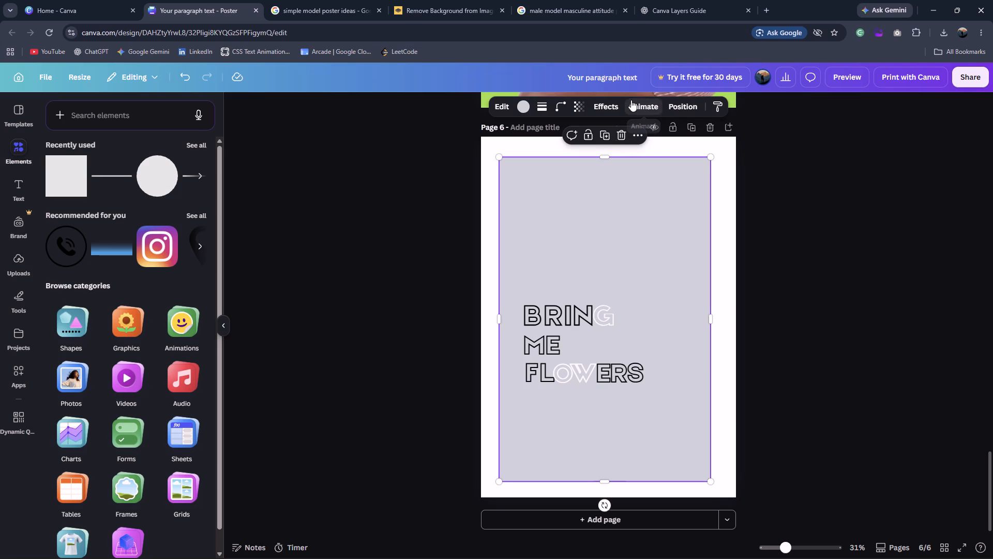
{"action": "left_click", "coordinate": [674, 105]}
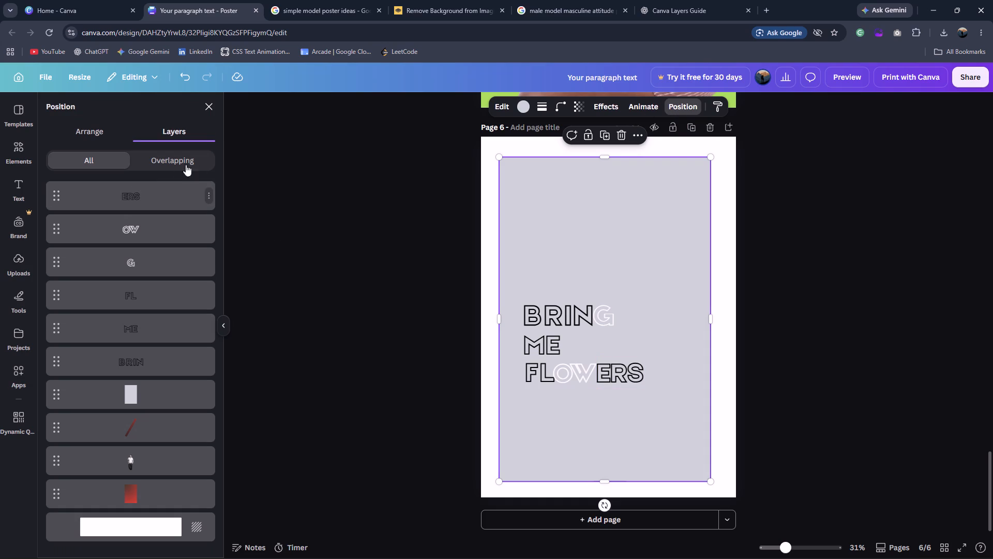
{"action": "left_click", "coordinate": [101, 127]}
{"action": "left_click", "coordinate": [168, 188]}
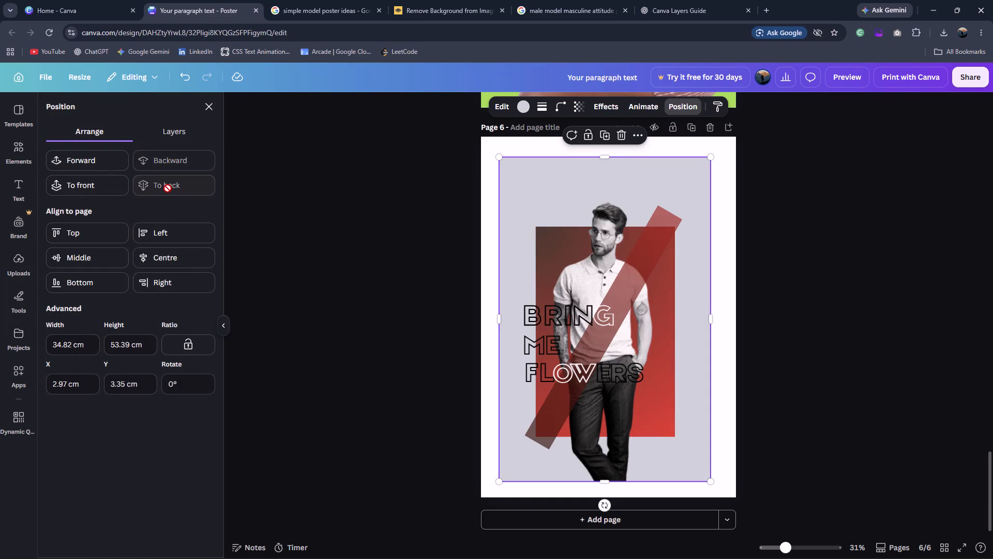
Change the large grey rectangle's fill to white.
{"action": "left_click", "coordinate": [529, 111]}
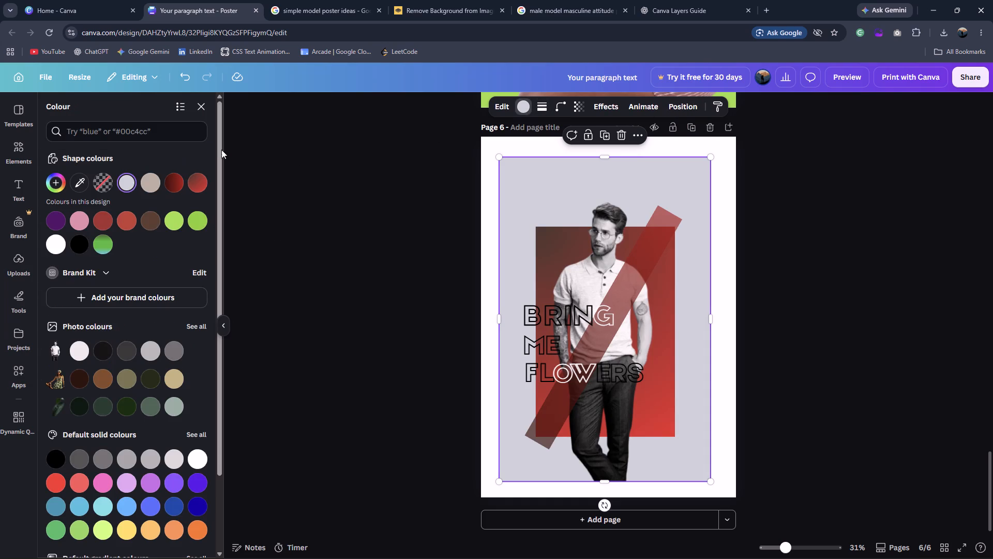
{"action": "left_click", "coordinate": [58, 242]}
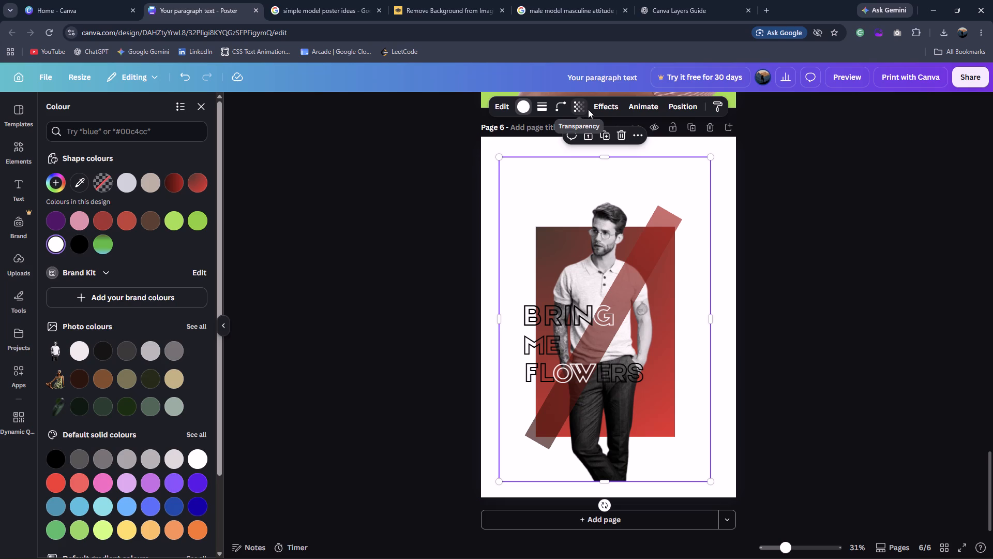
Add a Drop shadow to the white rectangle with direction 156, offset 47, blur 45 and transparency 61.
{"action": "left_click", "coordinate": [600, 102]}
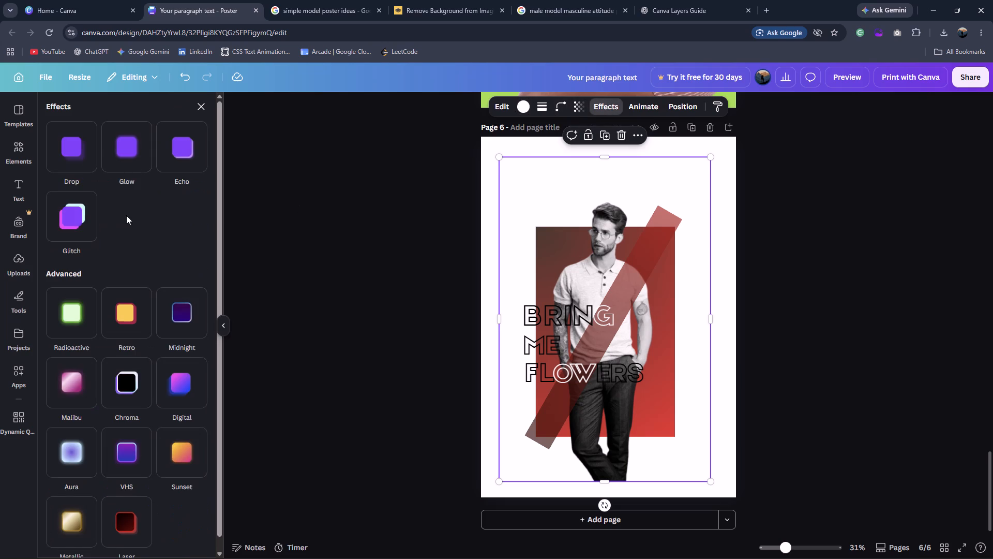
{"action": "left_click", "coordinate": [82, 157]}
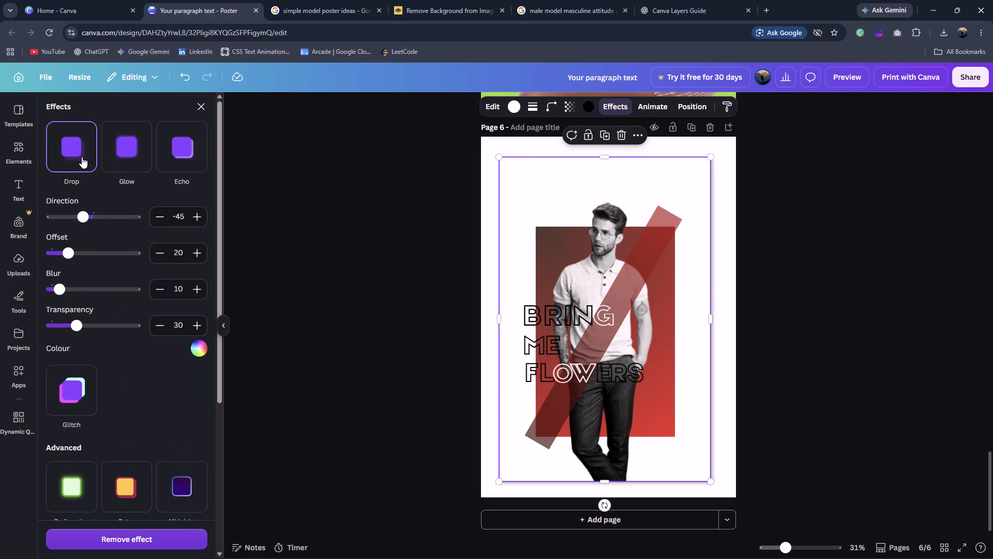
{"action": "left_click_drag", "start_coordinate": [89, 222], "coordinate": [124, 220]}
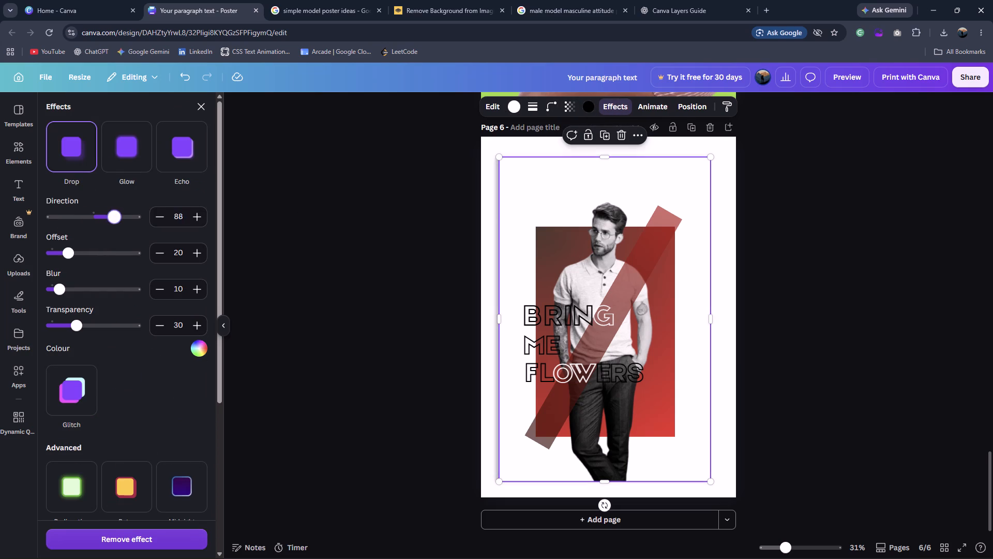
{"action": "left_click_drag", "start_coordinate": [124, 220], "coordinate": [136, 225]}
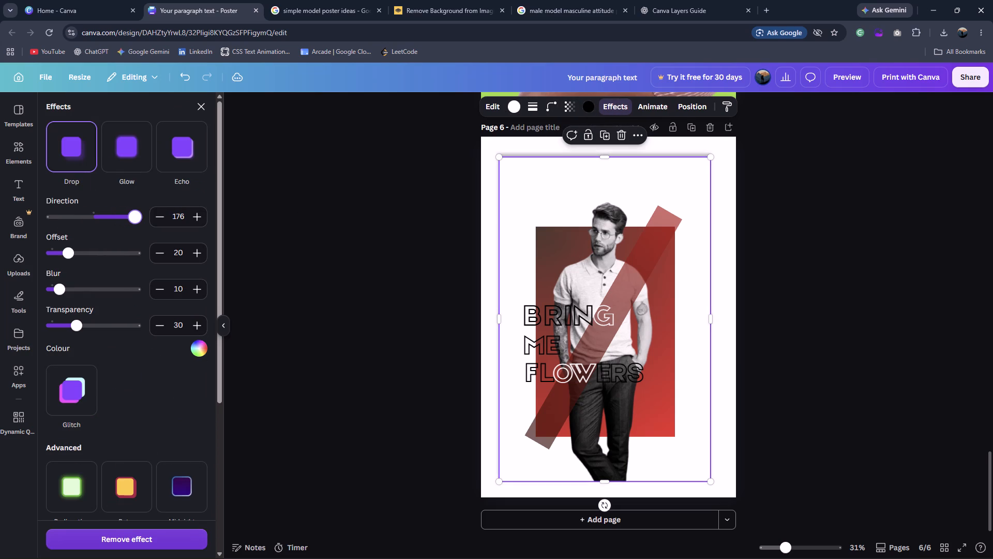
{"action": "left_click_drag", "start_coordinate": [136, 225], "coordinate": [133, 226]}
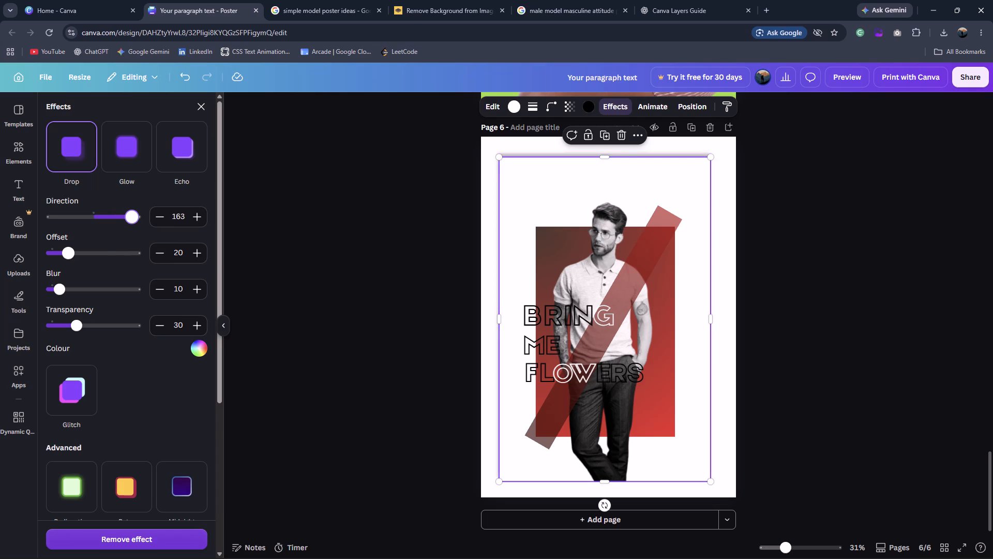
{"action": "left_click_drag", "start_coordinate": [70, 252], "coordinate": [91, 258]}
{"action": "left_click_drag", "start_coordinate": [63, 290], "coordinate": [79, 285]}
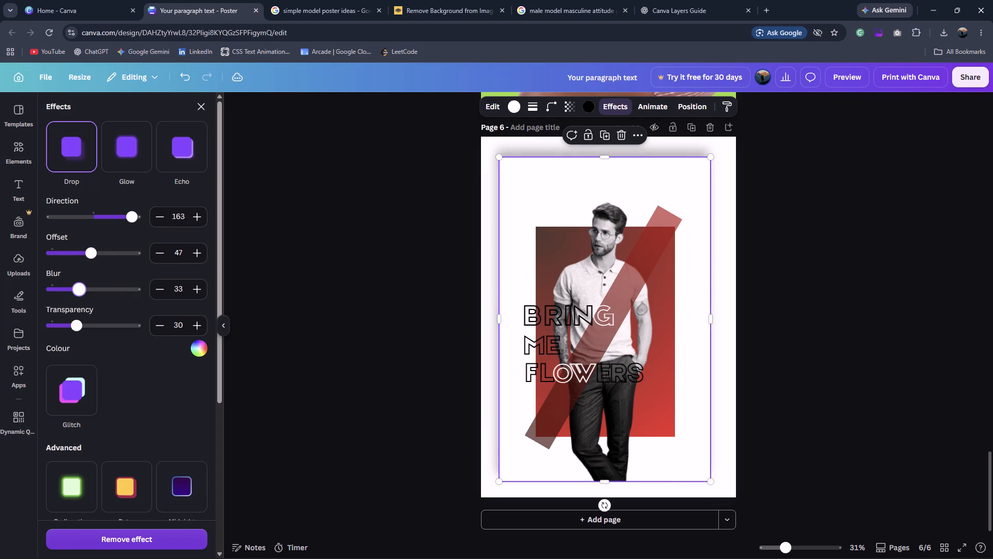
{"action": "left_click_drag", "start_coordinate": [79, 285], "coordinate": [89, 285]}
{"action": "left_click", "coordinate": [131, 224]}
{"action": "left_click_drag", "start_coordinate": [72, 331], "coordinate": [117, 321]}
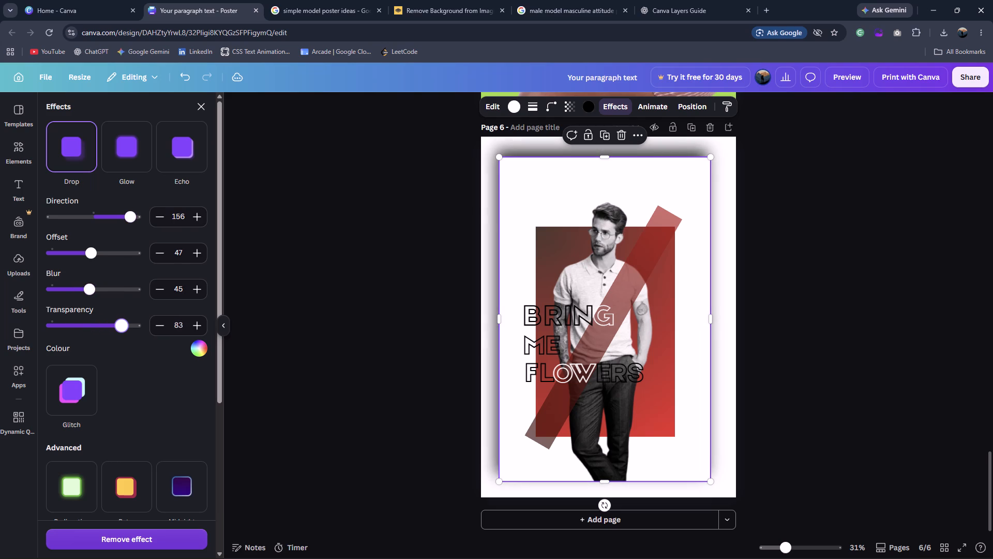
{"action": "left_click_drag", "start_coordinate": [117, 321], "coordinate": [103, 321]}
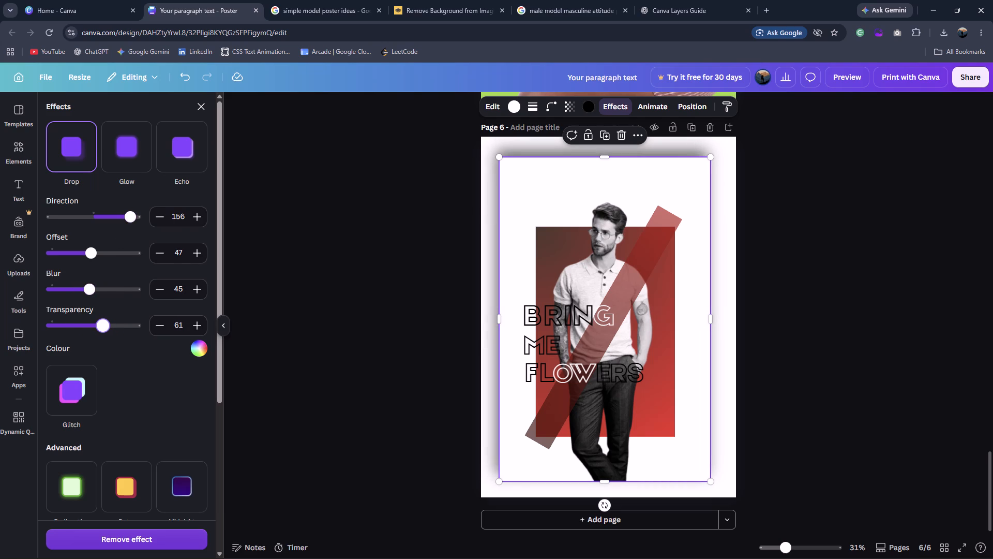
{"action": "left_click", "coordinate": [257, 320]}
{"action": "left_click", "coordinate": [287, 318]}
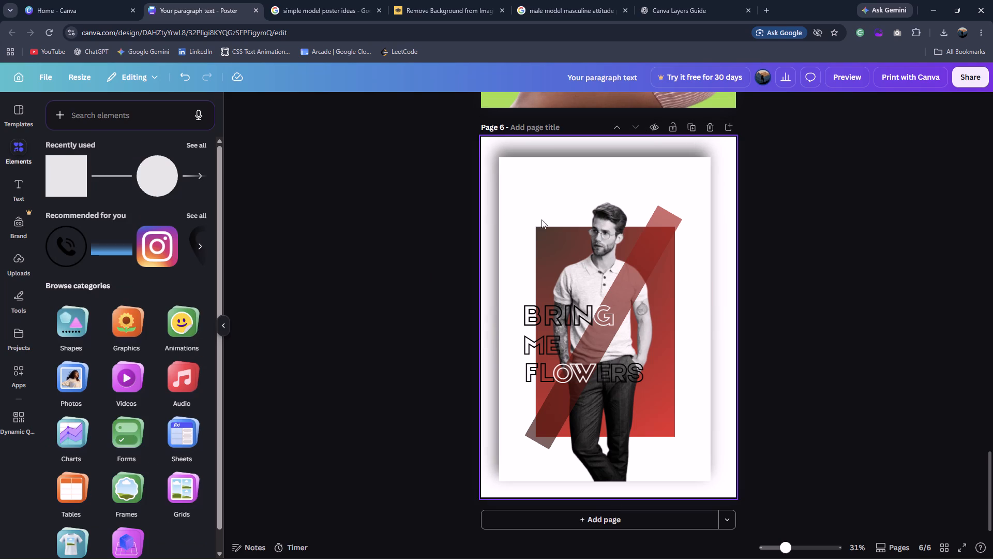
Search the replacement photos for "rounder corner squarre" to swap out the white panel, and look through the images.
{"action": "left_click", "coordinate": [267, 0]}
{"action": "left_click", "coordinate": [210, 8]}
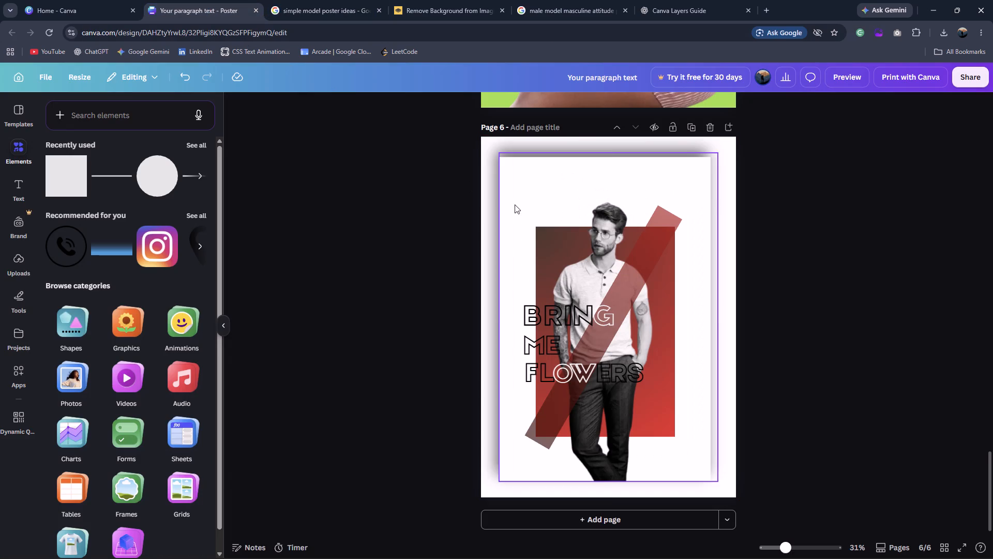
{"action": "left_click", "coordinate": [518, 187]}
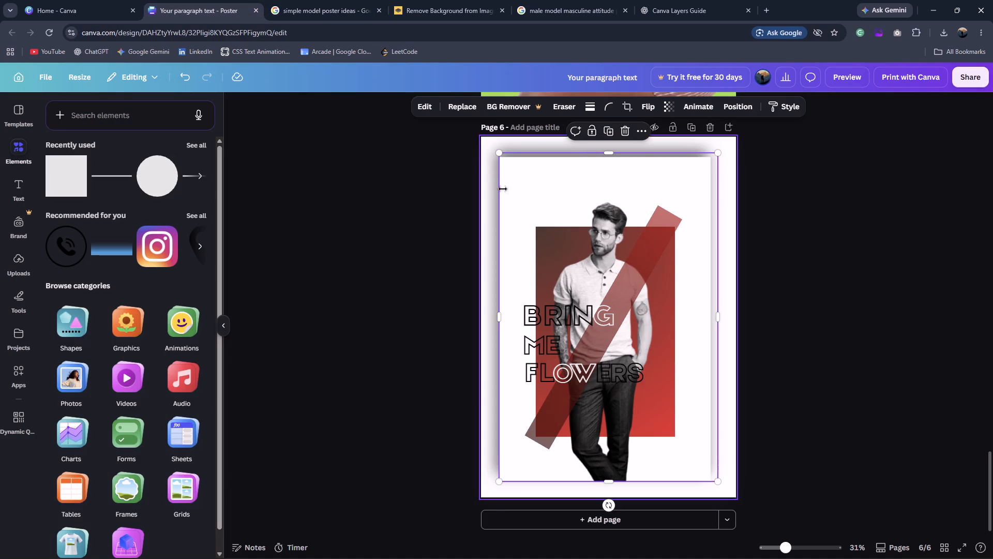
{"action": "right_click", "coordinate": [532, 188]}
{"action": "left_click", "coordinate": [460, 186]}
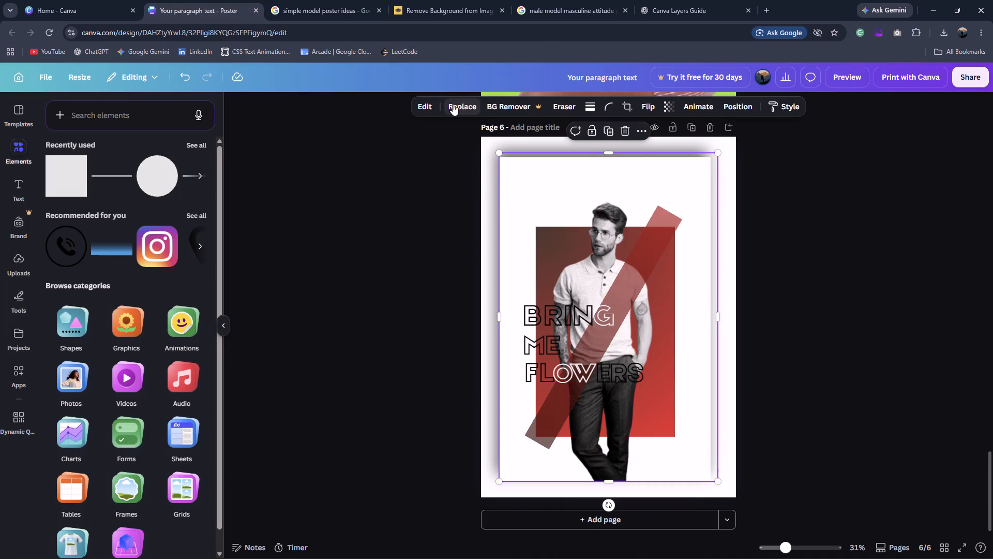
{"action": "left_click", "coordinate": [453, 104]}
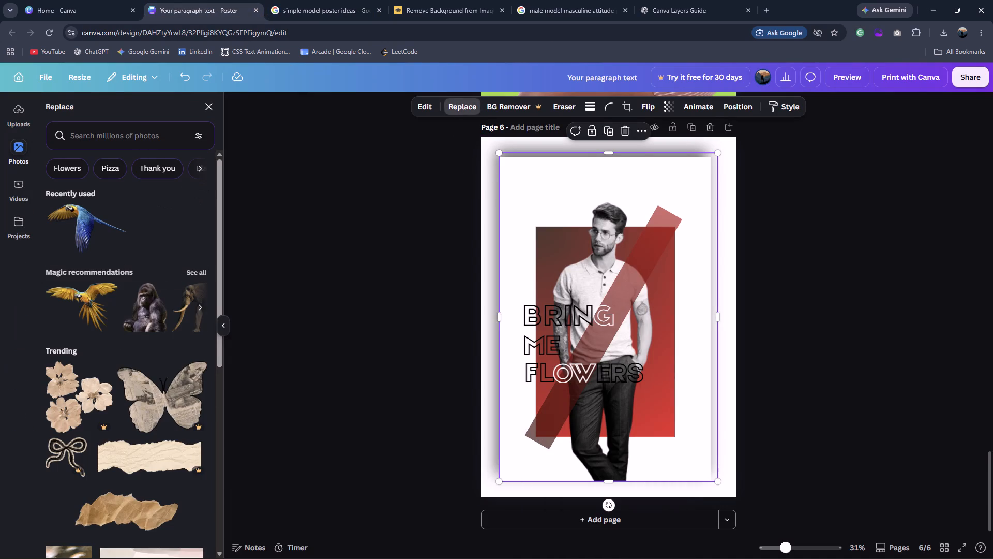
{"action": "left_click", "coordinate": [129, 141]}
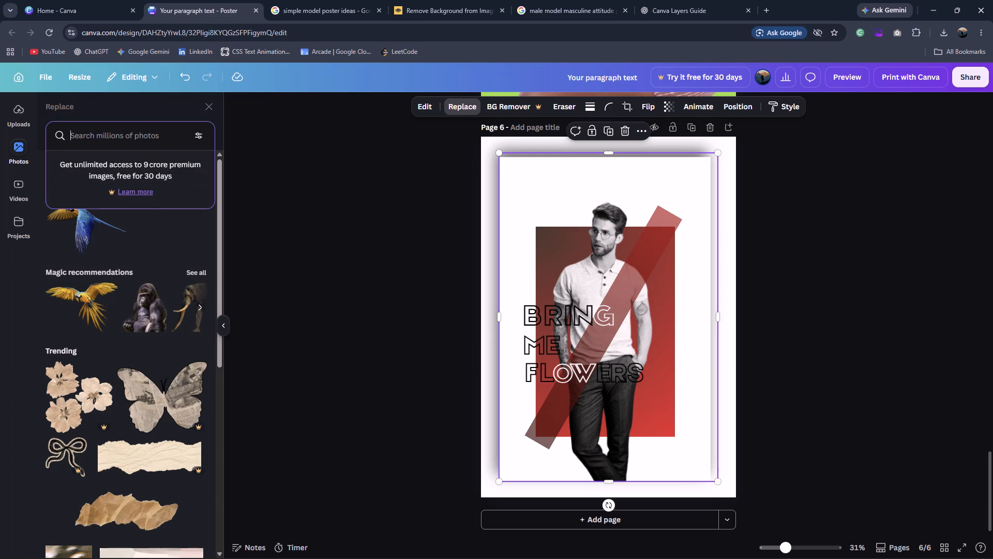
{"action": "type", "text": "rounder"}
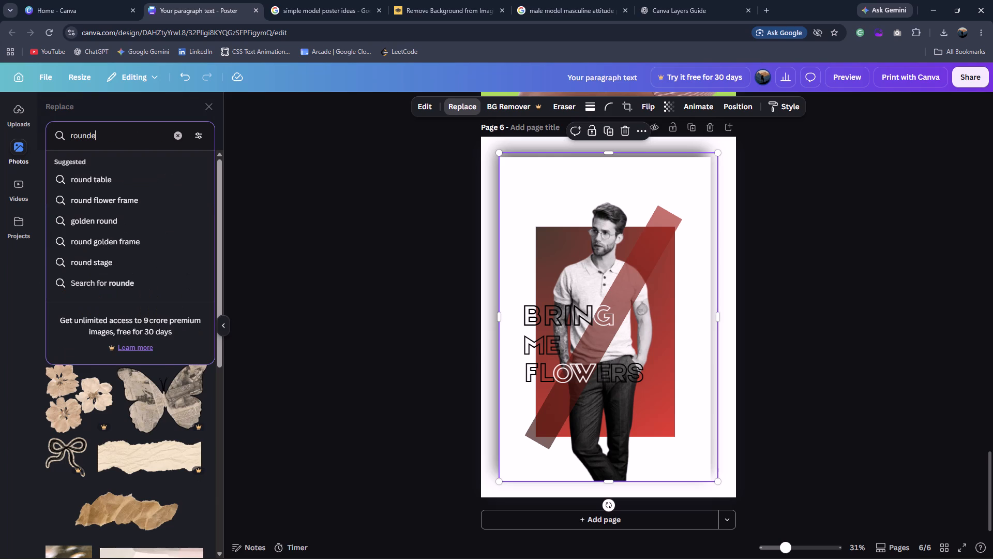
{"action": "key", "text": "space"}
{"action": "type", "text": "corner"}
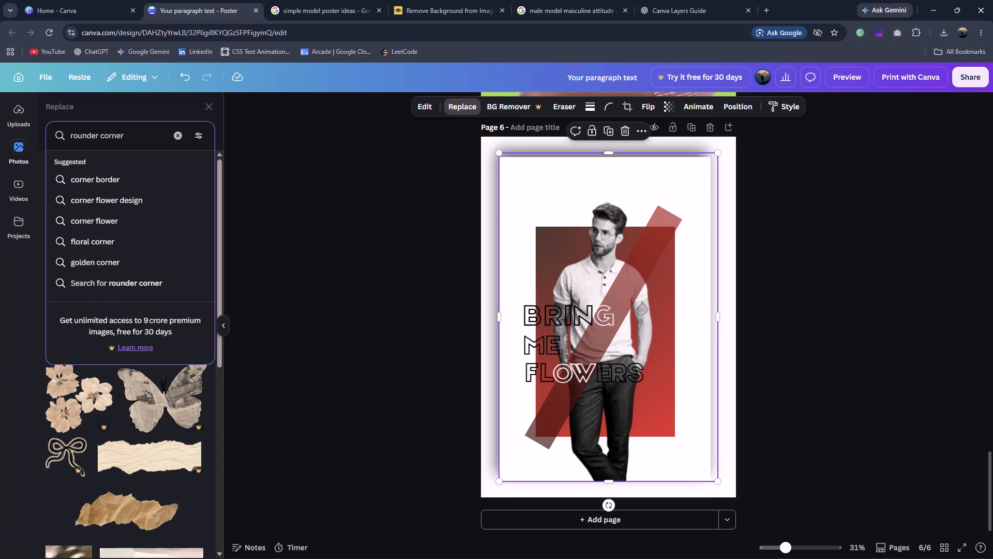
{"action": "key", "text": "space"}
{"action": "type", "text": "squarre"}
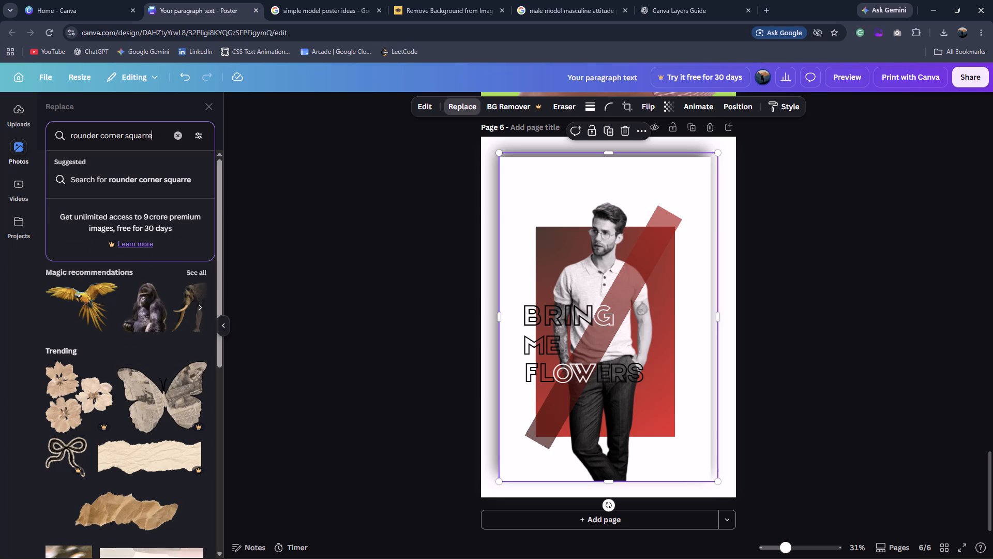
{"action": "key", "text": "Return"}
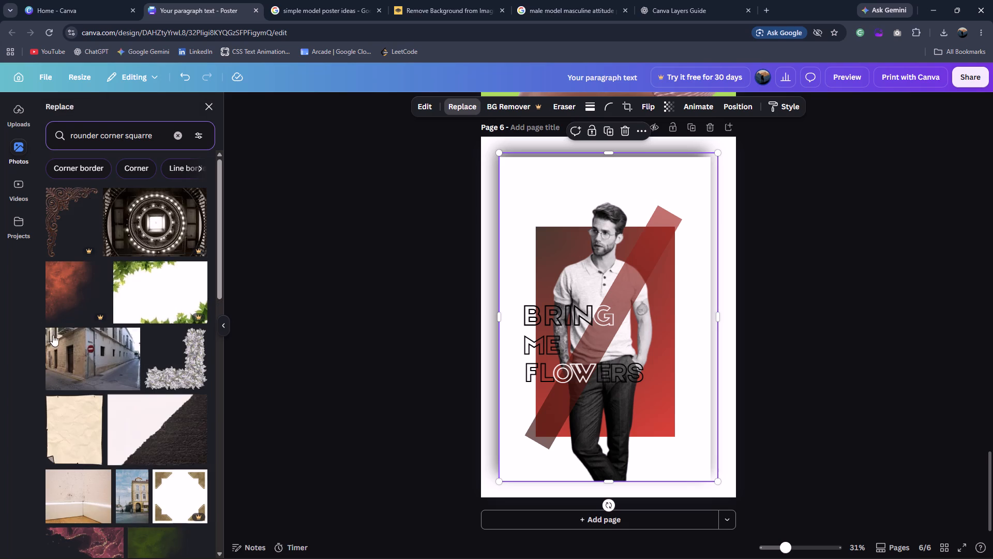
{"action": "scroll", "coordinate": [110, 411], "scroll_direction": "down", "scroll_amount": 8}
{"action": "scroll", "coordinate": [117, 420], "scroll_direction": "up", "scroll_amount": 9}
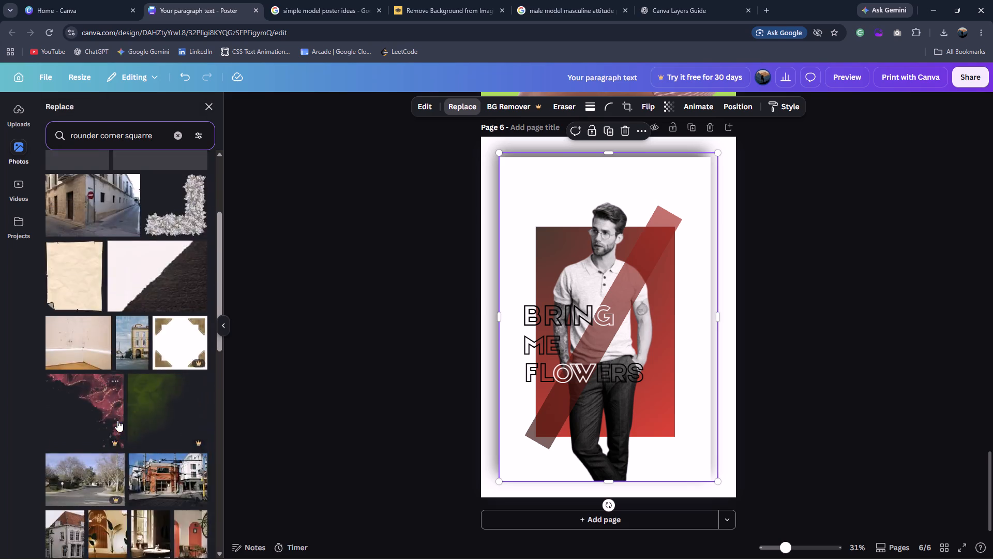
{"action": "scroll", "coordinate": [117, 420], "scroll_direction": "up", "scroll_amount": 2}
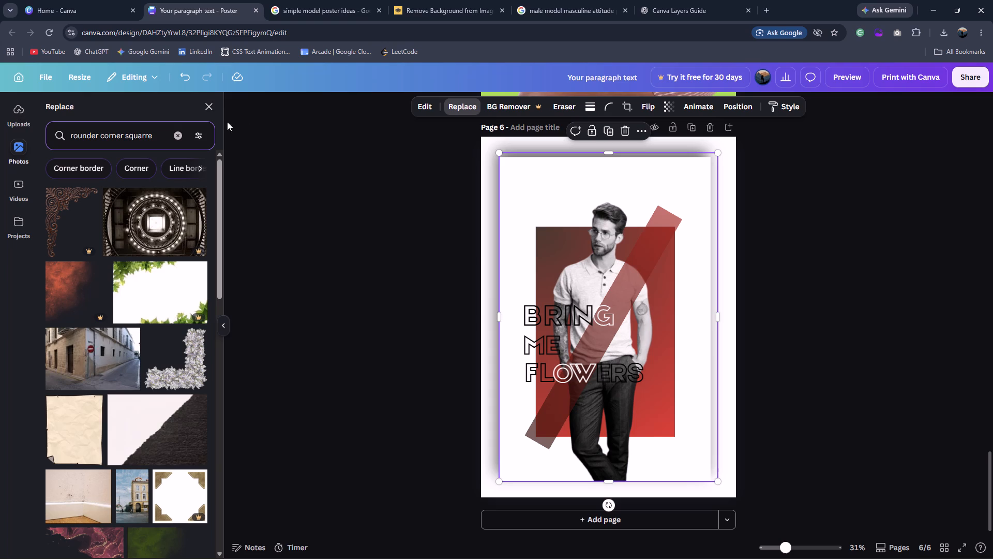
{"action": "left_click", "coordinate": [205, 104]}
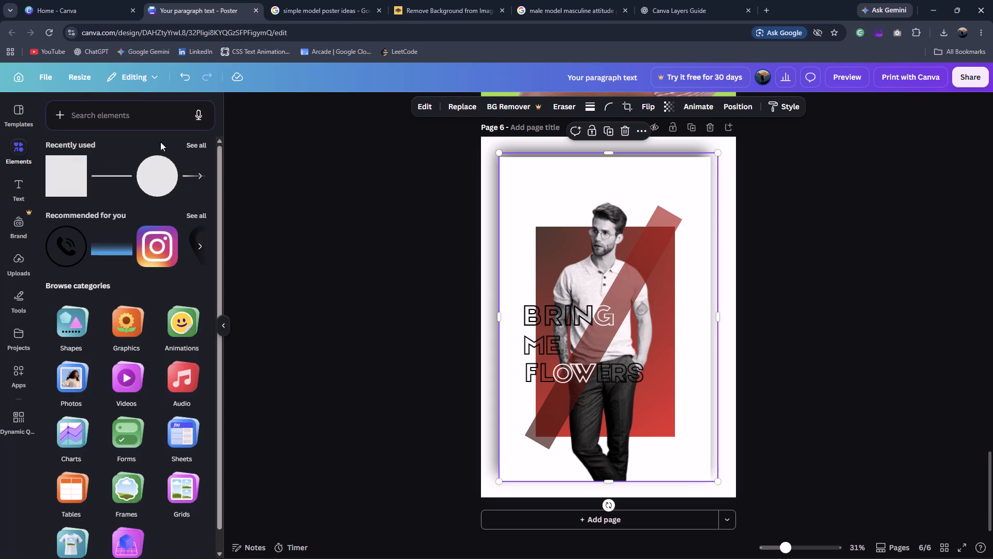
Add a rounded square from the basic shapes and stretch it over the whole white panel, about 34.9 cm wide.
{"action": "left_click", "coordinate": [190, 141]}
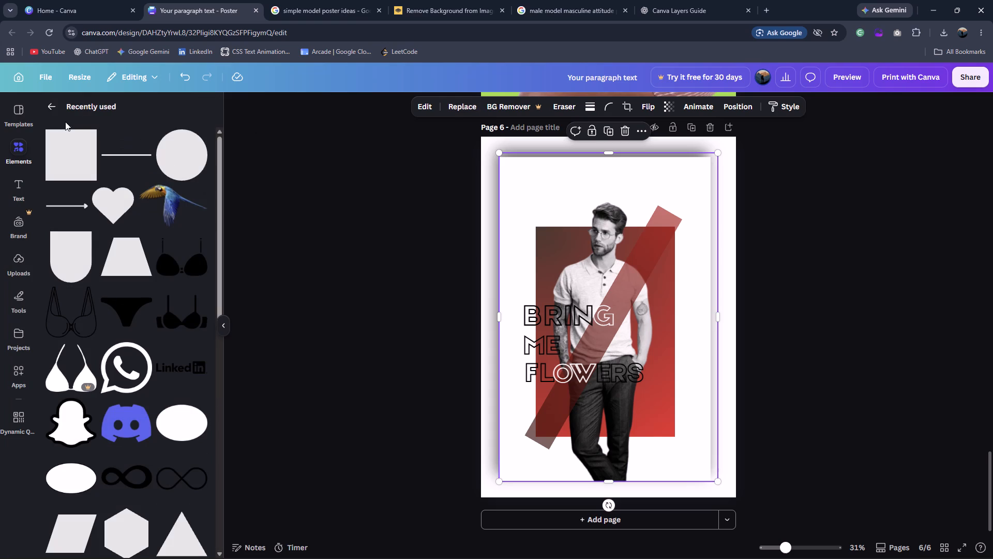
{"action": "left_click", "coordinate": [52, 109]}
{"action": "left_click", "coordinate": [74, 336]}
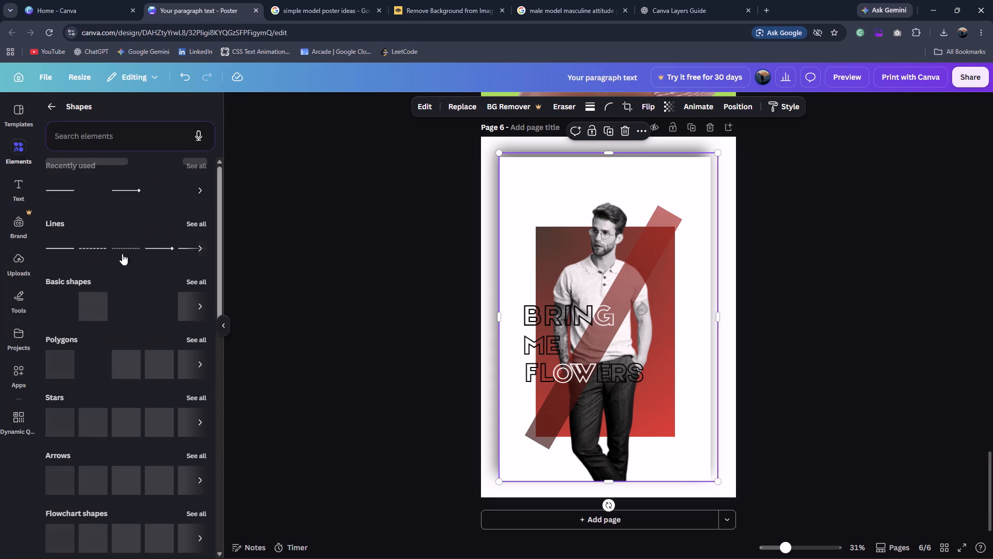
{"action": "left_click", "coordinate": [97, 308]}
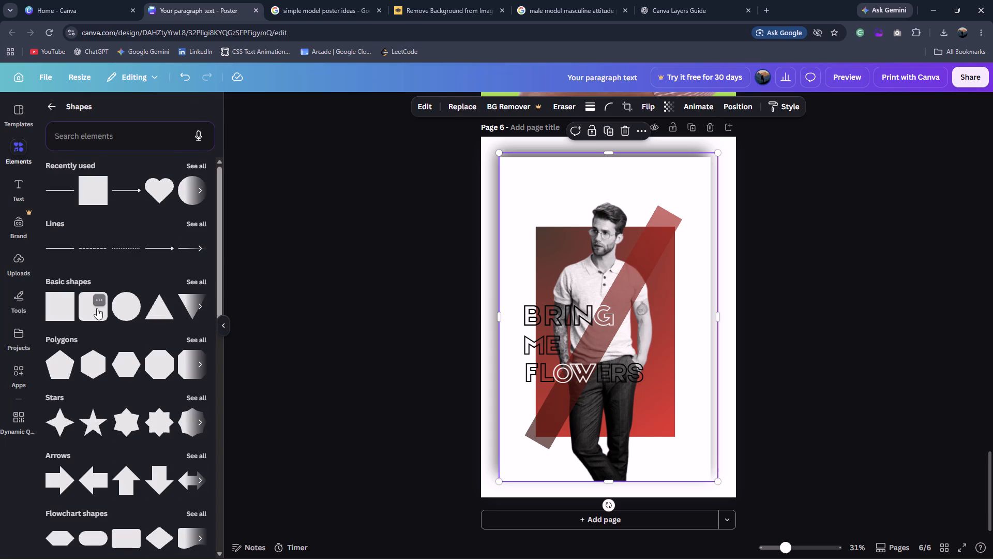
{"action": "left_click_drag", "start_coordinate": [634, 298], "coordinate": [600, 233]}
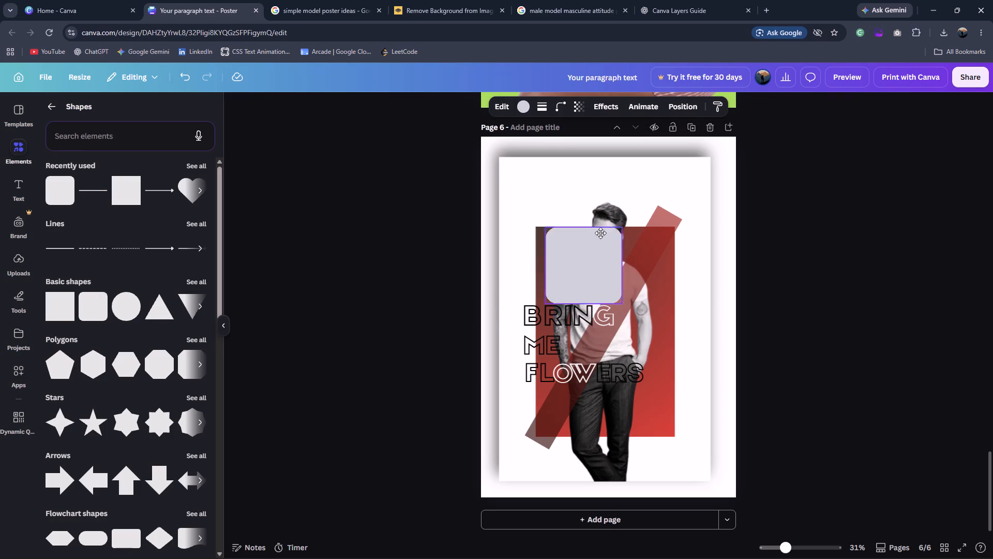
{"action": "left_click_drag", "start_coordinate": [600, 233], "coordinate": [565, 177]}
{"action": "left_click", "coordinate": [560, 180]}
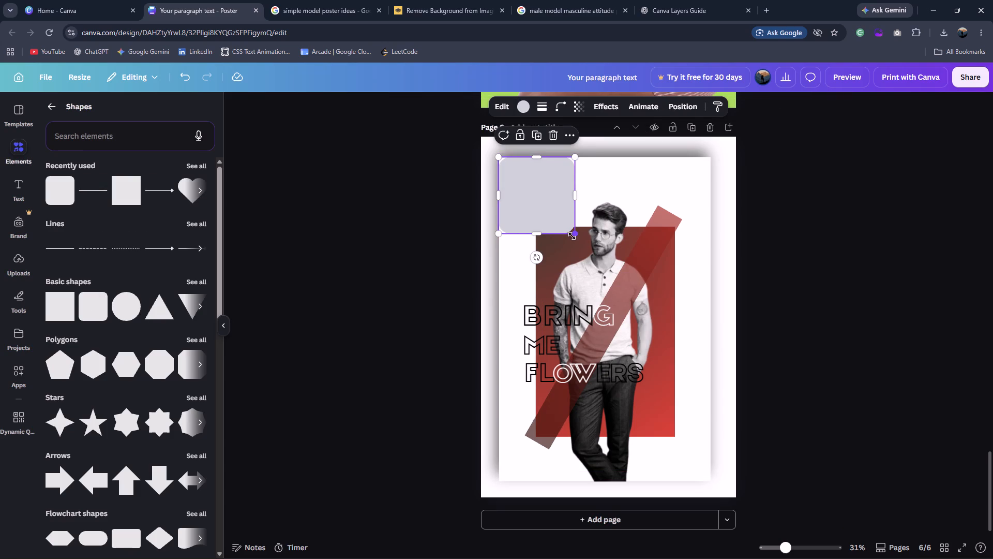
{"action": "left_click_drag", "start_coordinate": [576, 234], "coordinate": [711, 461]}
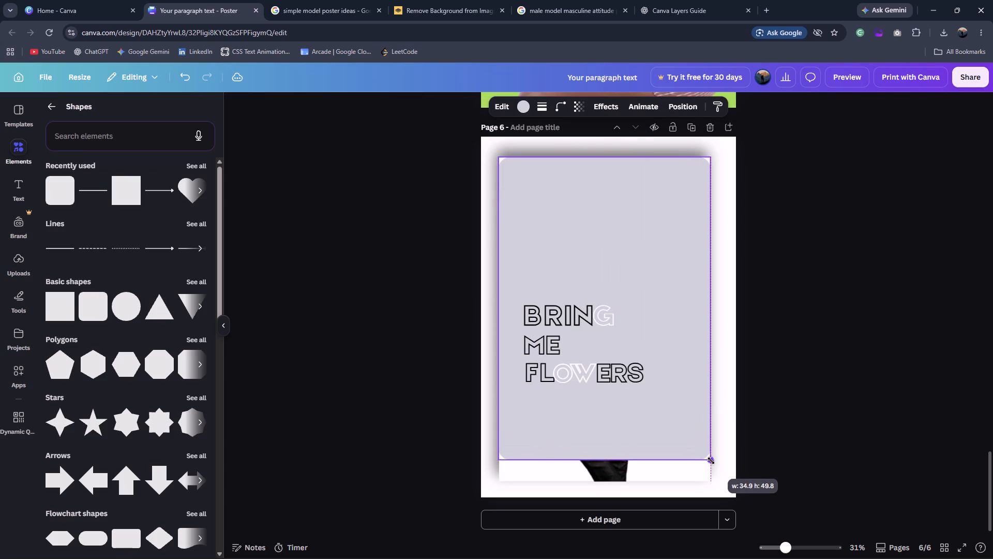
{"action": "left_click_drag", "start_coordinate": [711, 461], "coordinate": [712, 479]}
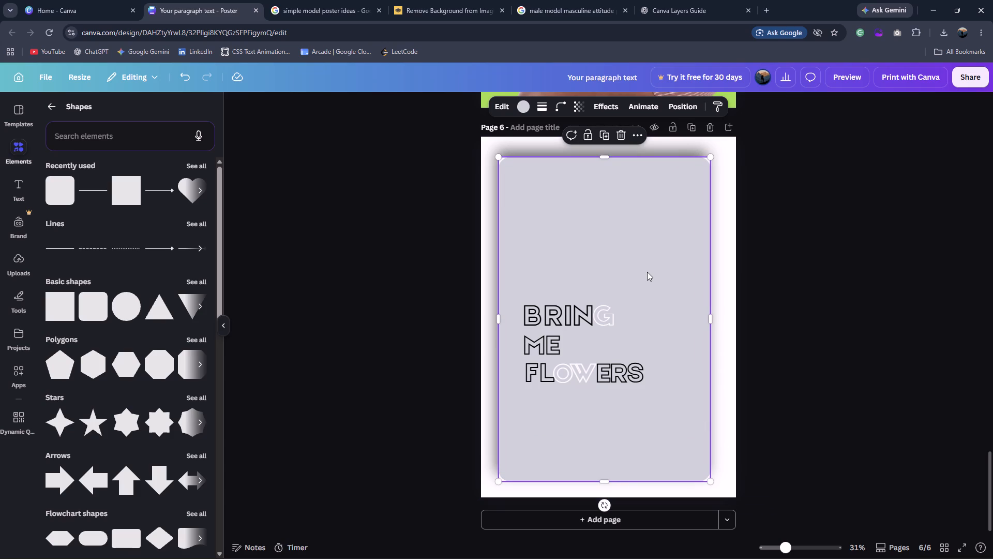
Change the rounded rectangle's fill to white.
{"action": "left_click", "coordinate": [525, 112]}
{"action": "left_click", "coordinate": [128, 181]}
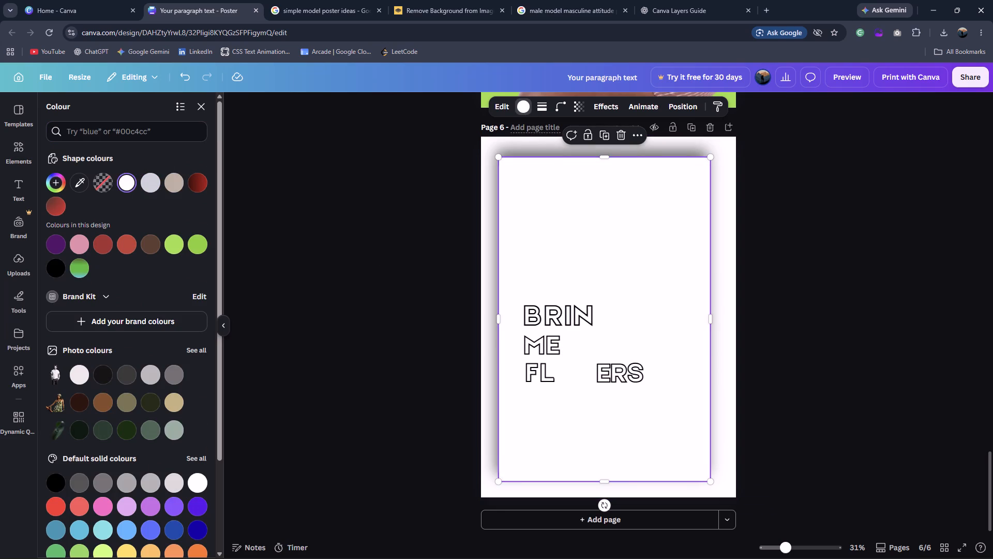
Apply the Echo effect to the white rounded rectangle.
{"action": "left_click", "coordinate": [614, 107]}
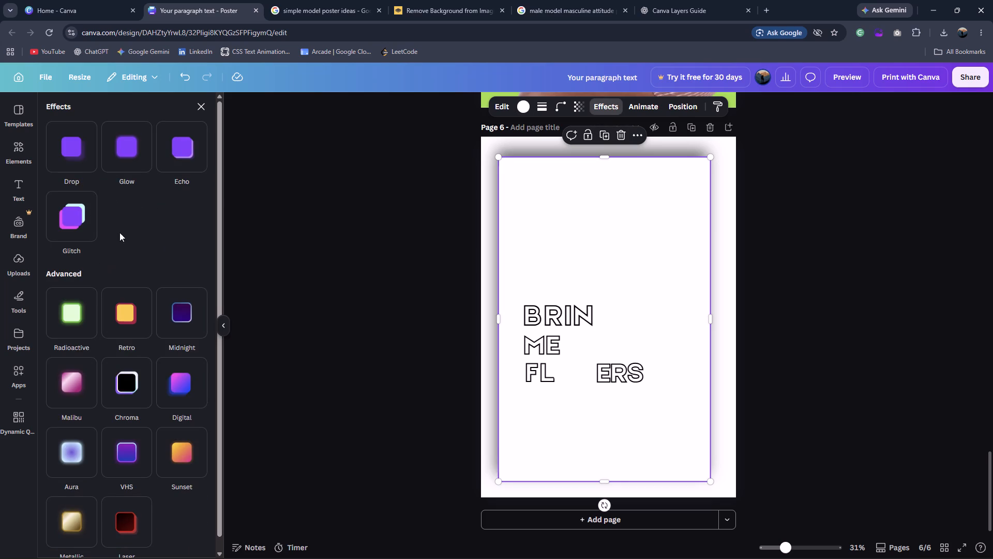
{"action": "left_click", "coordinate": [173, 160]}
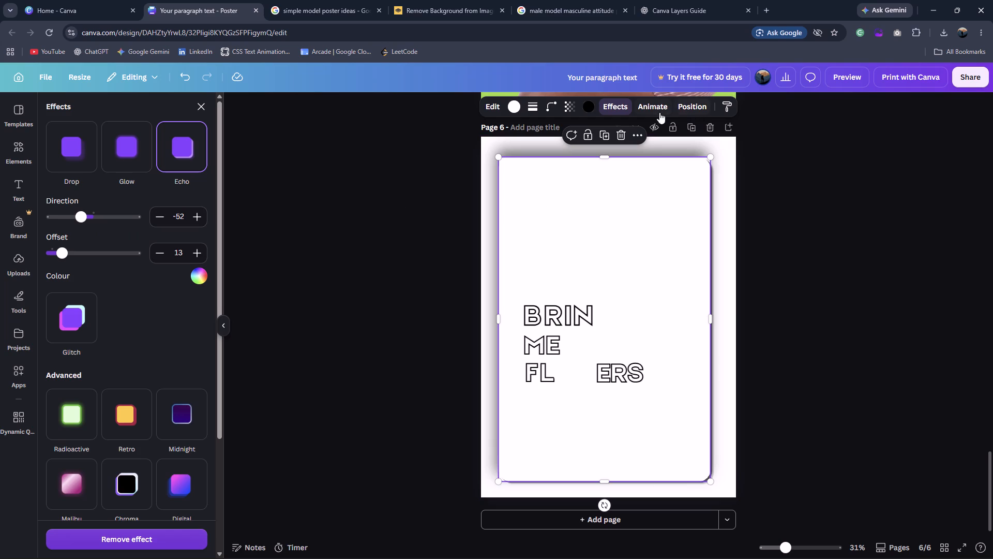
Delete the old square-cornered white rectangle at the bottom of the layer stack, just above the background.
{"action": "left_click", "coordinate": [689, 102]}
{"action": "left_click", "coordinate": [146, 136]}
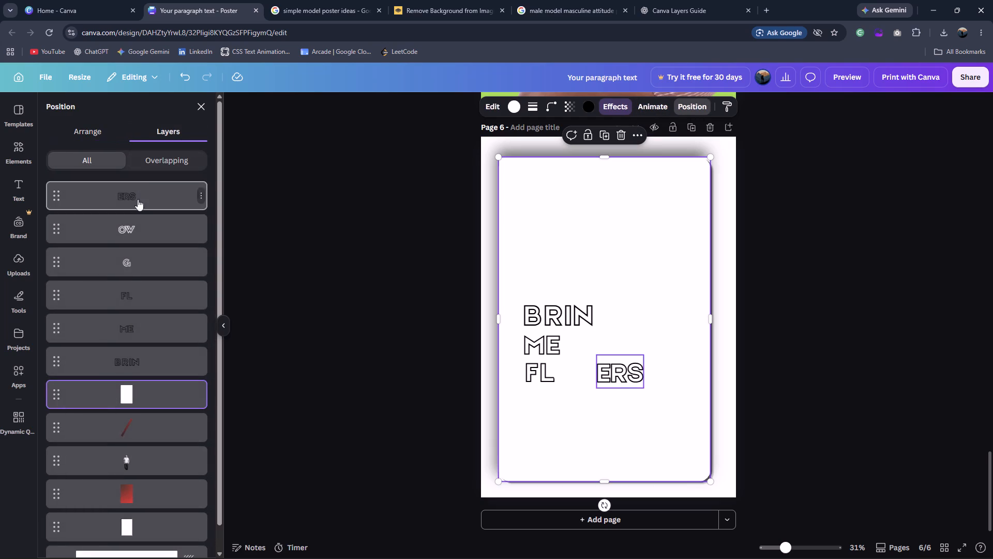
{"action": "scroll", "coordinate": [123, 370], "scroll_direction": "down", "scroll_amount": 3}
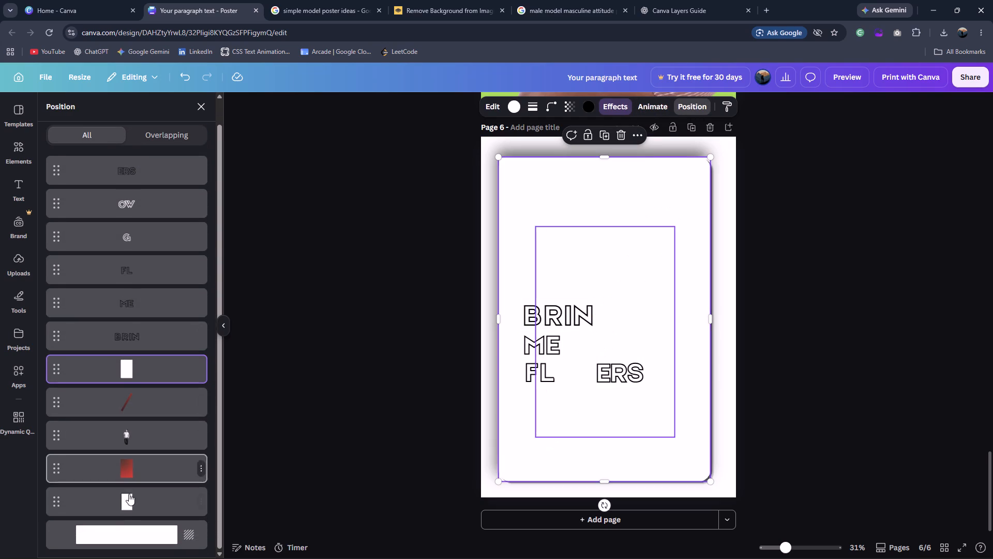
{"action": "left_click", "coordinate": [128, 509]}
{"action": "right_click", "coordinate": [130, 504]}
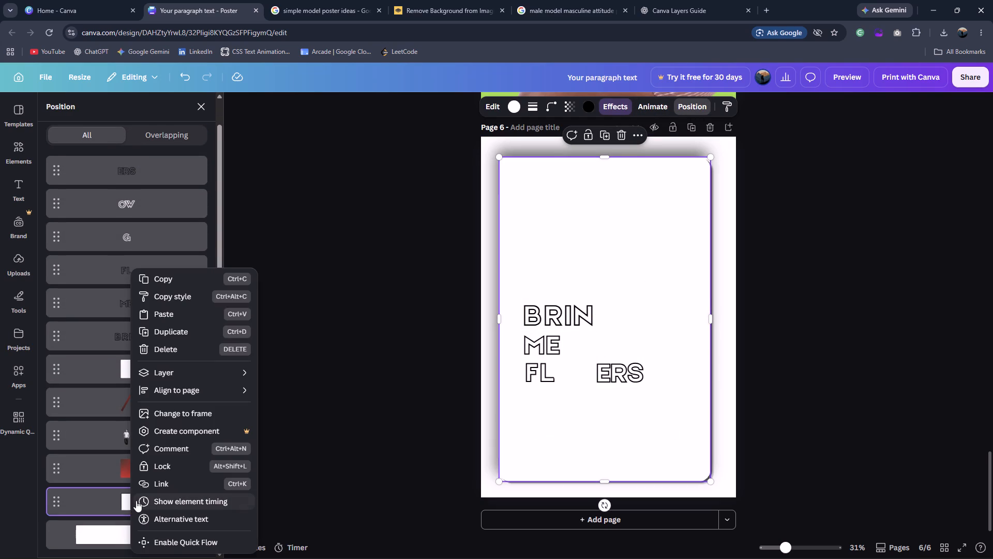
{"action": "left_click", "coordinate": [176, 352]}
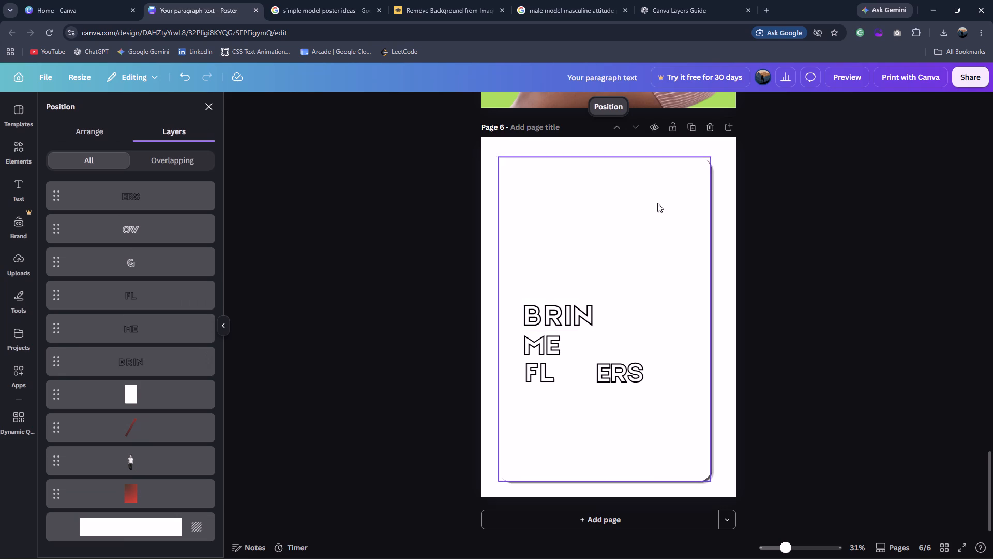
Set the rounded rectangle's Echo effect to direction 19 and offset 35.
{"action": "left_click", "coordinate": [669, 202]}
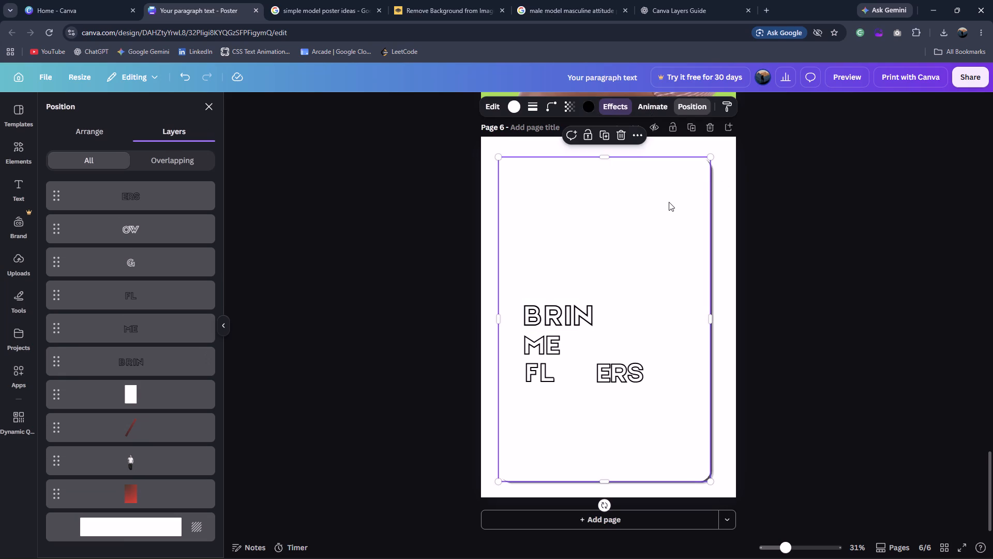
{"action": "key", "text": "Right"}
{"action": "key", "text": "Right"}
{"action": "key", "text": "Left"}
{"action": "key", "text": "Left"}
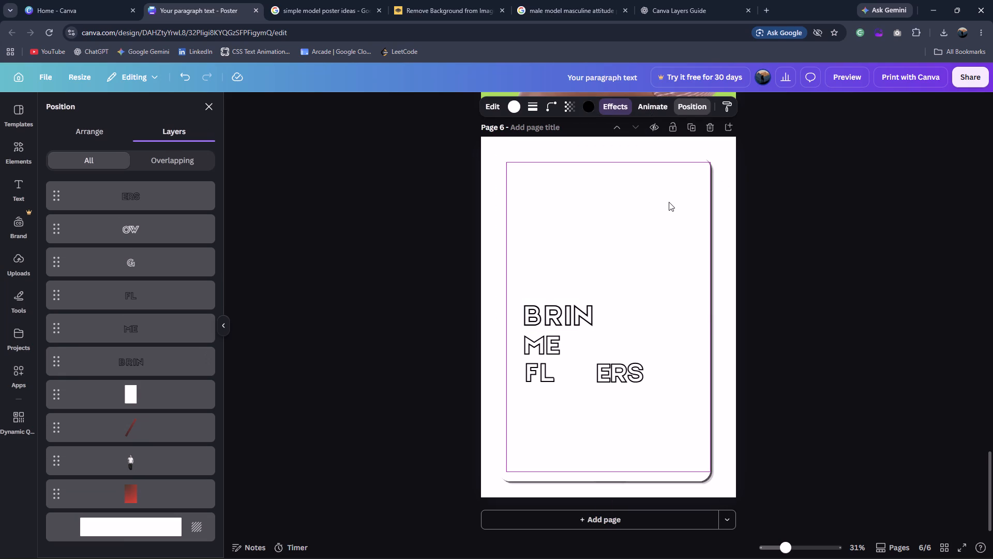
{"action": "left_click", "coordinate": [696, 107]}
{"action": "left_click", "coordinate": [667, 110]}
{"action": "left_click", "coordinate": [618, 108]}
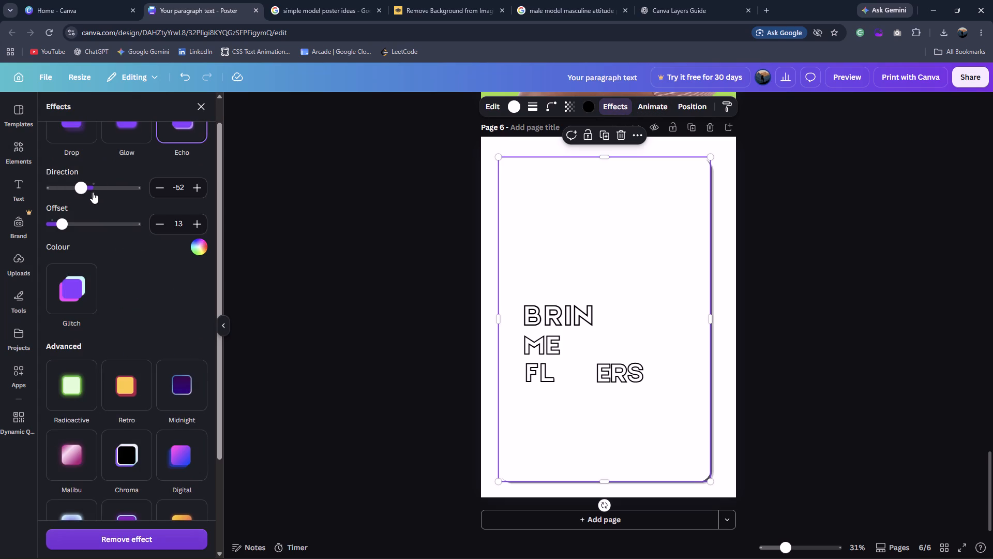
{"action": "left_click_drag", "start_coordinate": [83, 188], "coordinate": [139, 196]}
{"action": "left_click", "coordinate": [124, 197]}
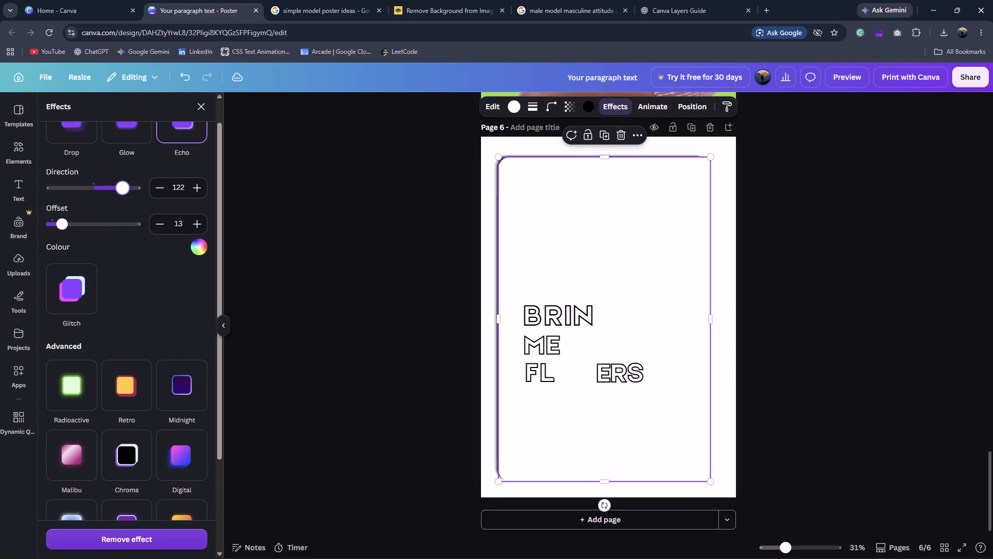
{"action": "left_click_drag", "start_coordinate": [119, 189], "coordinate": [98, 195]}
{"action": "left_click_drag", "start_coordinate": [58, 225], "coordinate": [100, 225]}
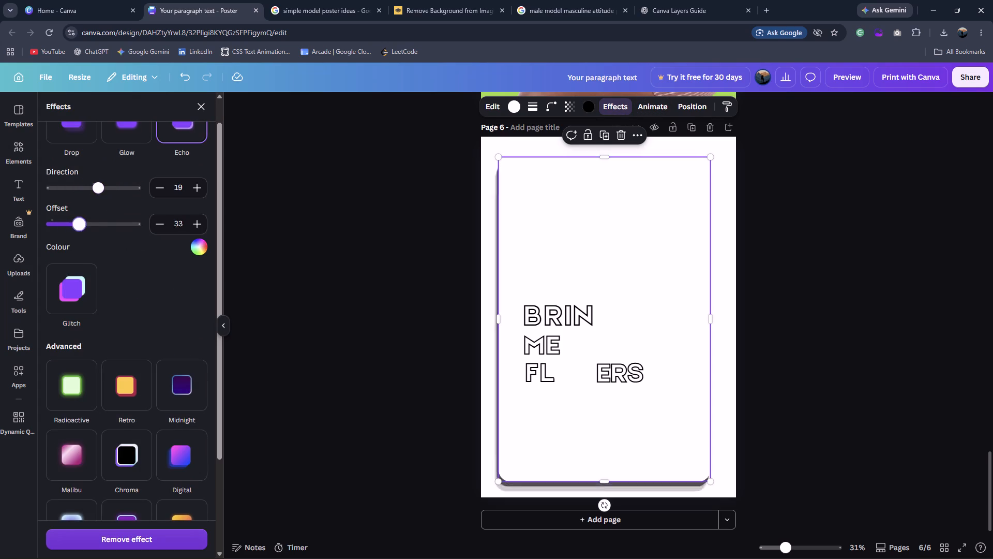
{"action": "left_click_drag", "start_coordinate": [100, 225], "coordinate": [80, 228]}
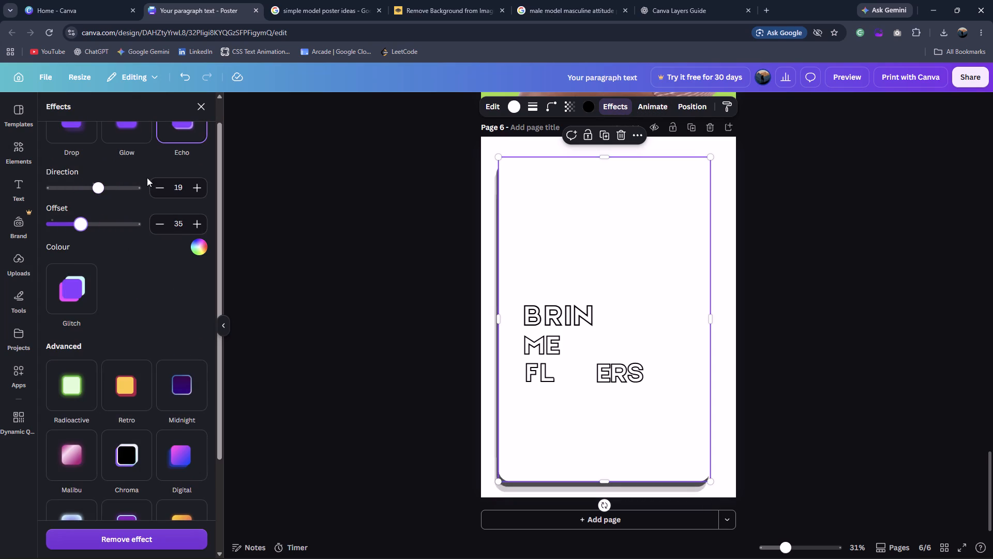
Switch the white rounded rectangle's effect to Drop, with direction 131 and offset 55.
{"action": "left_click", "coordinate": [89, 140]}
{"action": "scroll", "coordinate": [115, 217], "scroll_direction": "up", "scroll_amount": 3}
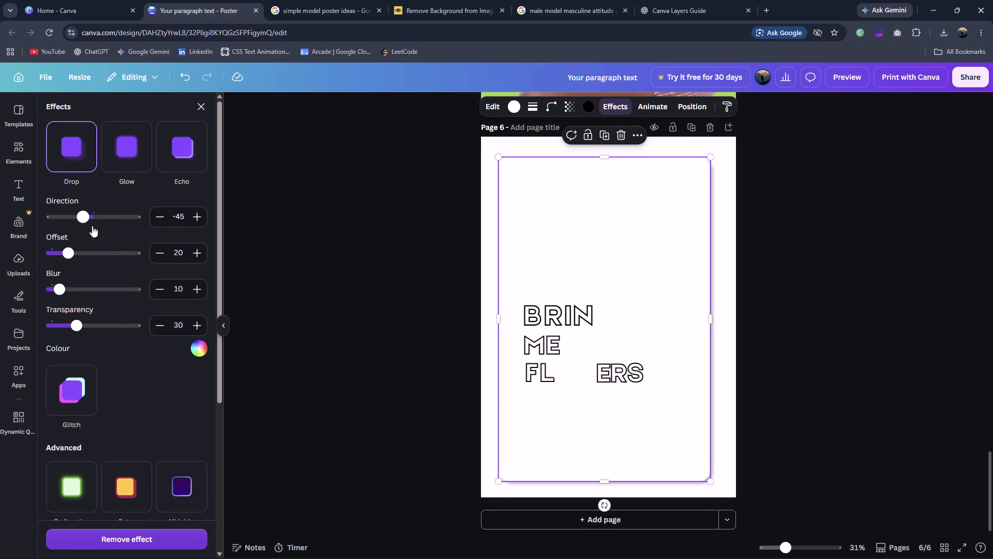
{"action": "left_click_drag", "start_coordinate": [86, 223], "coordinate": [127, 239]}
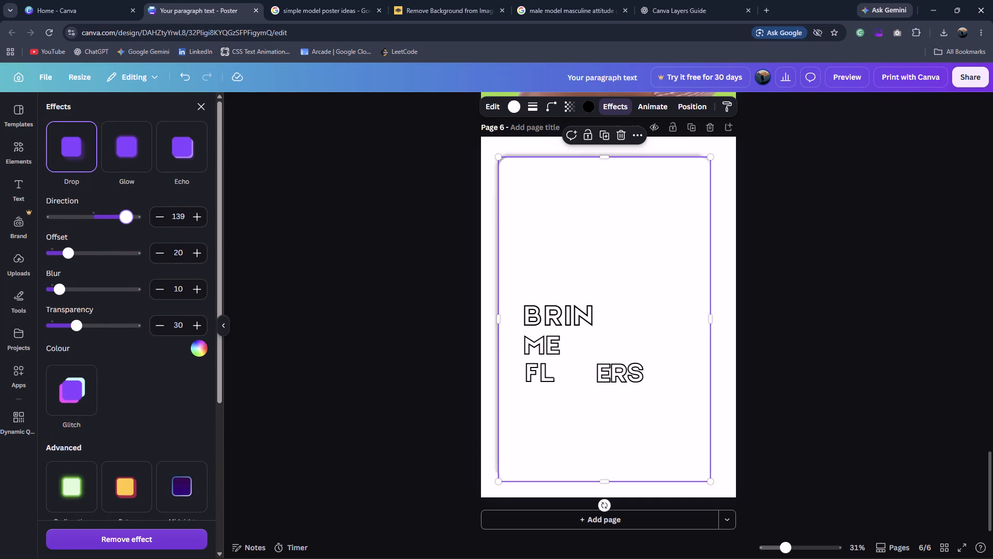
{"action": "left_click_drag", "start_coordinate": [127, 239], "coordinate": [125, 239]}
{"action": "left_click_drag", "start_coordinate": [73, 252], "coordinate": [95, 252]}
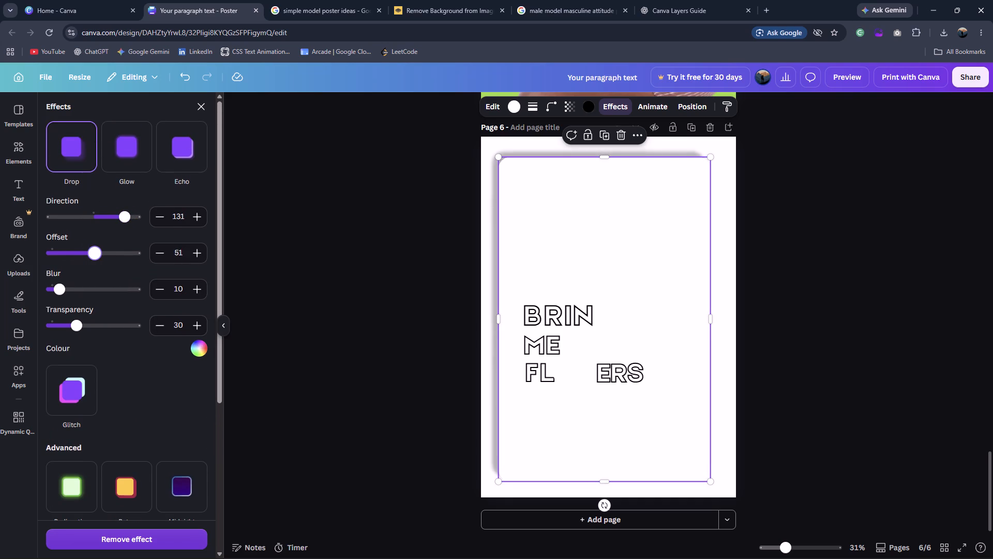
{"action": "left_click_drag", "start_coordinate": [95, 252], "coordinate": [98, 254]}
Set the rounded rectangle's Drop shadow to blur 50 and transparency 55.
{"action": "left_click_drag", "start_coordinate": [62, 289], "coordinate": [69, 292]}
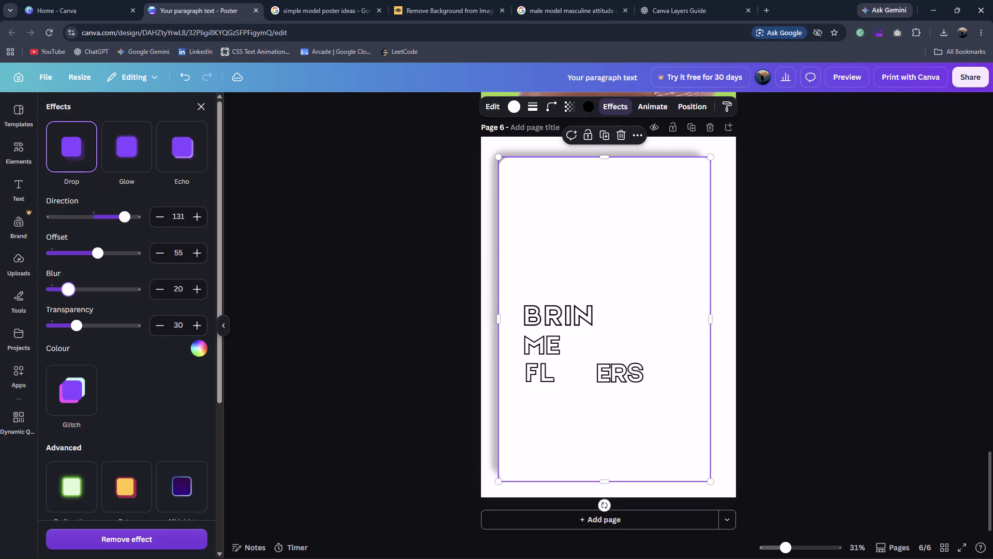
{"action": "left_click_drag", "start_coordinate": [69, 292], "coordinate": [70, 292]}
{"action": "left_click_drag", "start_coordinate": [75, 325], "coordinate": [94, 323]}
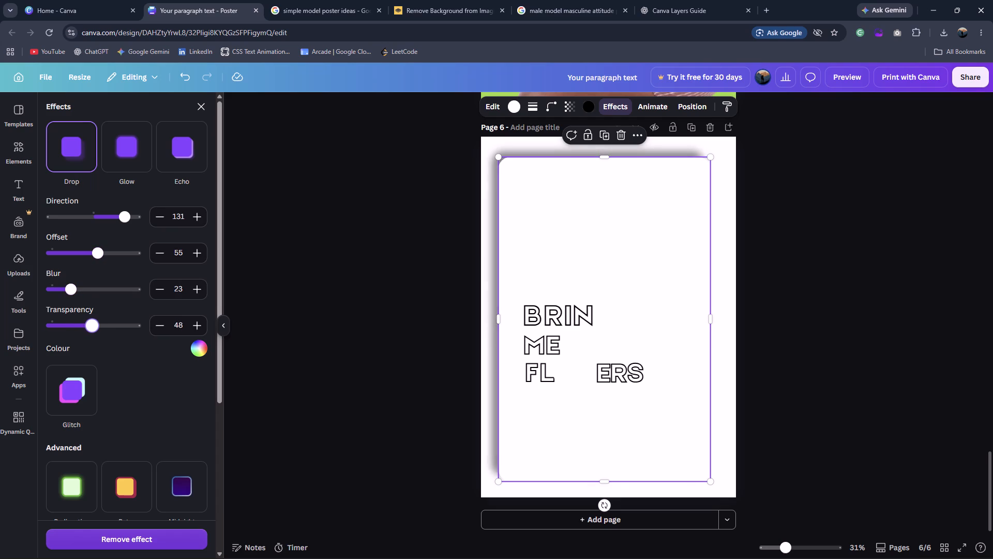
{"action": "left_click_drag", "start_coordinate": [94, 323], "coordinate": [96, 323]}
{"action": "left_click_drag", "start_coordinate": [96, 323], "coordinate": [98, 323]}
{"action": "left_click_drag", "start_coordinate": [71, 291], "coordinate": [94, 290]}
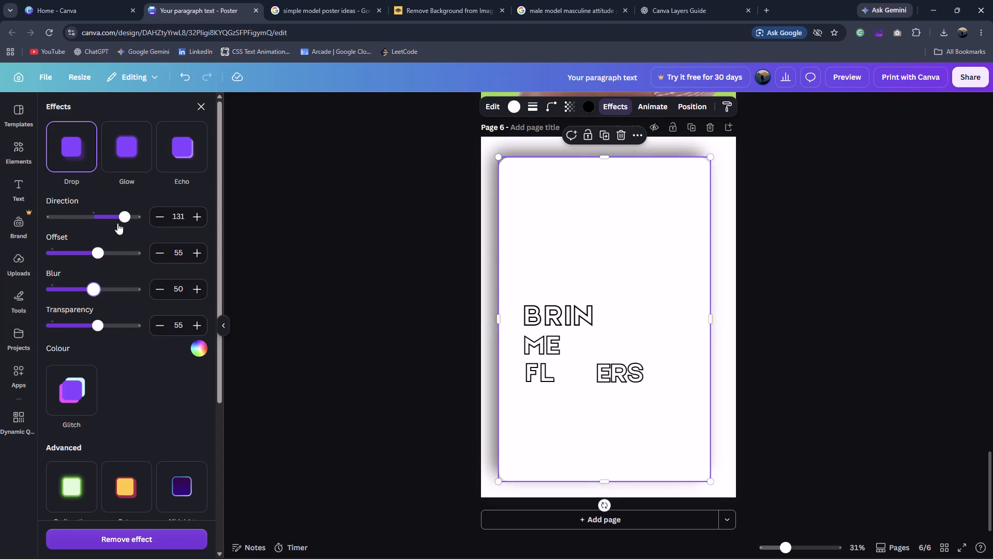
Set the Drop shadow's direction to -92.
{"action": "left_click_drag", "start_coordinate": [122, 216], "coordinate": [84, 225]}
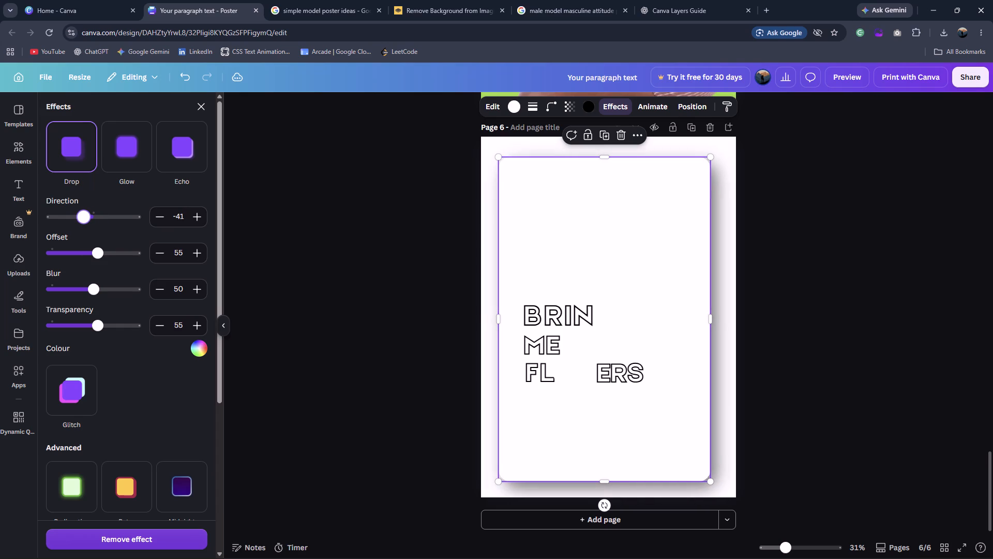
{"action": "left_click_drag", "start_coordinate": [84, 225], "coordinate": [68, 239]}
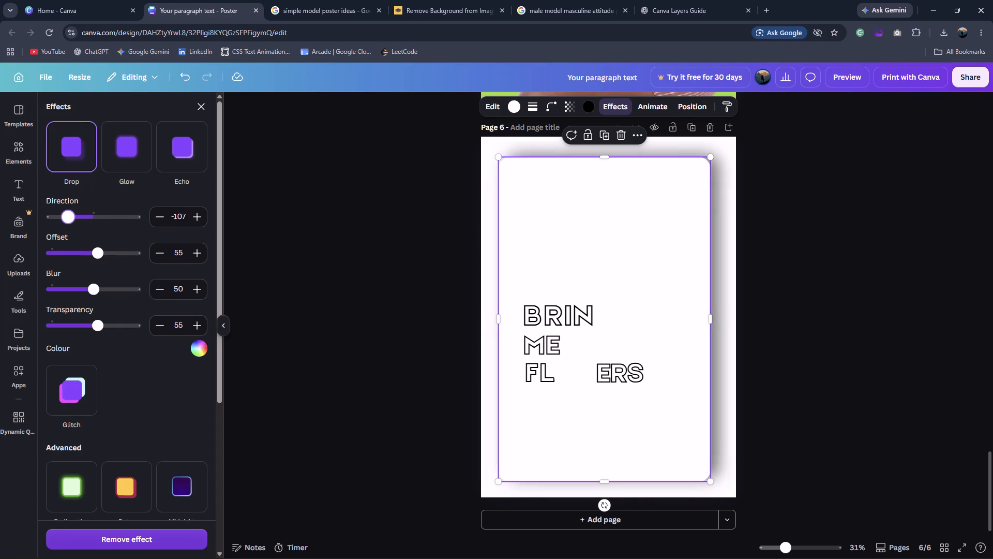
{"action": "left_click_drag", "start_coordinate": [68, 239], "coordinate": [71, 240]}
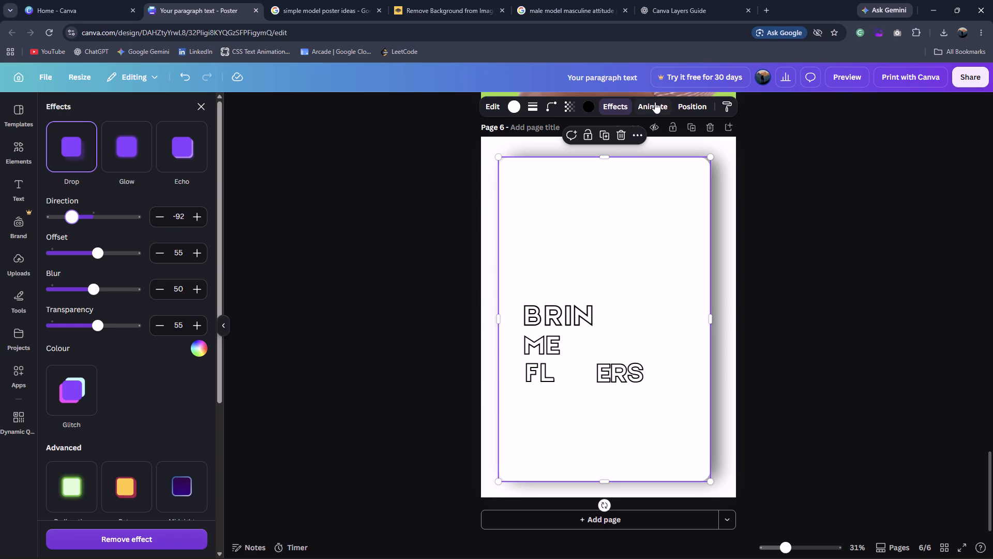
Send the white rounded rectangle to the back, behind the photo, red shapes and headline.
{"action": "left_click", "coordinate": [687, 100]}
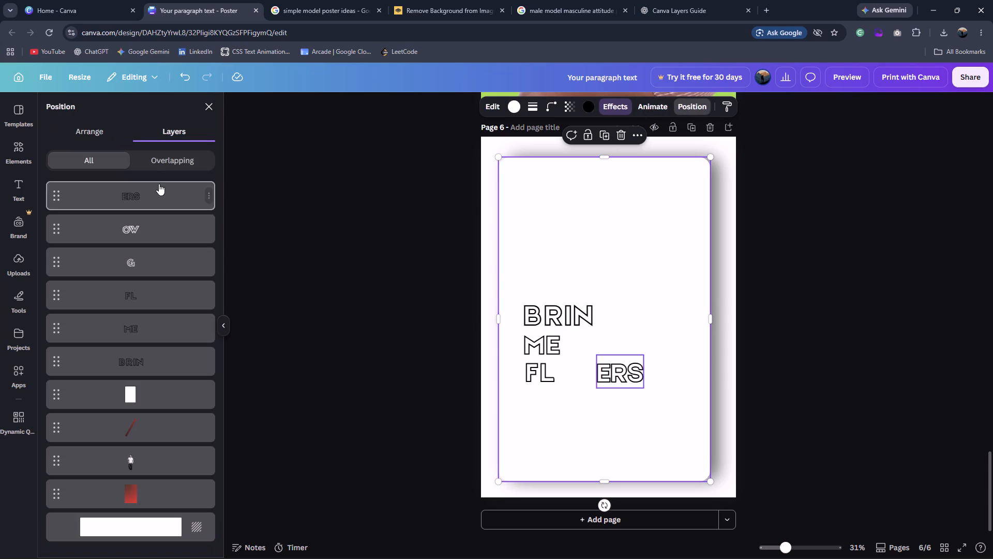
{"action": "left_click", "coordinate": [90, 126]}
{"action": "left_click", "coordinate": [182, 183]}
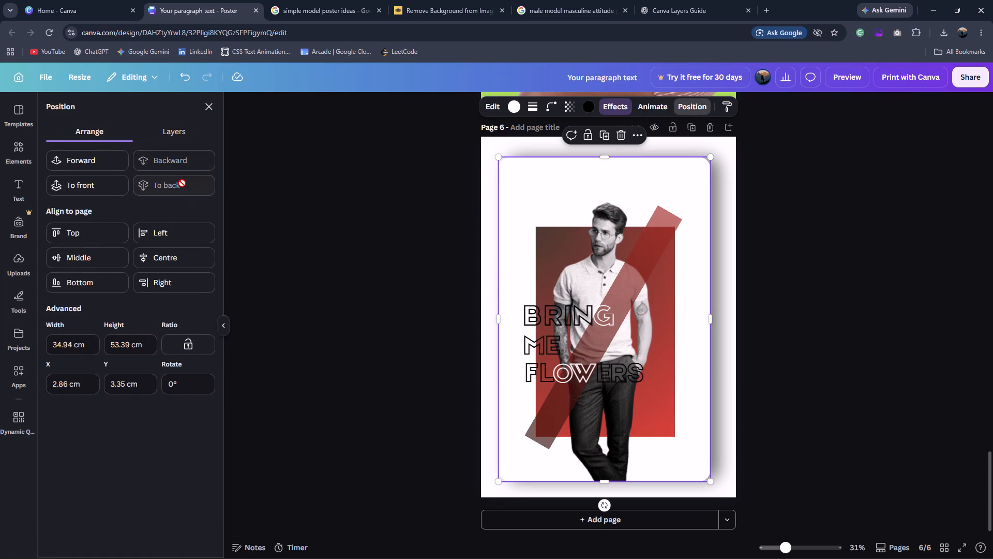
{"action": "left_click", "coordinate": [272, 237]}
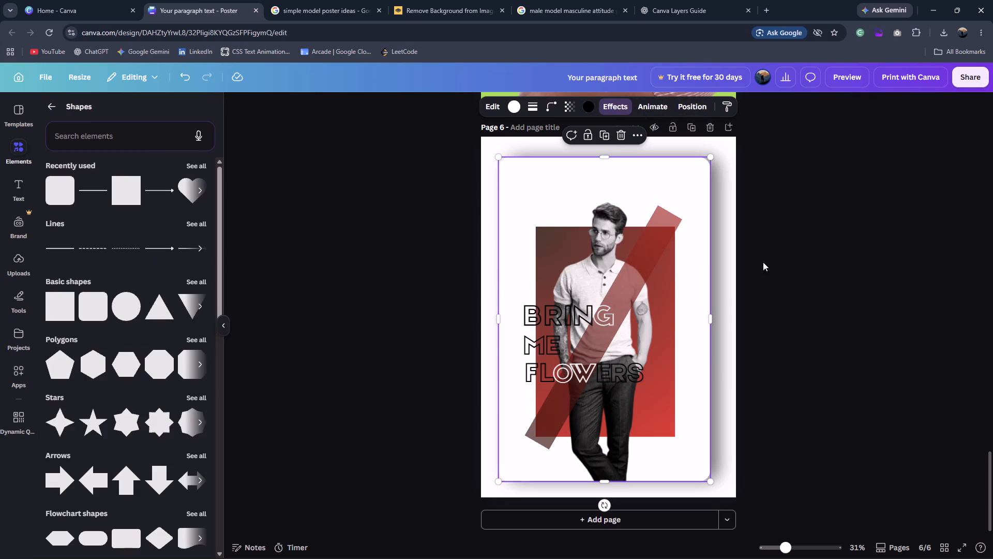
{"action": "left_click", "coordinate": [939, 263]}
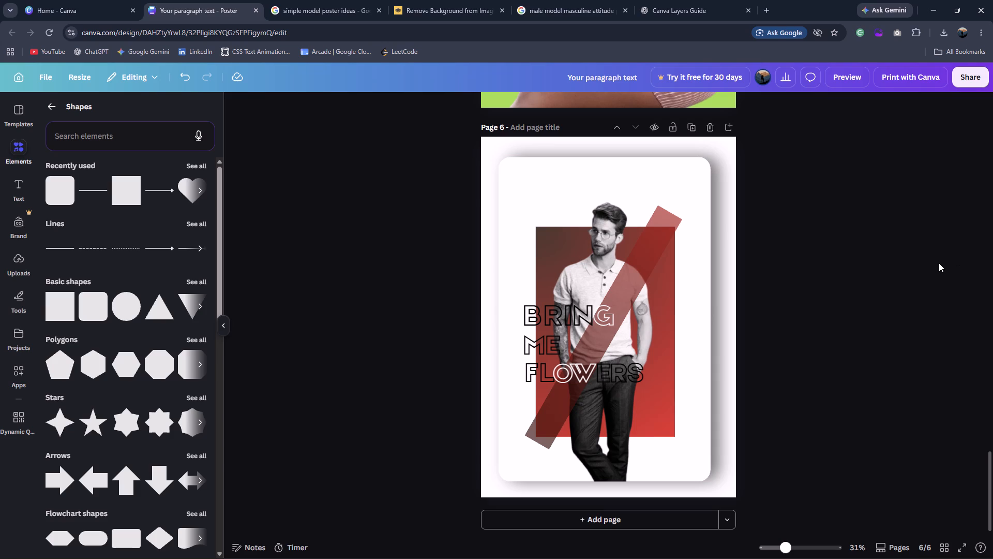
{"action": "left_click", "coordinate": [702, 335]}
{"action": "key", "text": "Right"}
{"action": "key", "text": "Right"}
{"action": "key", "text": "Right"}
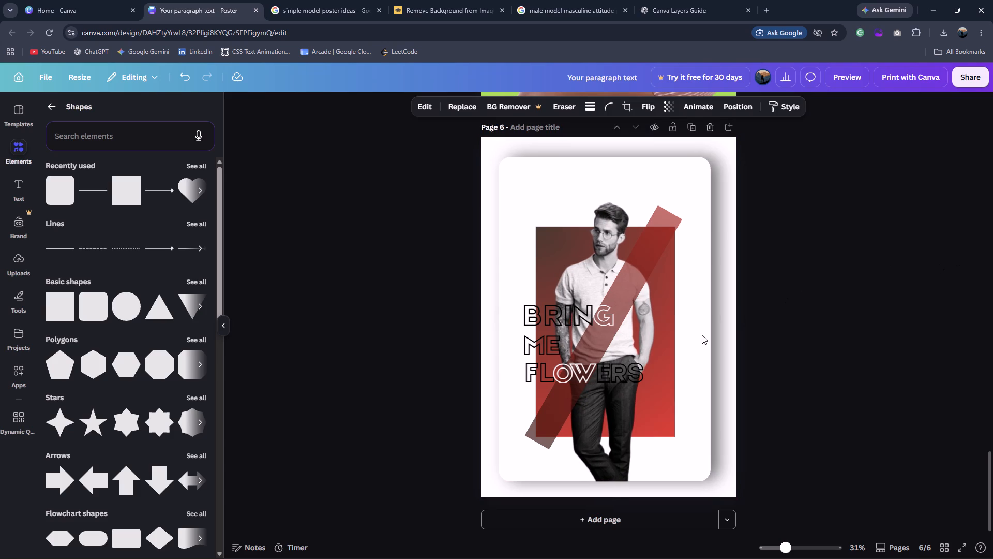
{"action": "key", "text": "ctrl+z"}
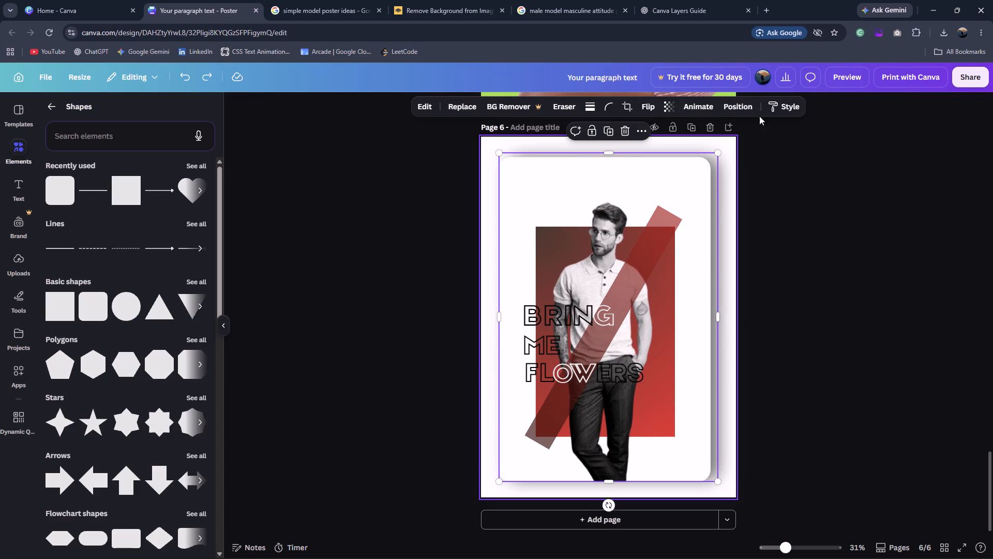
Move the white rounded rectangle slightly right and down so it is horizontally centred on the page.
{"action": "left_click", "coordinate": [743, 104]}
{"action": "left_click", "coordinate": [206, 132]}
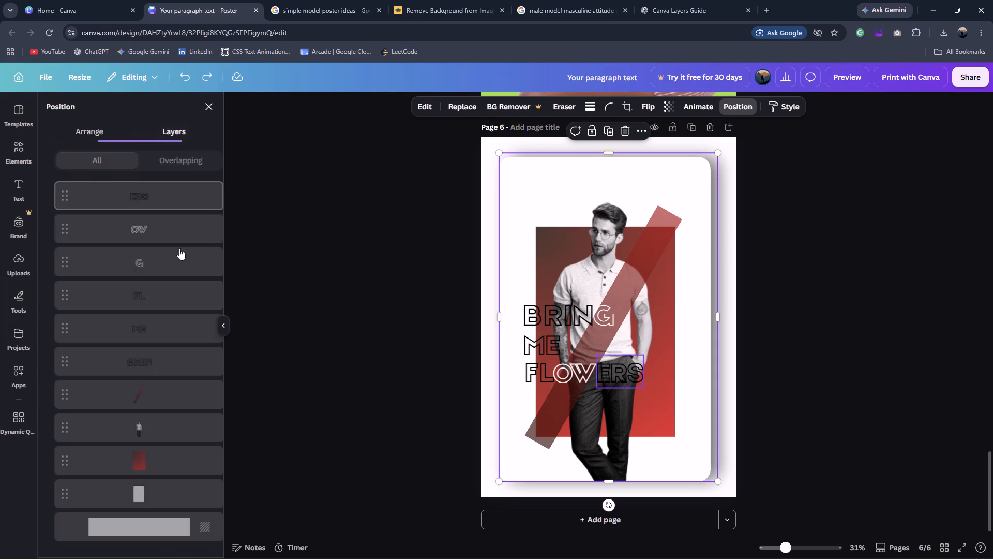
{"action": "left_click", "coordinate": [149, 496]}
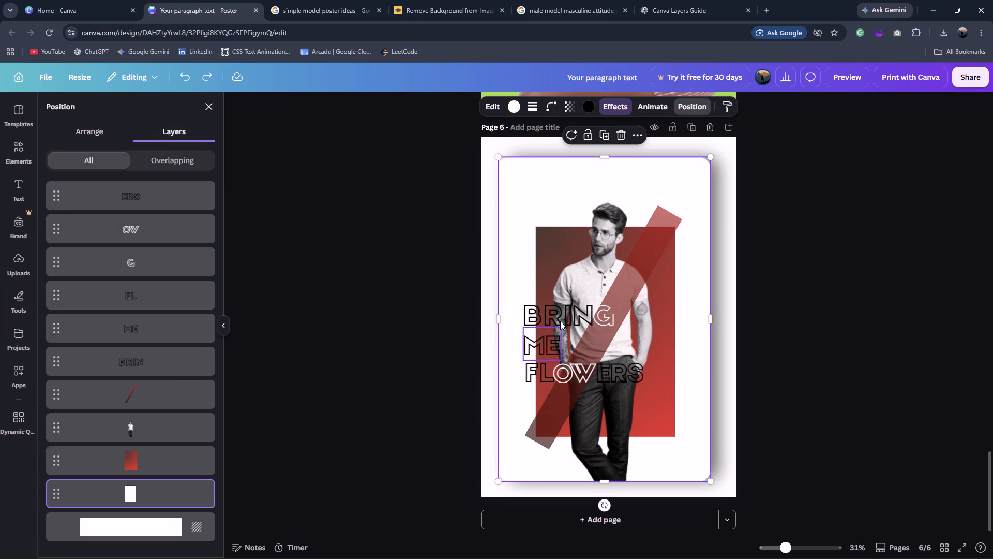
{"action": "key", "text": "Right"}
{"action": "key", "text": "Right"}
{"action": "key", "text": "Right"}
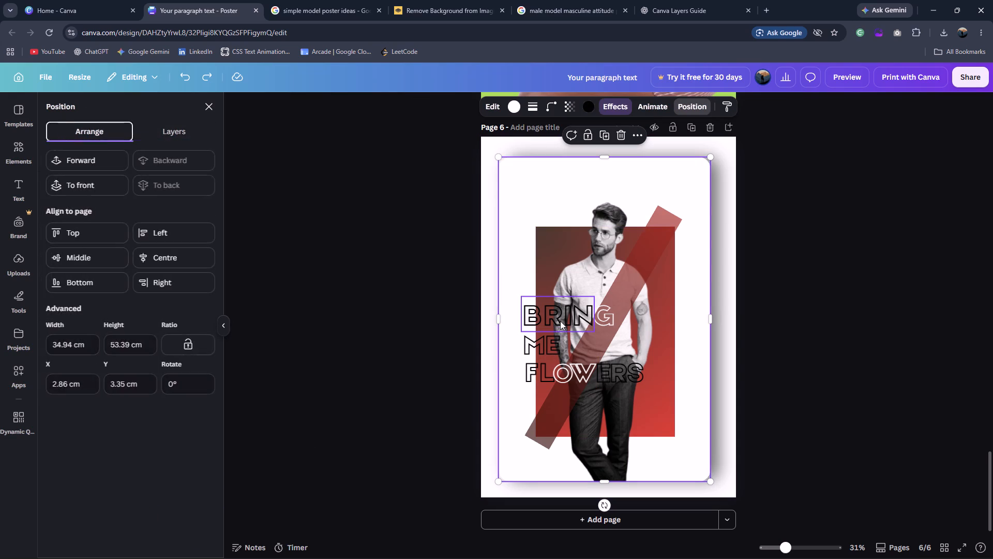
{"action": "key", "text": "Right"}
{"action": "left_click", "coordinate": [163, 490]}
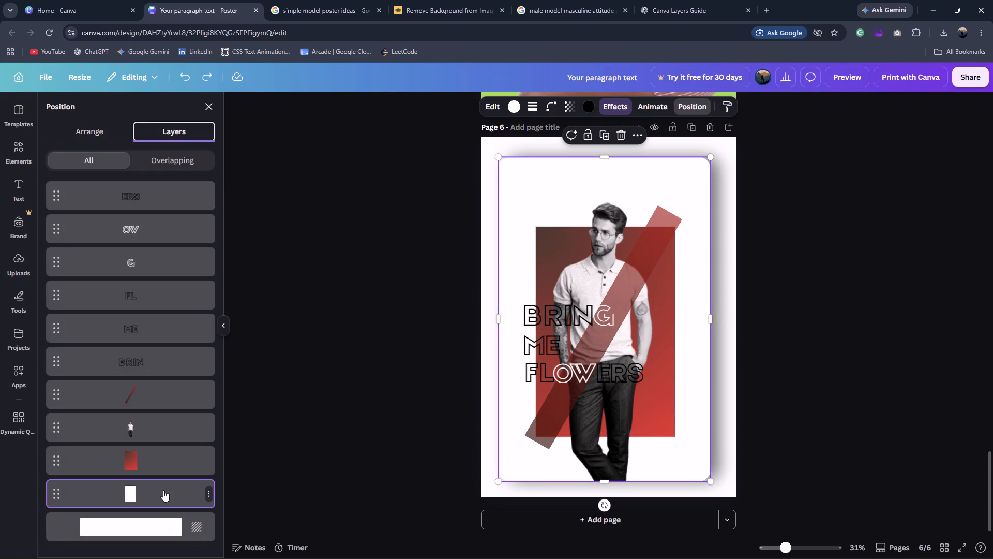
{"action": "left_click", "coordinate": [700, 291]}
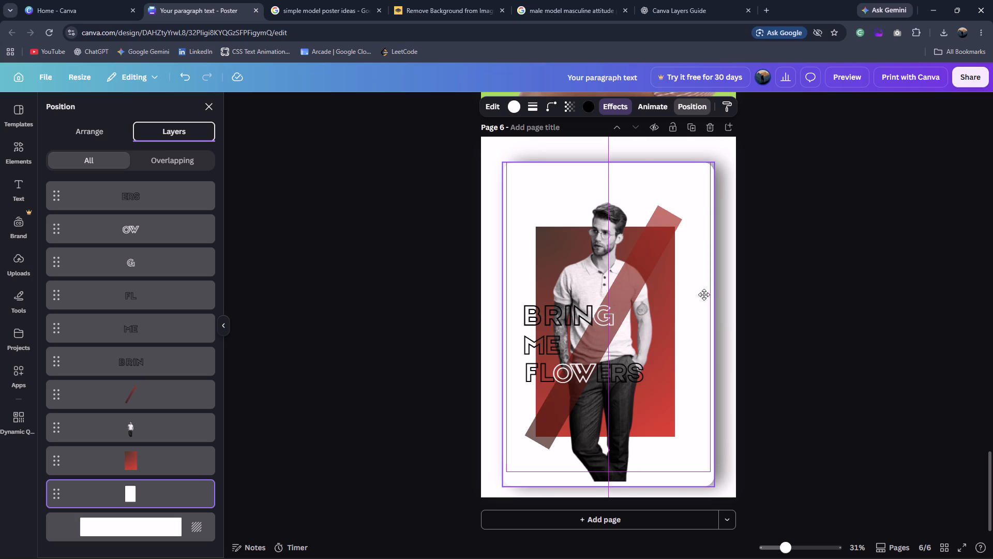
{"action": "left_click", "coordinate": [849, 303]}
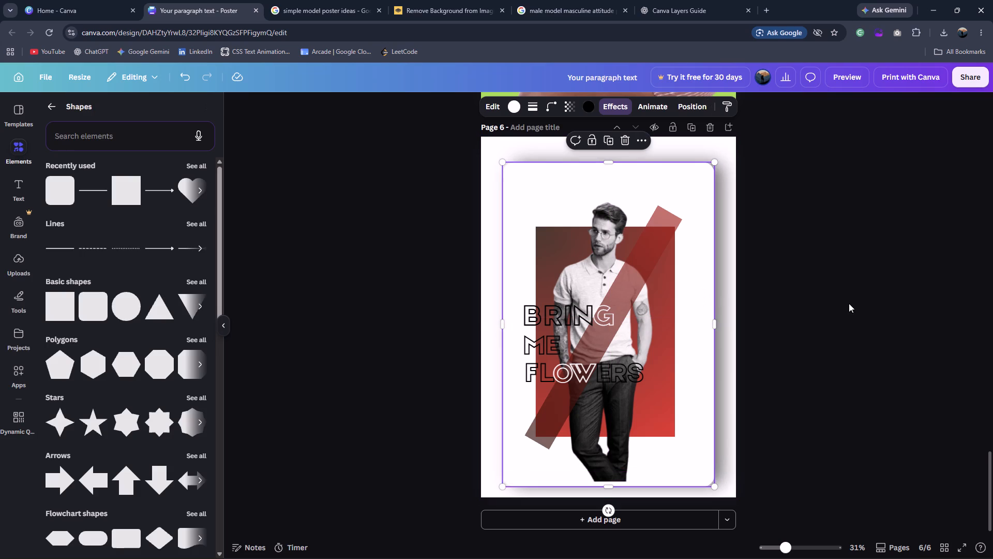
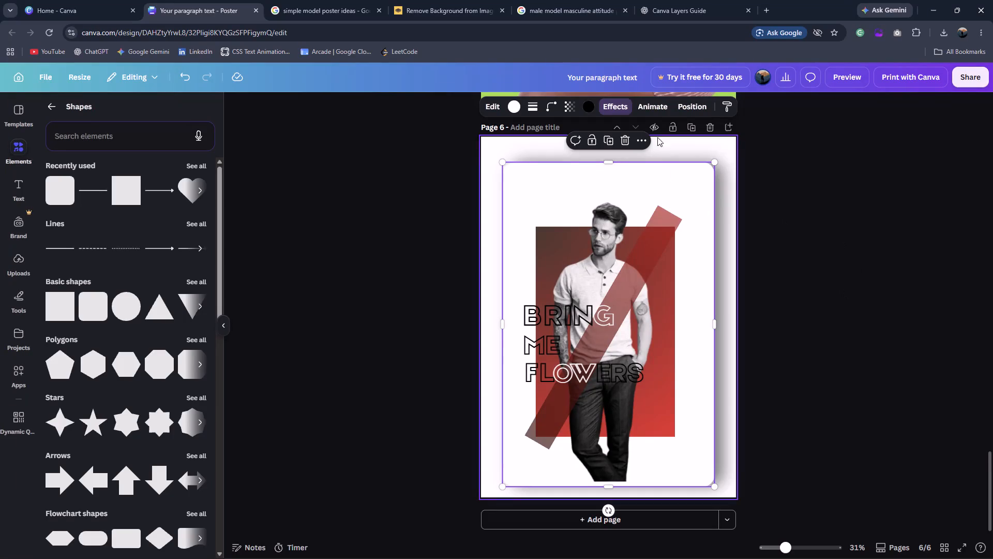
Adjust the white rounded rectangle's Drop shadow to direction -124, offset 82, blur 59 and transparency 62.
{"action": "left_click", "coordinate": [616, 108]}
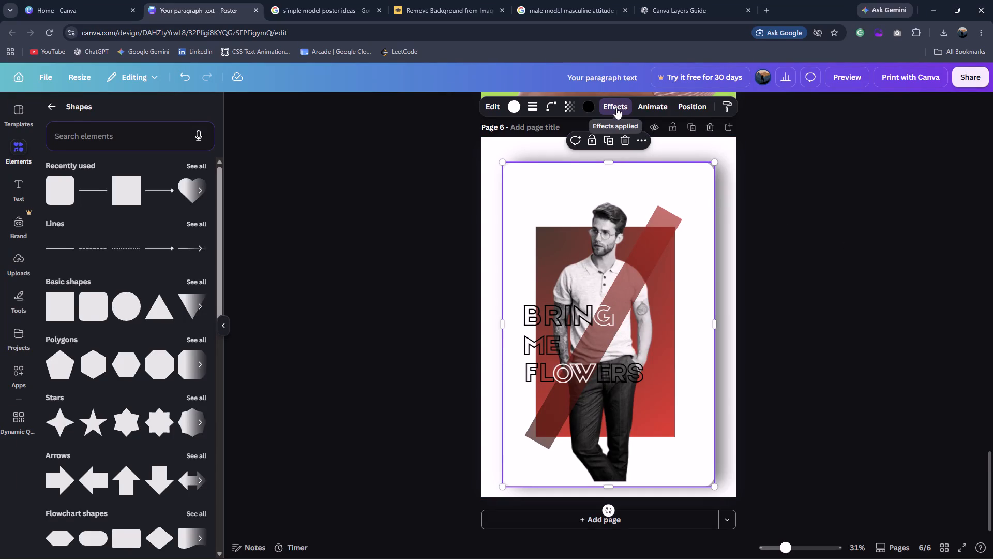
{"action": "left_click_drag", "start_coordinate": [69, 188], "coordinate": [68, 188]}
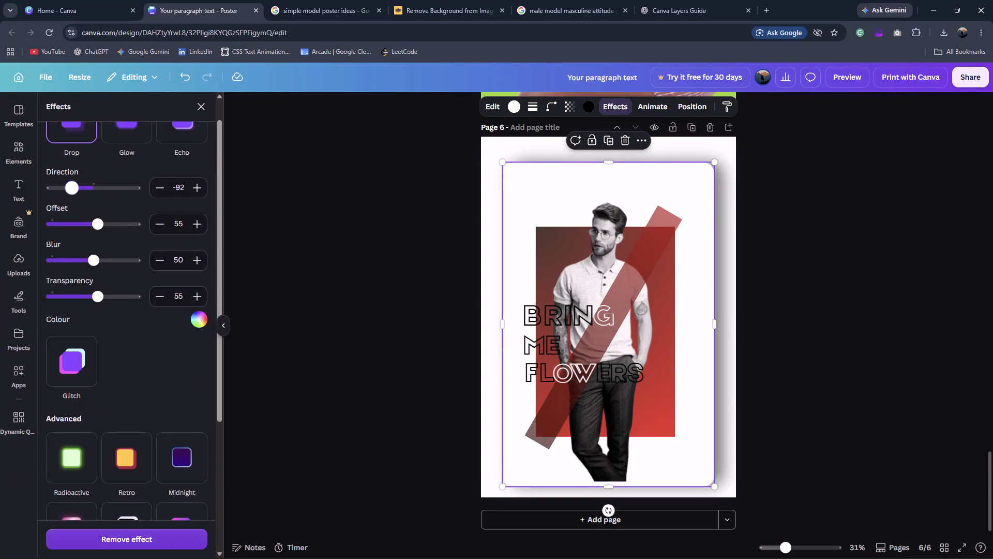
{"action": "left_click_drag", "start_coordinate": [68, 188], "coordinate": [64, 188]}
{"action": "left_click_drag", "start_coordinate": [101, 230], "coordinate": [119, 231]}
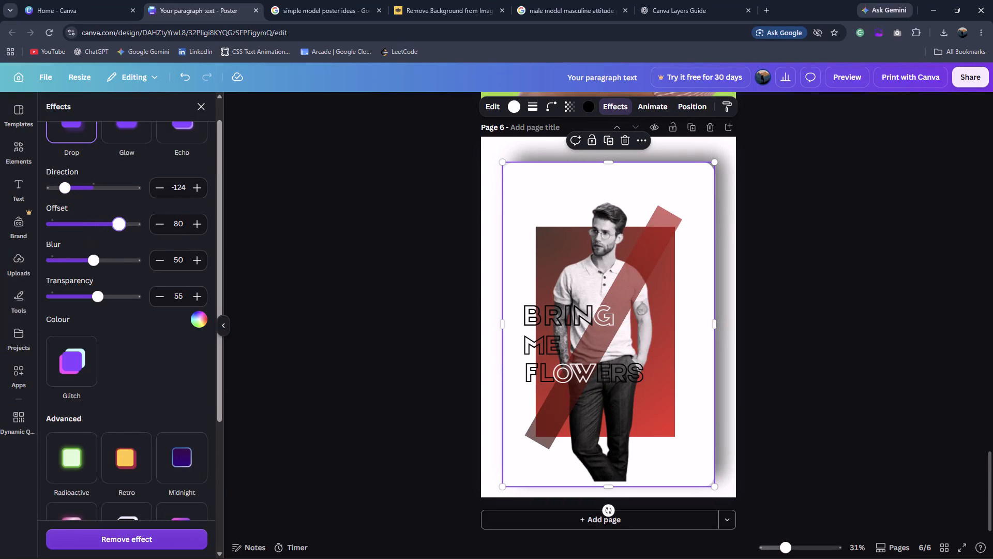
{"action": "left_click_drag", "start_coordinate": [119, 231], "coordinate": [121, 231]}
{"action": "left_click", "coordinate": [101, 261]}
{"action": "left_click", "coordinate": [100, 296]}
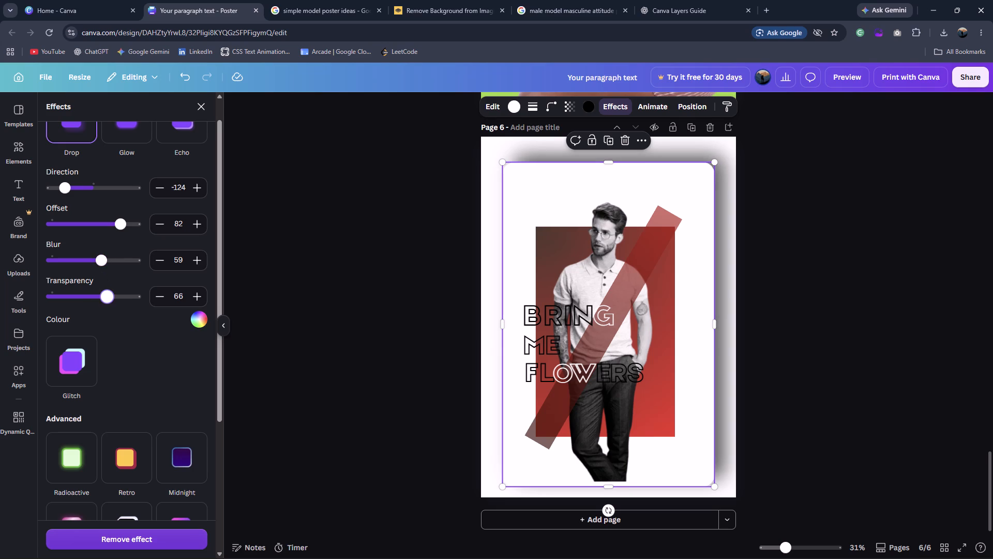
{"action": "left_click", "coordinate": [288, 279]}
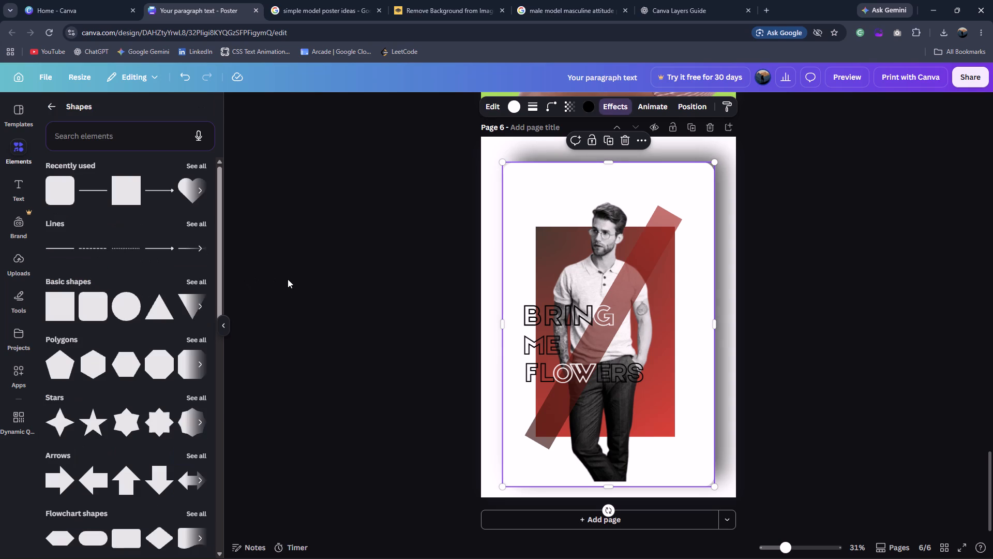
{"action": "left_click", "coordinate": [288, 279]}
Check the reference poster's shadow, then replace the white rounded rectangle's Drop shadow with a Glow effect at intensity 100.
{"action": "left_click", "coordinate": [363, 12]}
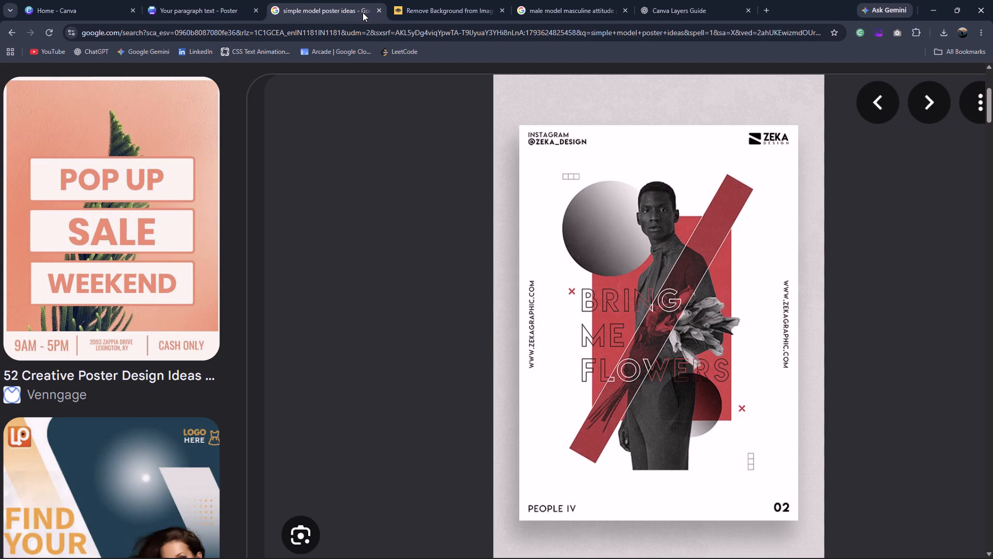
{"action": "left_click", "coordinate": [234, 0]}
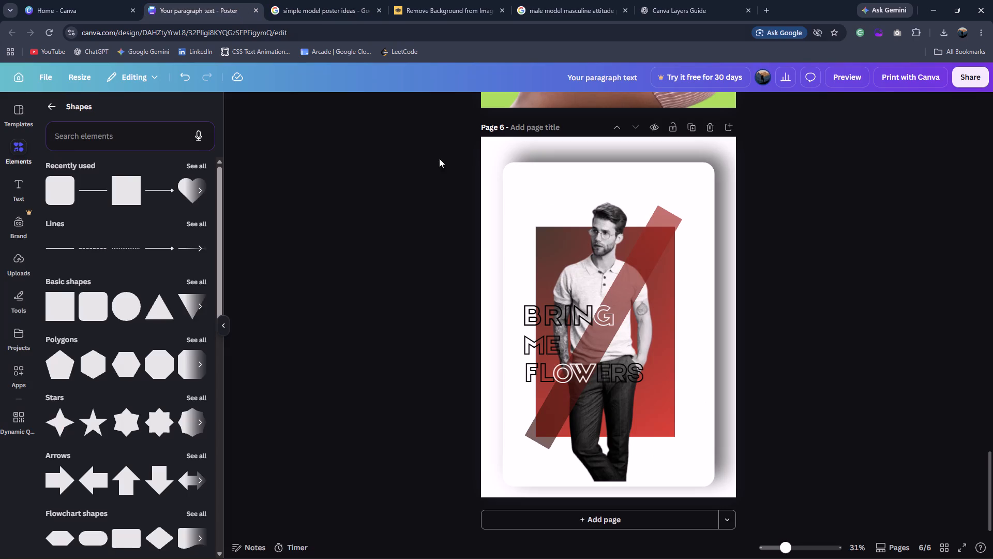
{"action": "left_click", "coordinate": [535, 211]}
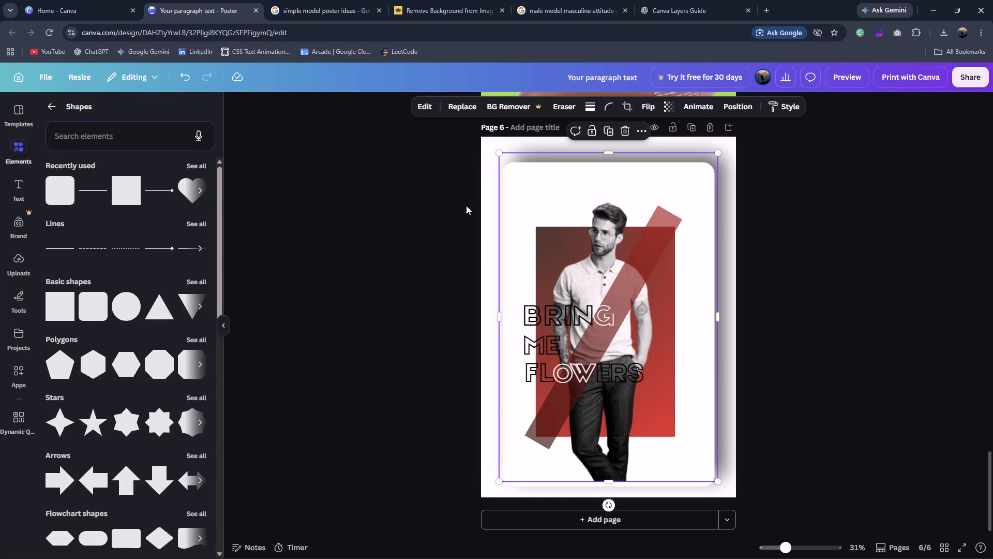
{"action": "left_click", "coordinate": [433, 198]}
{"action": "left_click", "coordinate": [671, 169]}
{"action": "left_click", "coordinate": [738, 98]}
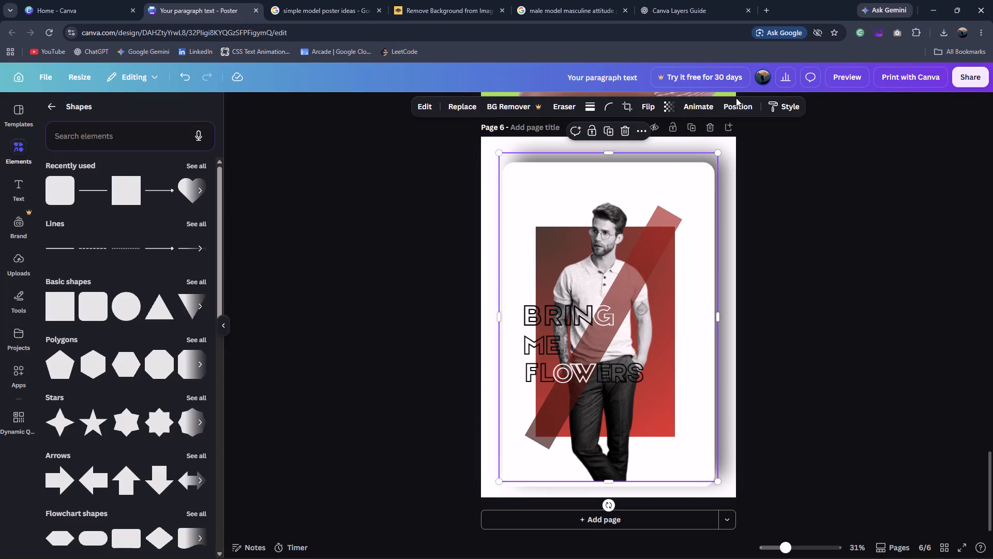
{"action": "left_click", "coordinate": [735, 98]}
{"action": "left_click", "coordinate": [735, 104]}
{"action": "left_click", "coordinate": [142, 494]}
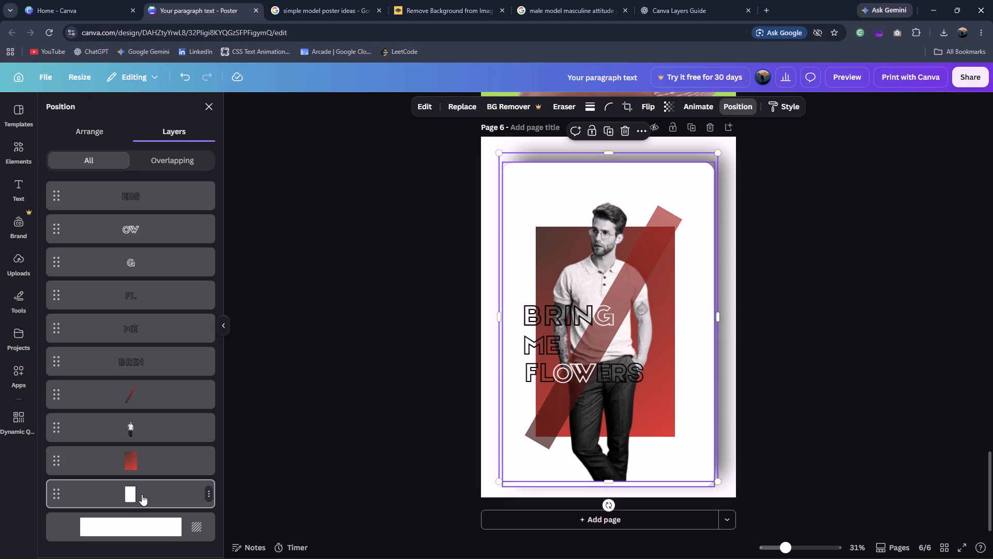
{"action": "left_click", "coordinate": [624, 108]}
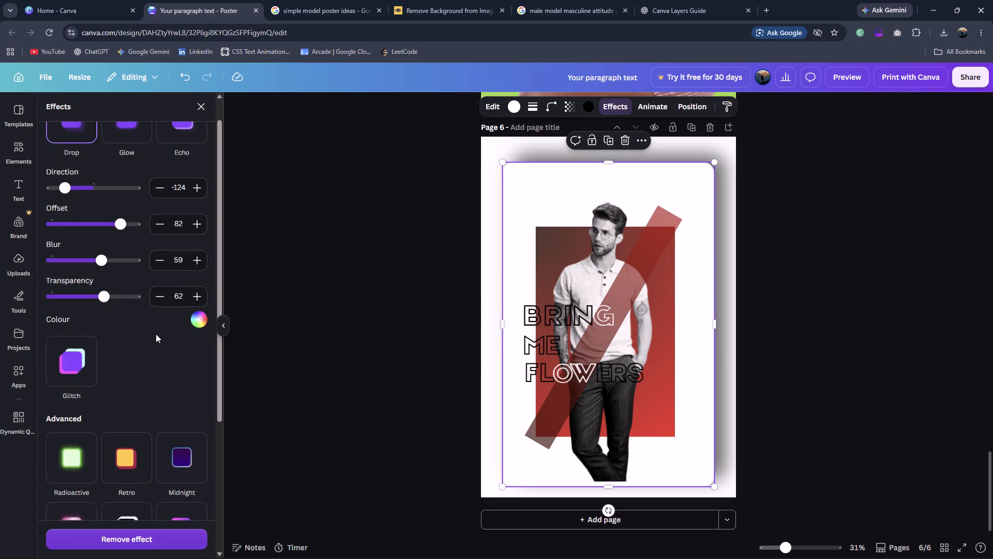
{"action": "scroll", "coordinate": [156, 334], "scroll_direction": "up", "scroll_amount": 7}
{"action": "left_click", "coordinate": [126, 167]}
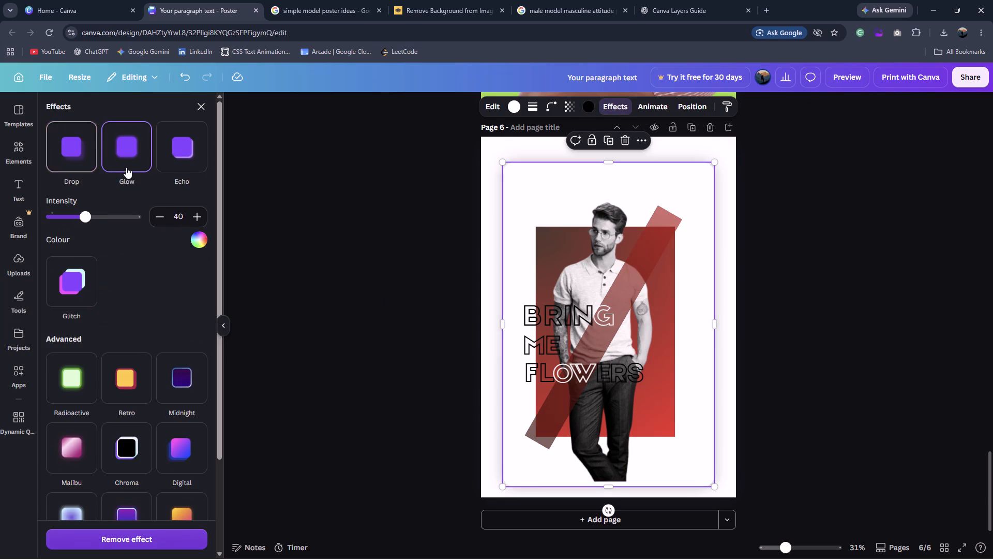
{"action": "left_click_drag", "start_coordinate": [91, 217], "coordinate": [138, 212]}
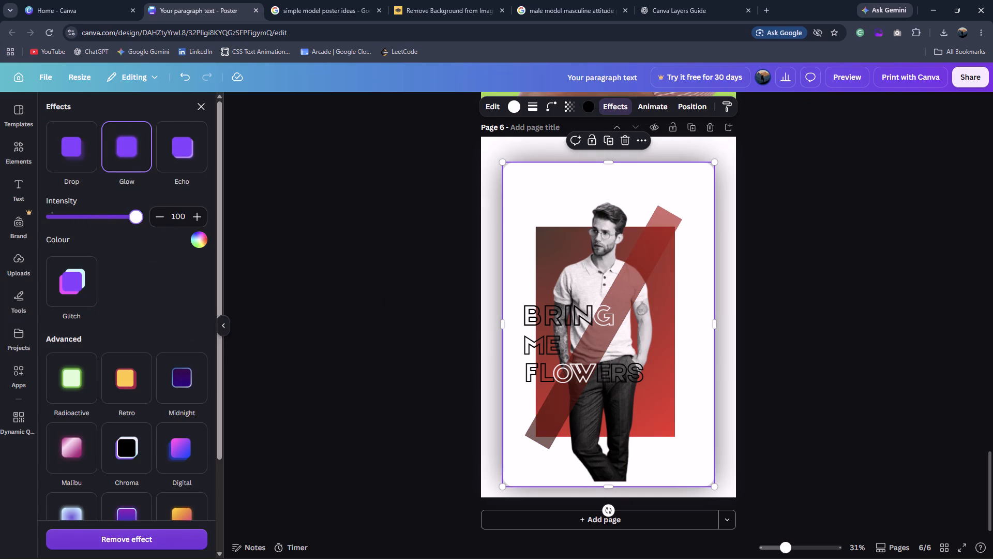
{"action": "left_click_drag", "start_coordinate": [138, 212], "coordinate": [169, 211]}
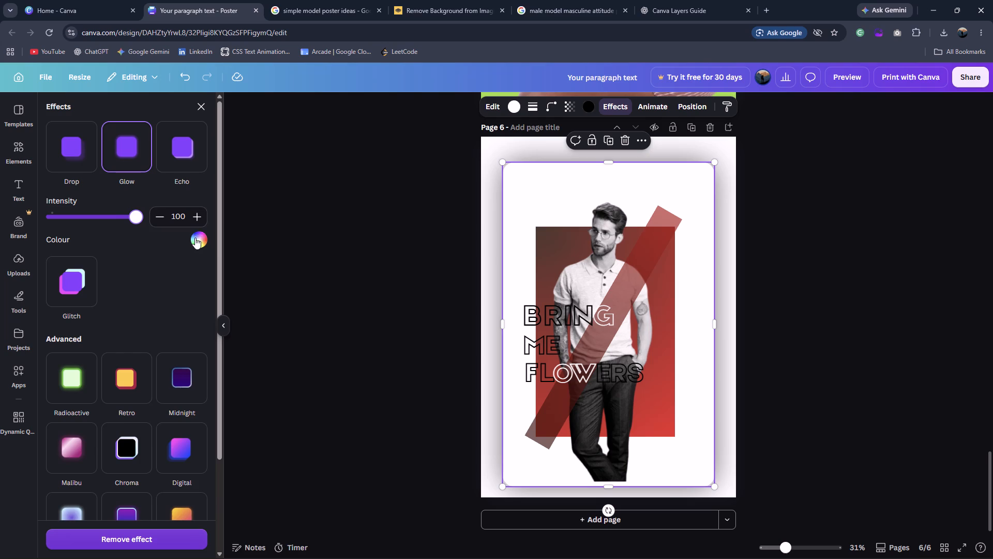
{"action": "left_click", "coordinate": [195, 240]}
{"action": "left_click", "coordinate": [137, 307]}
{"action": "left_click", "coordinate": [255, 291]}
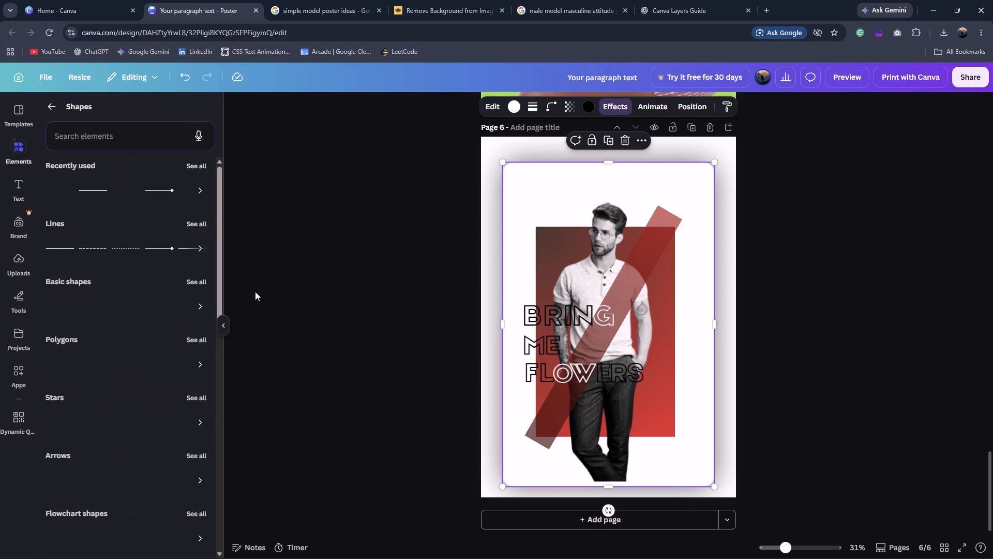
{"action": "left_click", "coordinate": [616, 104]}
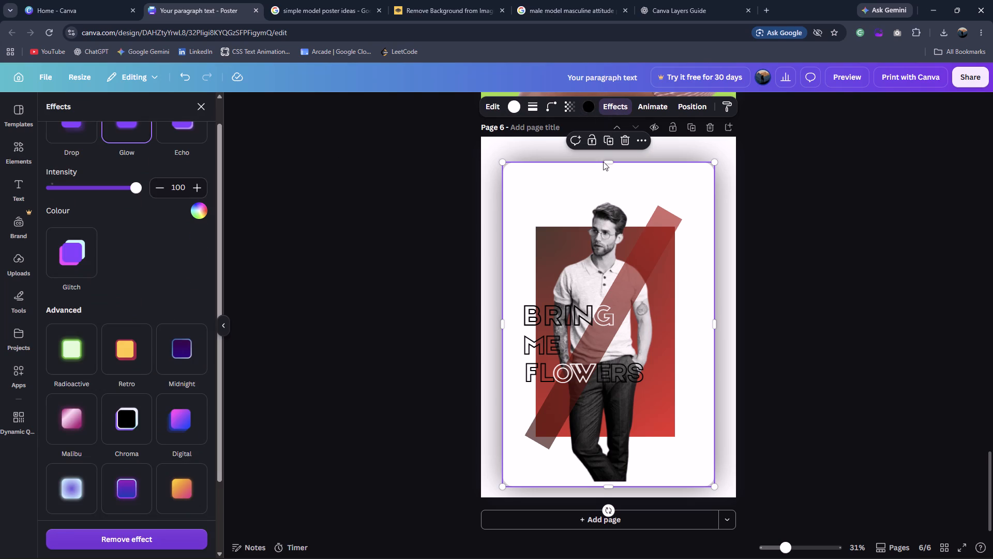
{"action": "left_click", "coordinate": [394, 352]}
{"action": "left_click", "coordinate": [394, 352]}
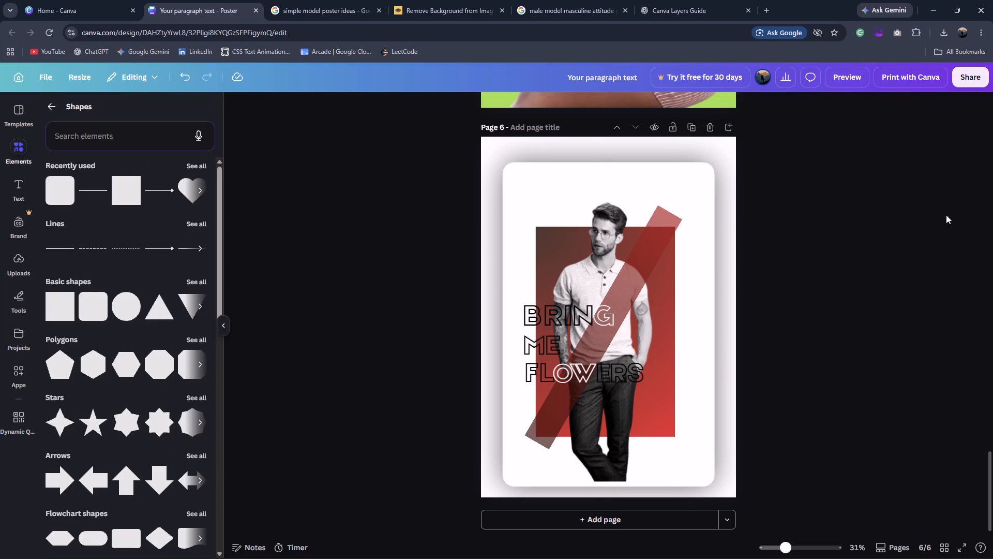
Select all page 6 layers except the background, scale them down slightly together and centre them on the page.
{"action": "left_click", "coordinate": [359, 0]}
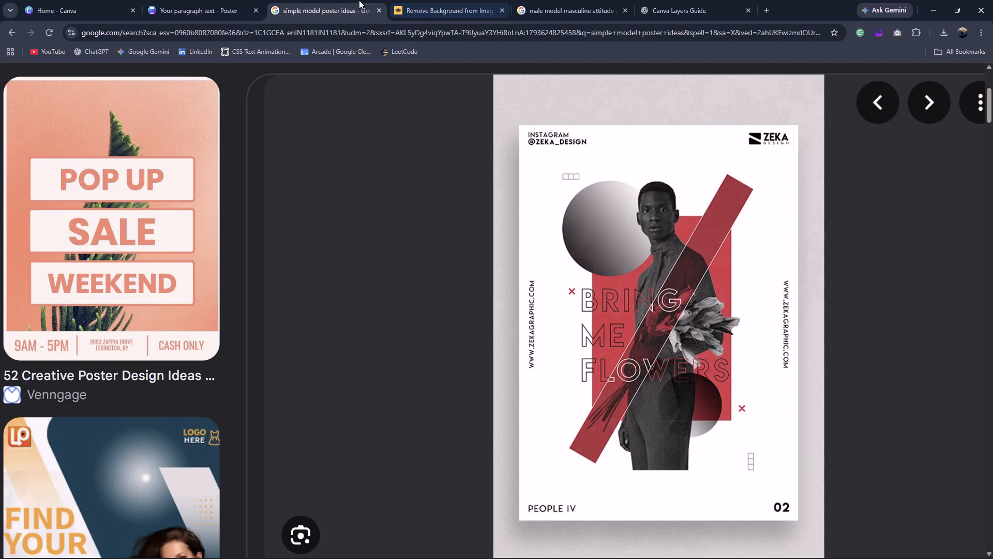
{"action": "left_click", "coordinate": [207, 0]}
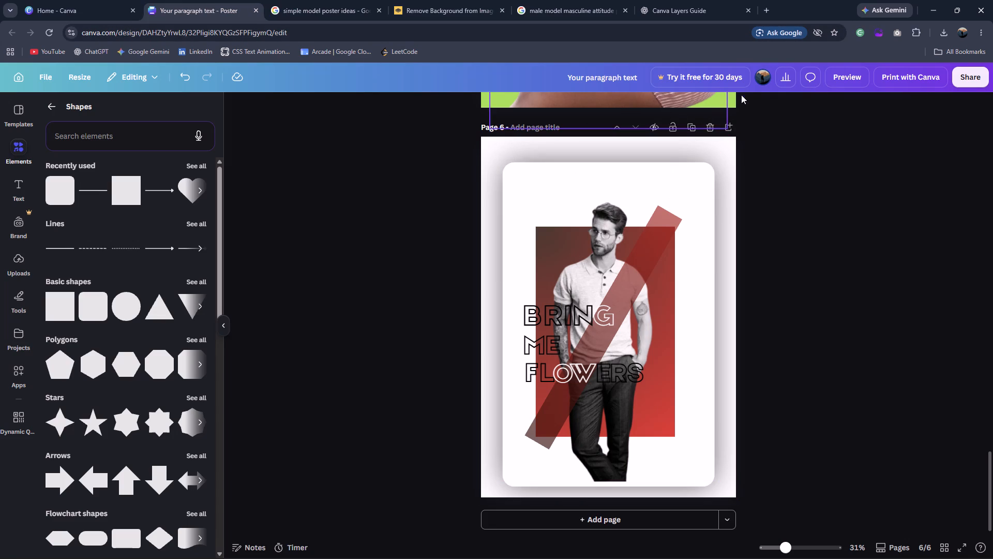
{"action": "left_click", "coordinate": [677, 176]}
{"action": "left_click", "coordinate": [728, 107]}
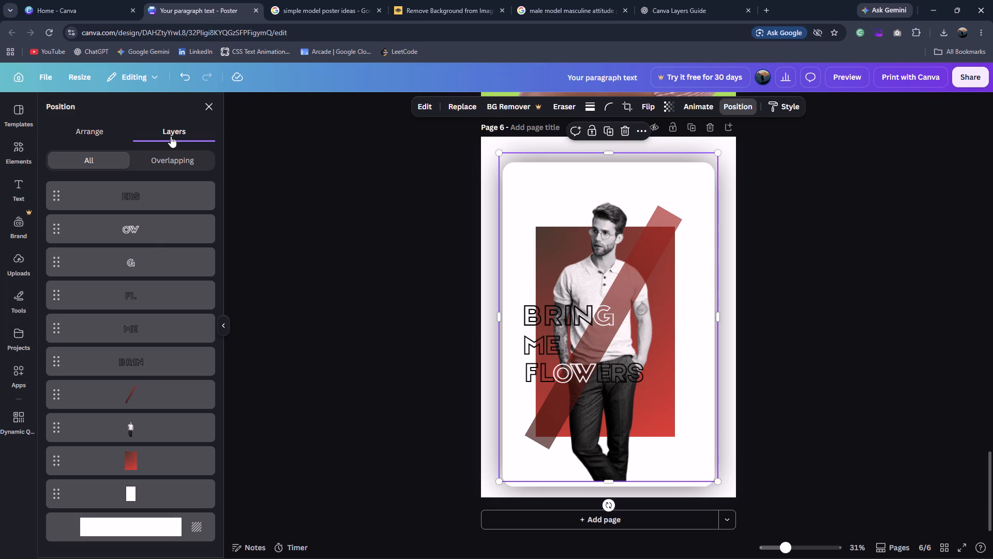
{"action": "scroll", "coordinate": [169, 357], "scroll_direction": "down", "scroll_amount": 4}
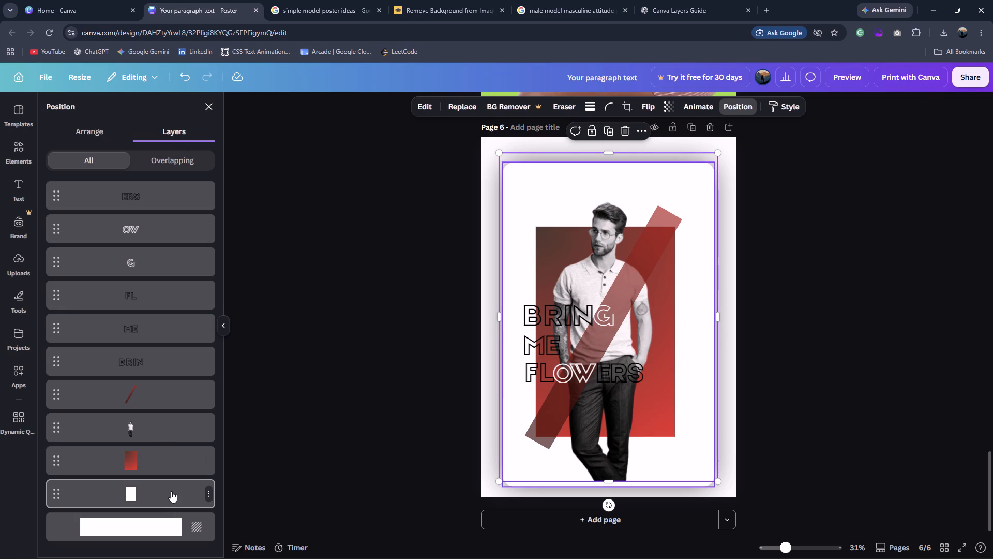
{"action": "left_click", "coordinate": [171, 494]}
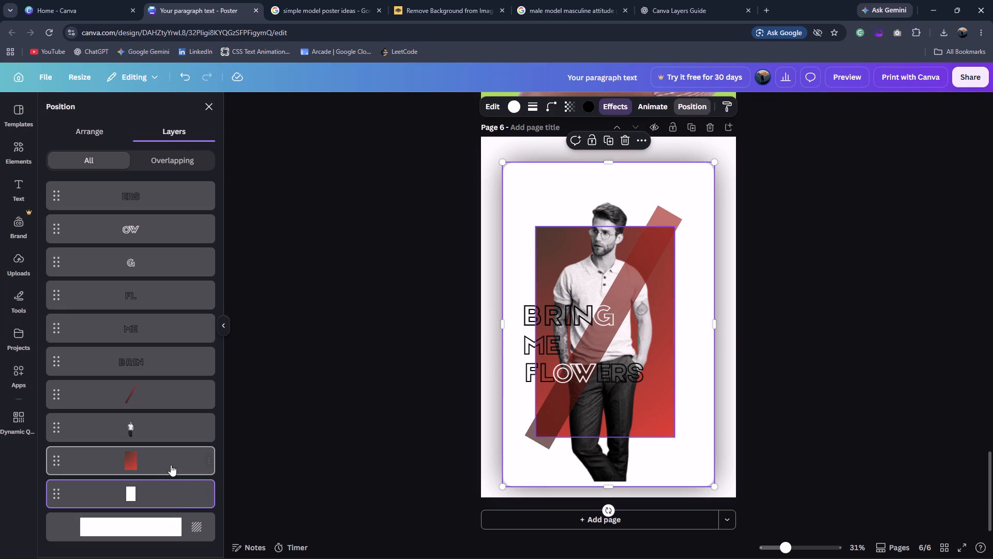
{"action": "left_click", "coordinate": [171, 465], "text": "shift"}
{"action": "left_click", "coordinate": [172, 419], "text": "shift"}
{"action": "left_click", "coordinate": [170, 396], "text": "shift"}
{"action": "left_click", "coordinate": [168, 361], "text": "shift"}
{"action": "left_click", "coordinate": [171, 323], "text": "shift"}
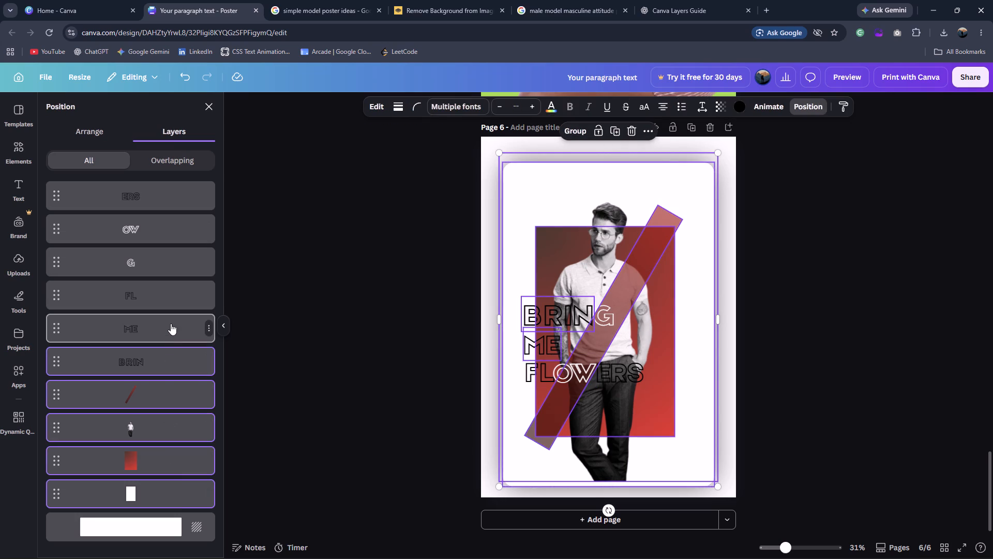
{"action": "left_click", "coordinate": [171, 292], "text": "shift"}
{"action": "left_click", "coordinate": [172, 258], "text": "shift"}
{"action": "left_click", "coordinate": [172, 225], "text": "shift"}
{"action": "left_click", "coordinate": [170, 200], "text": "shift"}
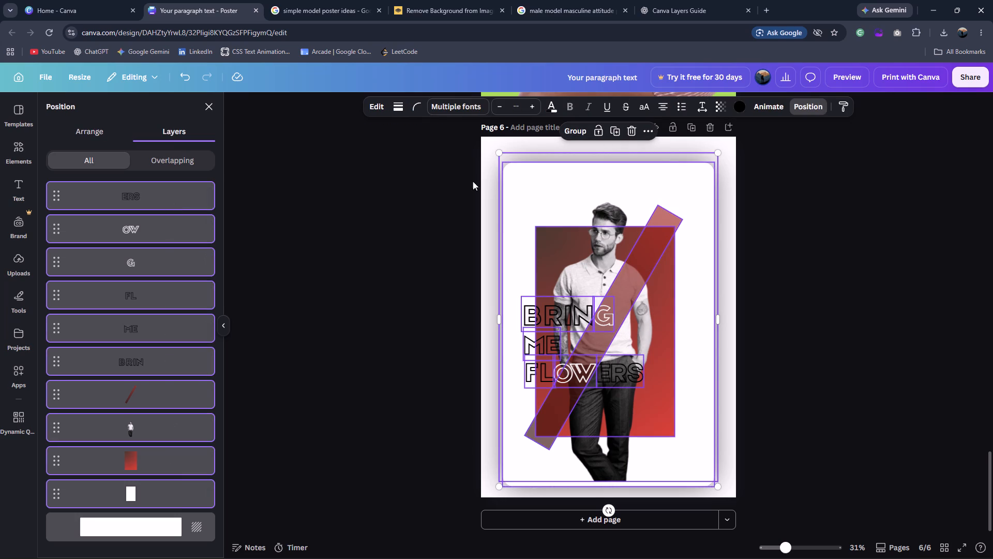
{"action": "left_click_drag", "start_coordinate": [498, 153], "coordinate": [503, 169]}
{"action": "left_click_drag", "start_coordinate": [661, 339], "coordinate": [650, 328]}
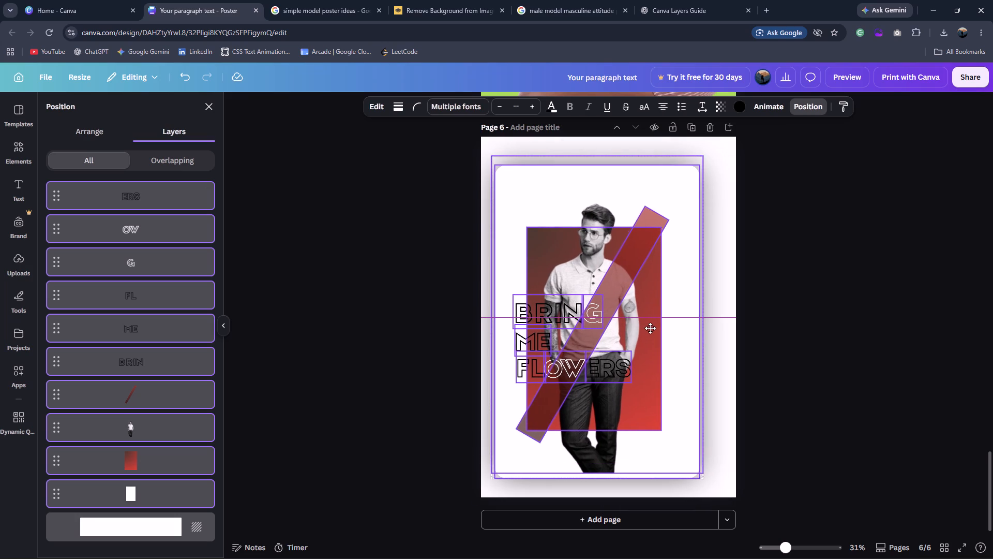
{"action": "left_click_drag", "start_coordinate": [650, 328], "coordinate": [655, 332]}
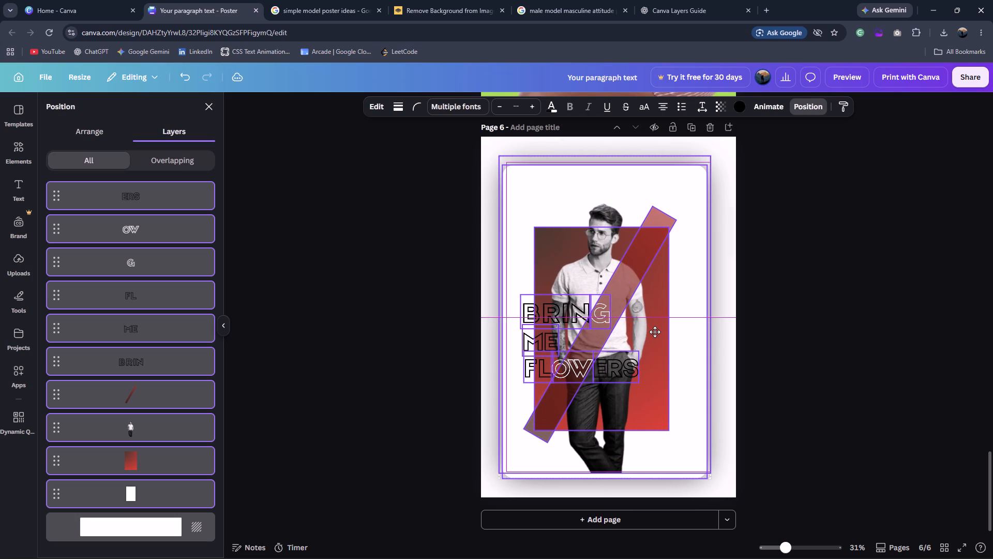
{"action": "left_click_drag", "start_coordinate": [655, 332], "coordinate": [657, 332]}
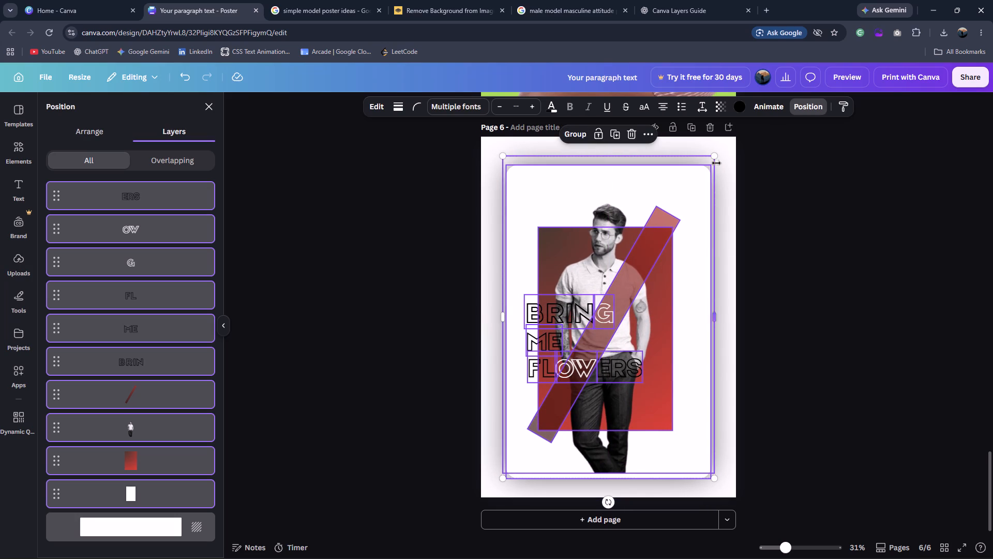
Scale the selected composition down further to widen the margins around the white panel, and centre it on the page again.
{"action": "left_click_drag", "start_coordinate": [716, 157], "coordinate": [696, 180]}
{"action": "left_click_drag", "start_coordinate": [649, 333], "coordinate": [660, 323]}
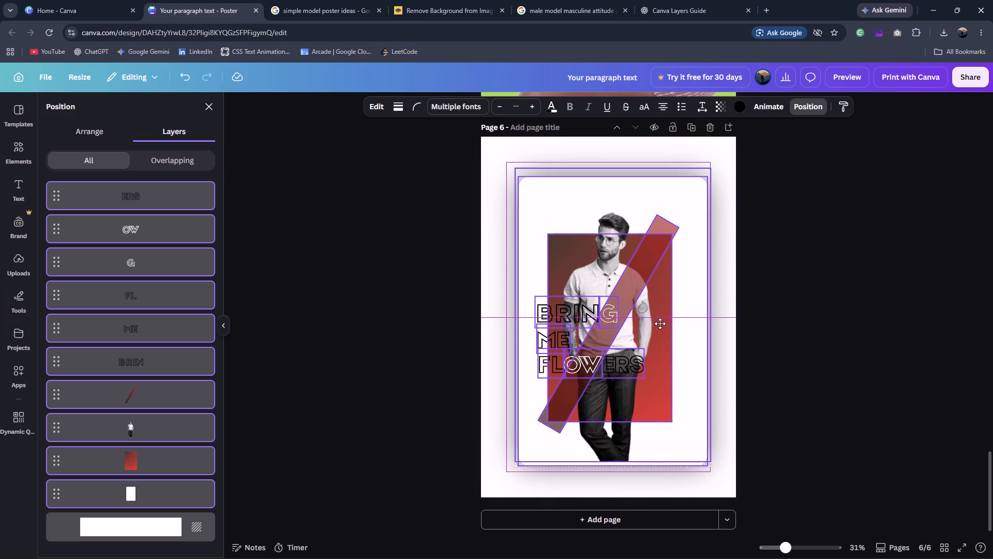
{"action": "left_click_drag", "start_coordinate": [660, 323], "coordinate": [656, 324]}
{"action": "left_click", "coordinate": [807, 333]}
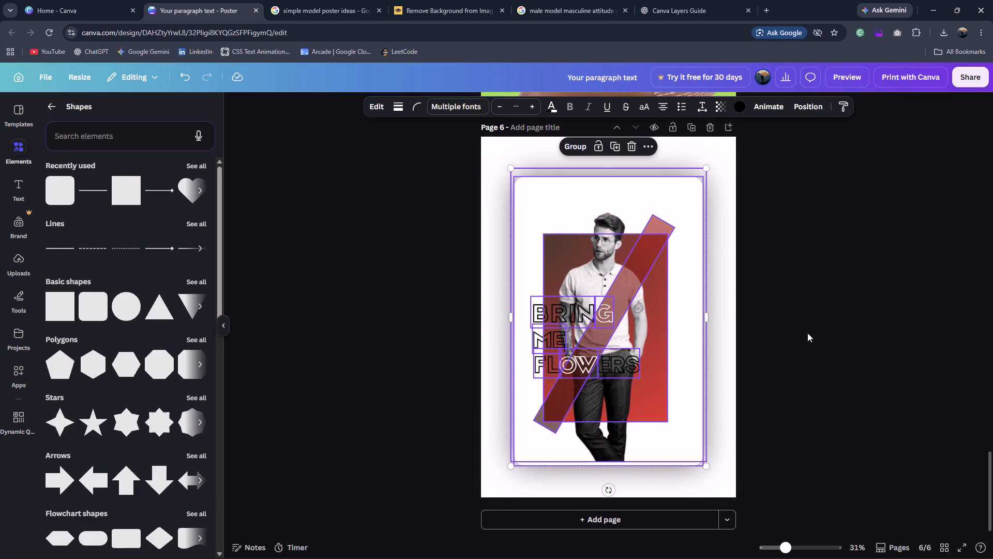
{"action": "left_click", "coordinate": [807, 333]}
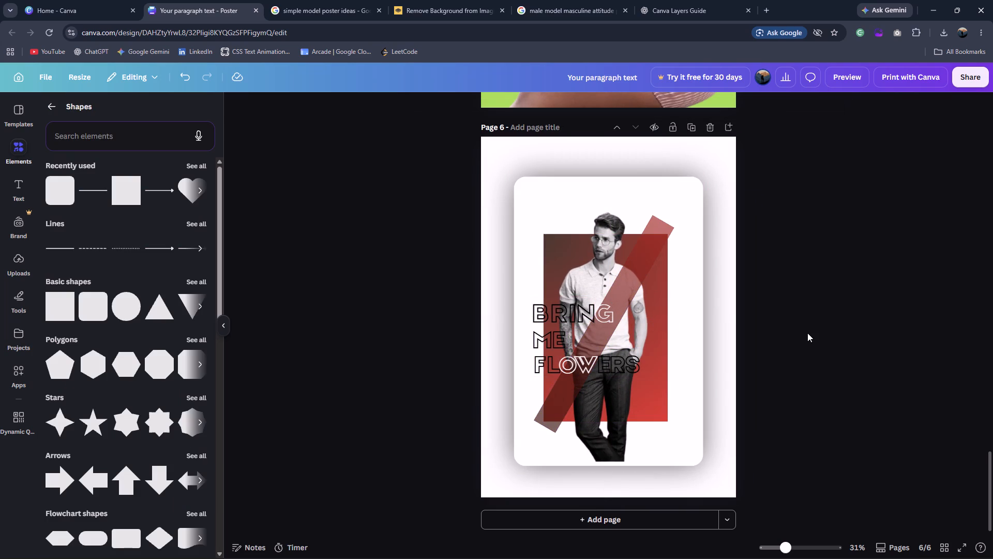
Add a text box to page 6 and enlarge its placeholder text to about size 48.3.
{"action": "left_click", "coordinate": [24, 193]}
{"action": "left_click", "coordinate": [104, 146]}
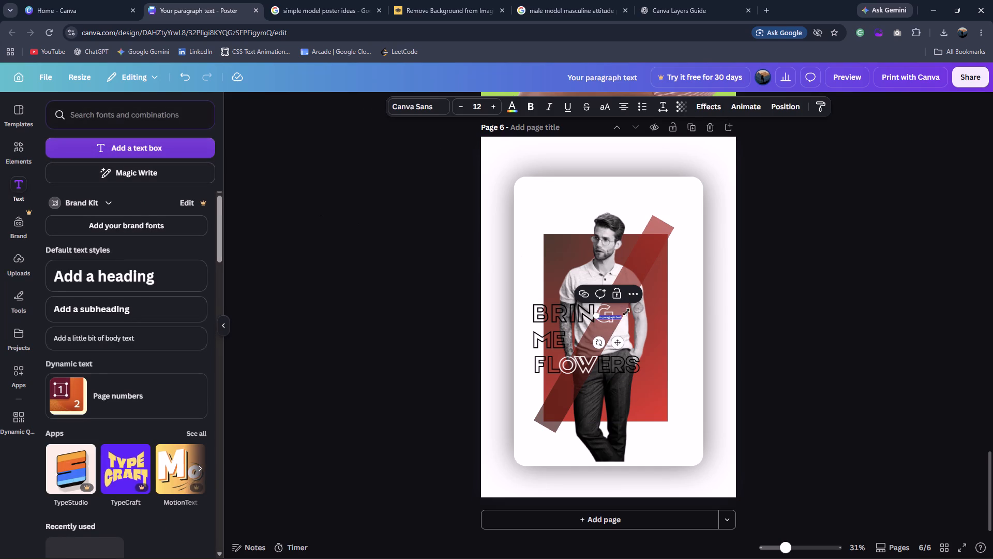
{"action": "left_click_drag", "start_coordinate": [593, 315], "coordinate": [527, 244]}
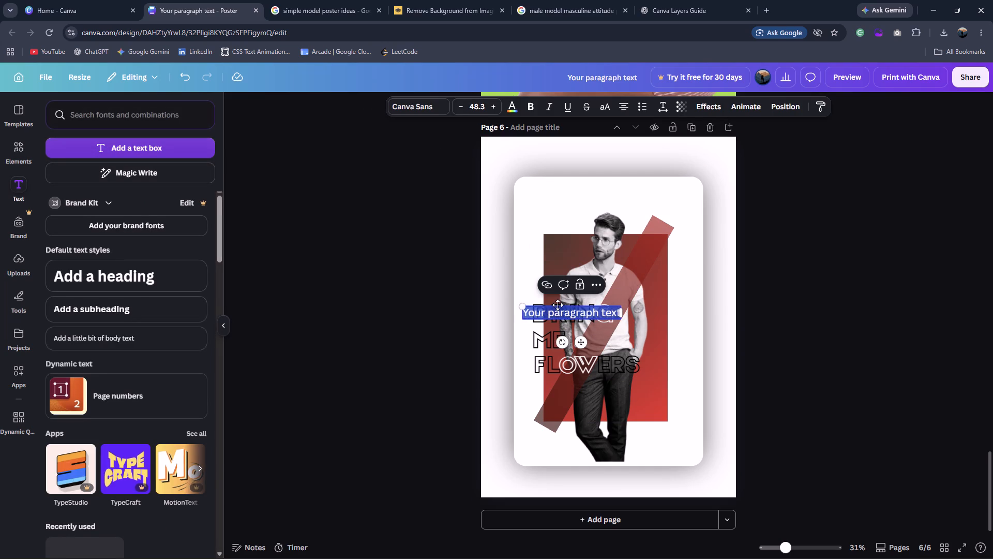
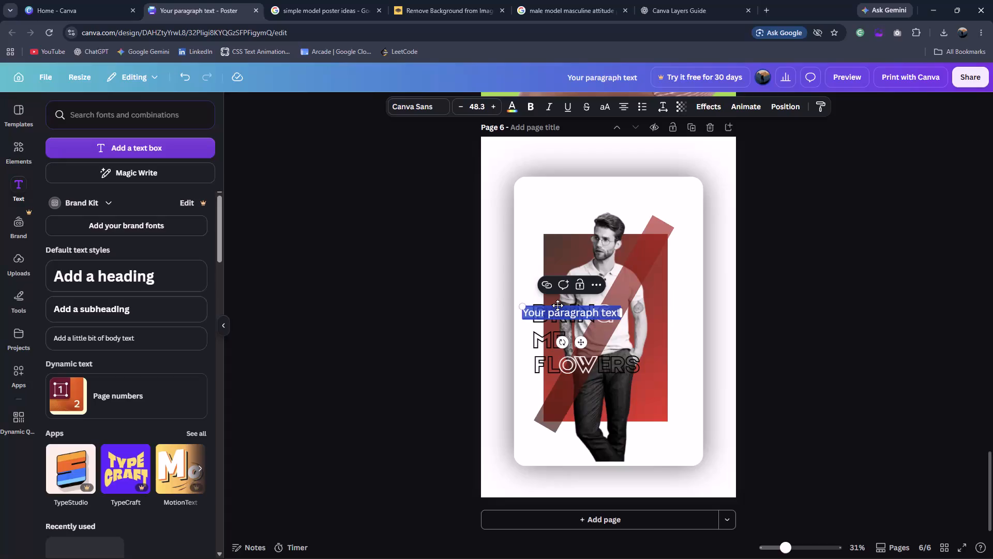
Replace the placeholder text in page 6's new text box with INSTAGRAM.
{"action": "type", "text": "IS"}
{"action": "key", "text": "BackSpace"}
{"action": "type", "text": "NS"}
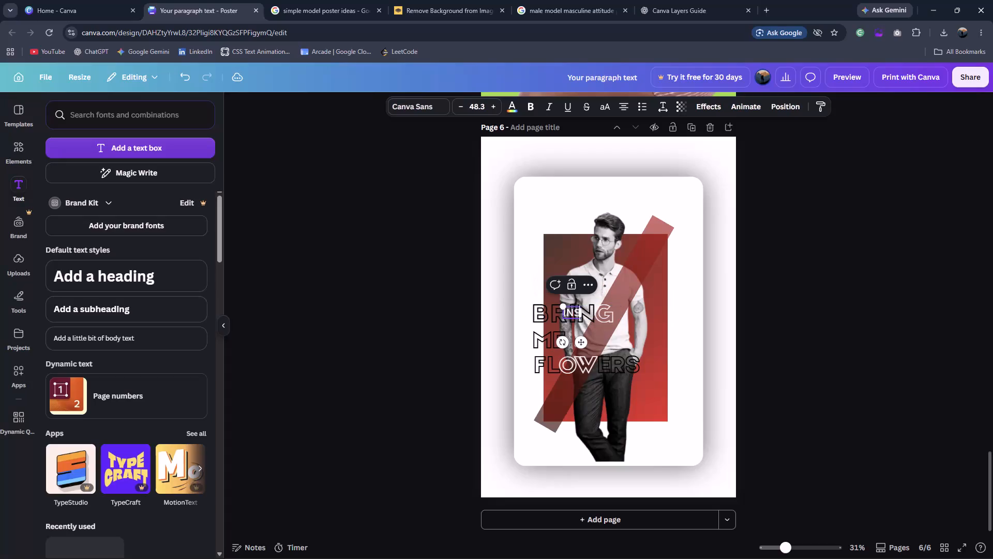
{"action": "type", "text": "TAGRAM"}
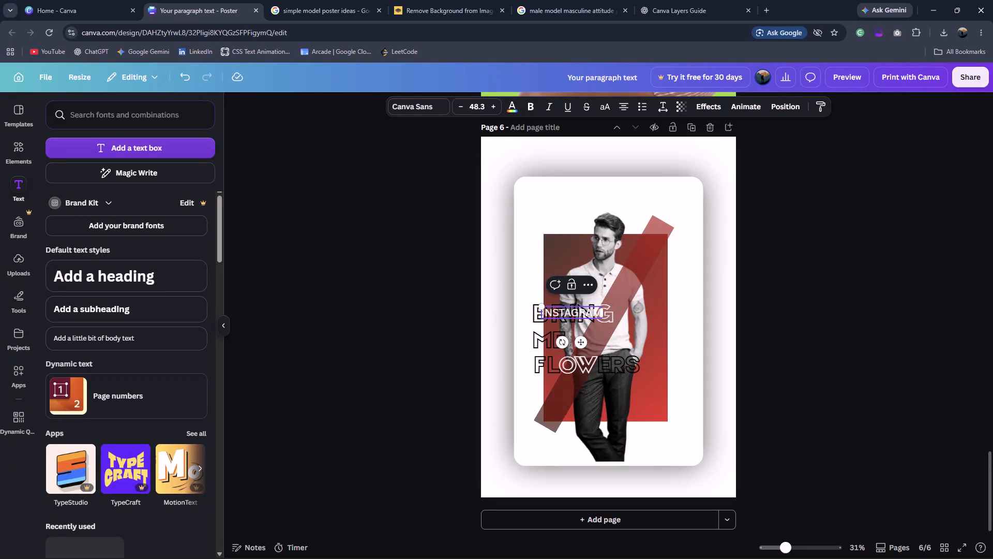
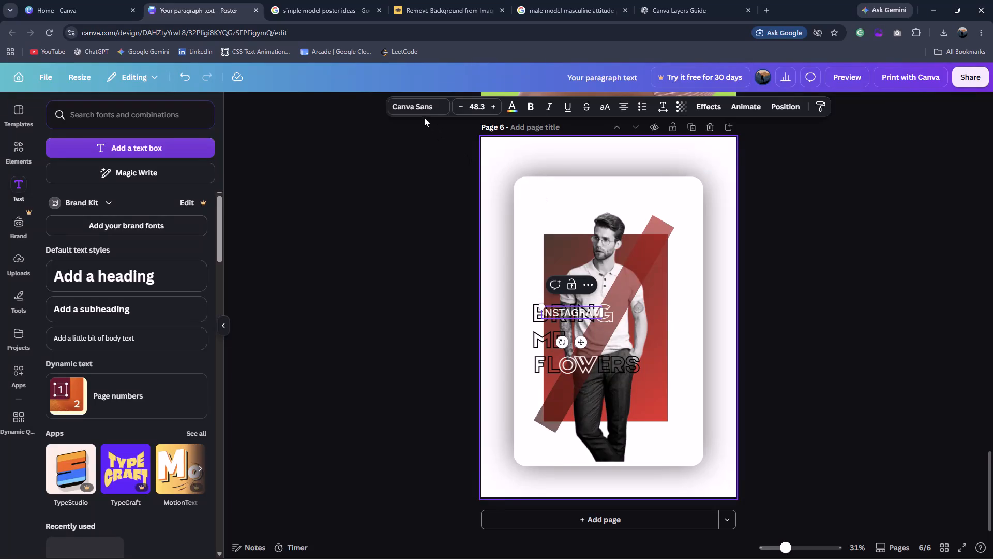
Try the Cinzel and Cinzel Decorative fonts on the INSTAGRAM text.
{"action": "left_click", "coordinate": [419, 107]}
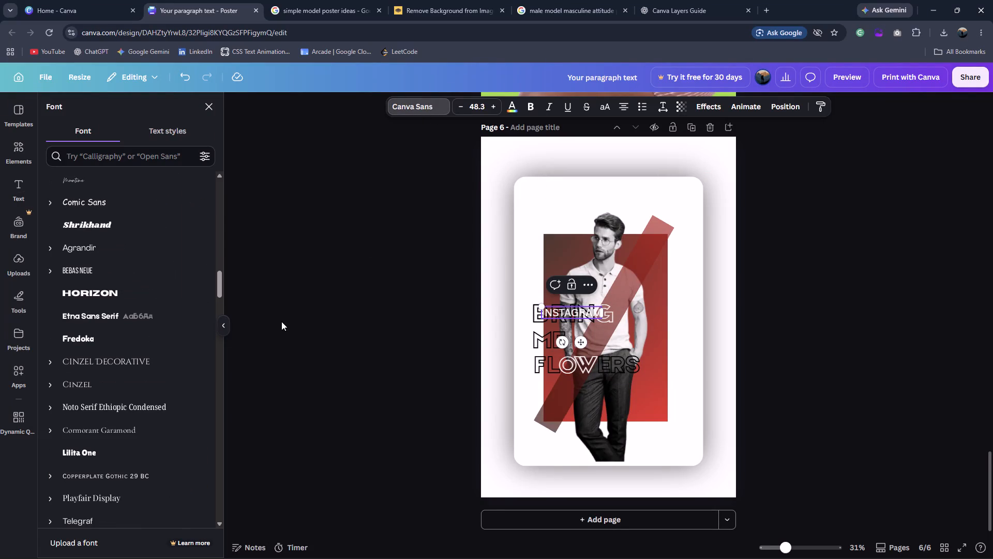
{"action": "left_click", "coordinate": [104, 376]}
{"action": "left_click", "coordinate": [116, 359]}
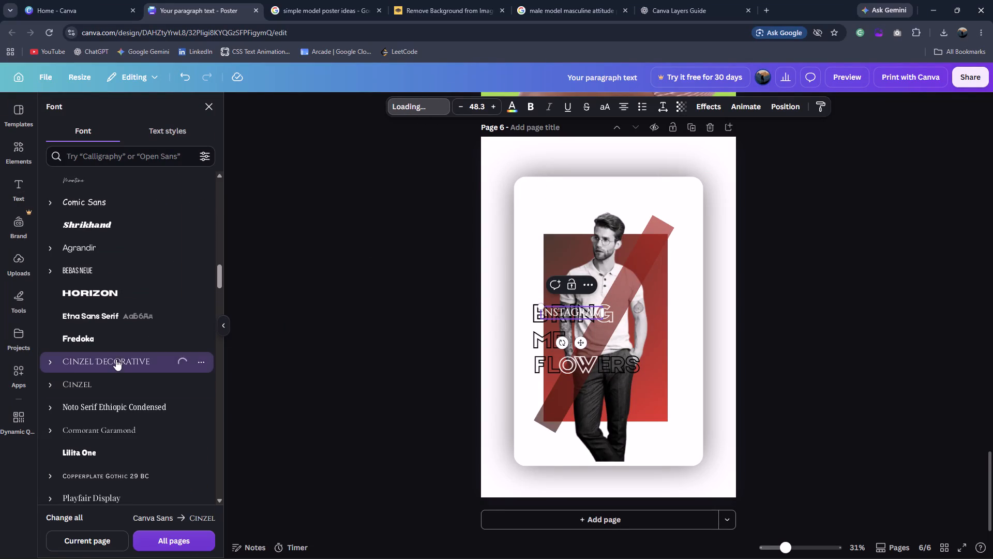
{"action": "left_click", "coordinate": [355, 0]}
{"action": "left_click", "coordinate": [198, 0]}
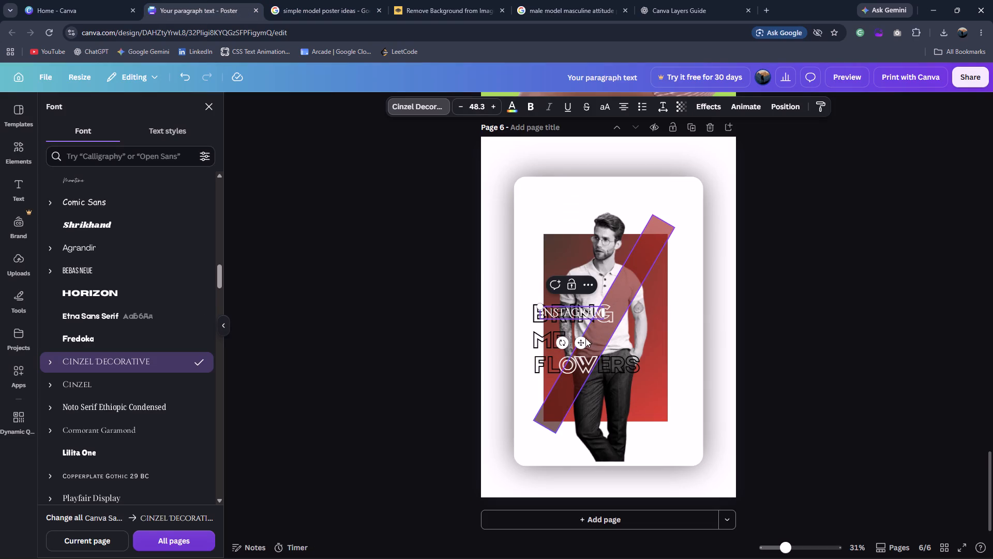
Move the INSTAGRAM text to the upper-left corner of the white panel and colour it black.
{"action": "left_click_drag", "start_coordinate": [580, 344], "coordinate": [562, 225]}
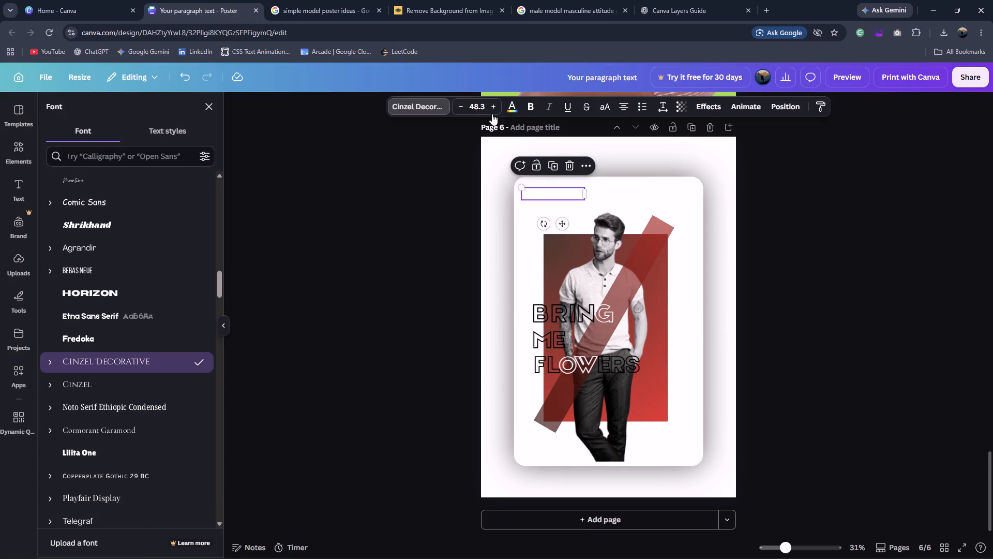
{"action": "left_click", "coordinate": [511, 108]}
{"action": "left_click", "coordinate": [63, 200]}
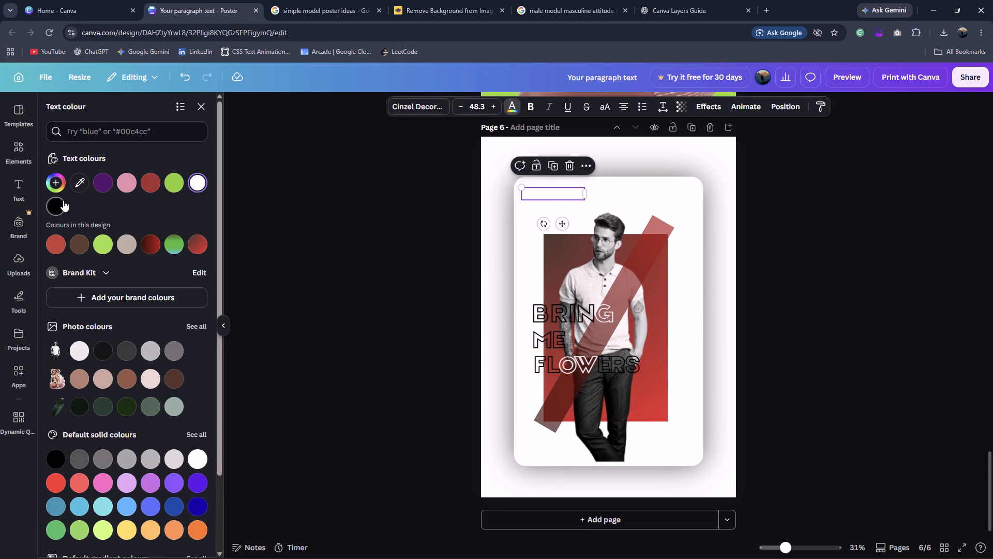
{"action": "left_click", "coordinate": [334, 210]}
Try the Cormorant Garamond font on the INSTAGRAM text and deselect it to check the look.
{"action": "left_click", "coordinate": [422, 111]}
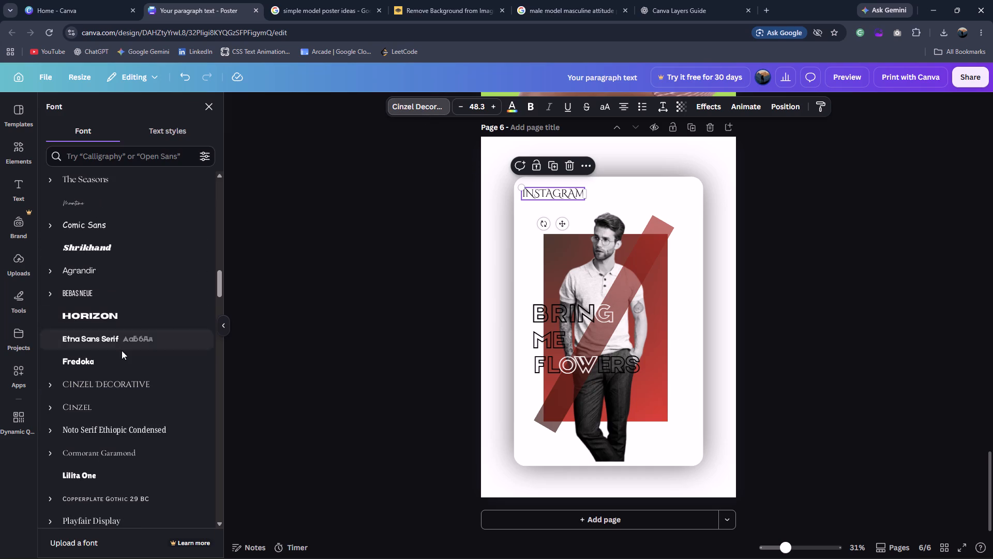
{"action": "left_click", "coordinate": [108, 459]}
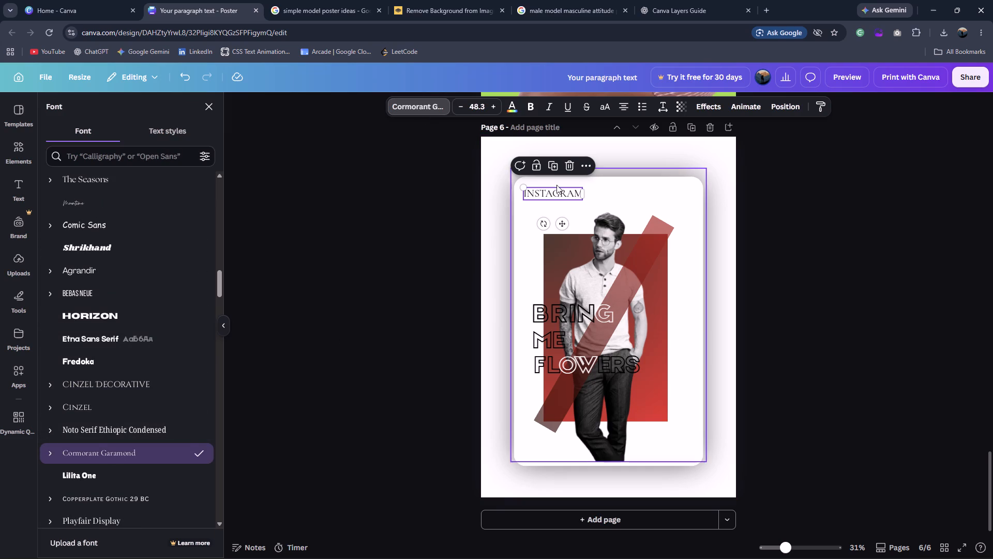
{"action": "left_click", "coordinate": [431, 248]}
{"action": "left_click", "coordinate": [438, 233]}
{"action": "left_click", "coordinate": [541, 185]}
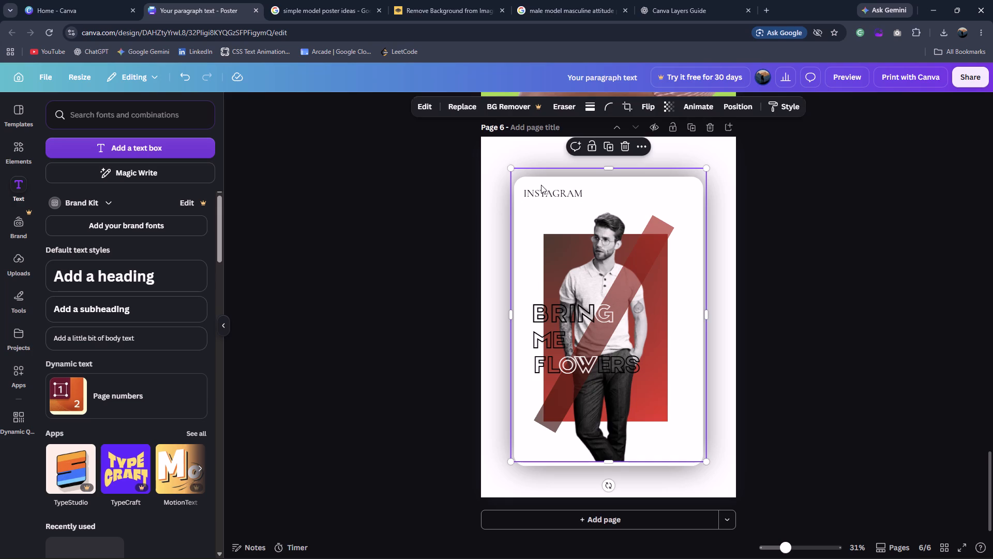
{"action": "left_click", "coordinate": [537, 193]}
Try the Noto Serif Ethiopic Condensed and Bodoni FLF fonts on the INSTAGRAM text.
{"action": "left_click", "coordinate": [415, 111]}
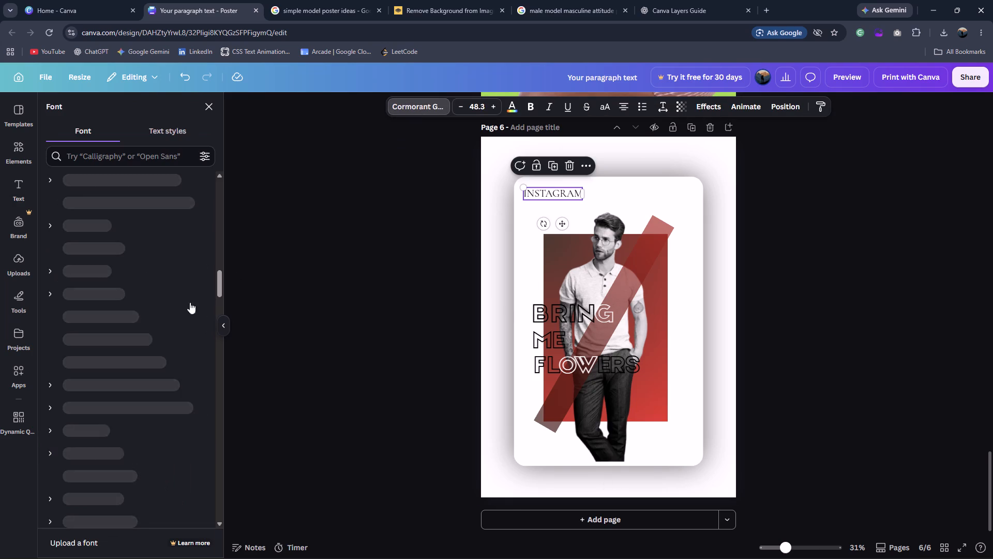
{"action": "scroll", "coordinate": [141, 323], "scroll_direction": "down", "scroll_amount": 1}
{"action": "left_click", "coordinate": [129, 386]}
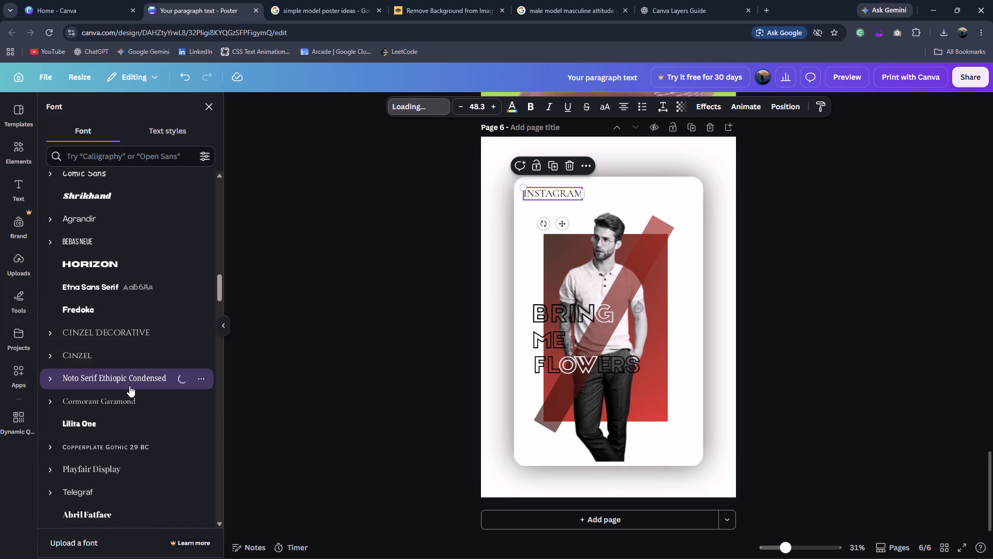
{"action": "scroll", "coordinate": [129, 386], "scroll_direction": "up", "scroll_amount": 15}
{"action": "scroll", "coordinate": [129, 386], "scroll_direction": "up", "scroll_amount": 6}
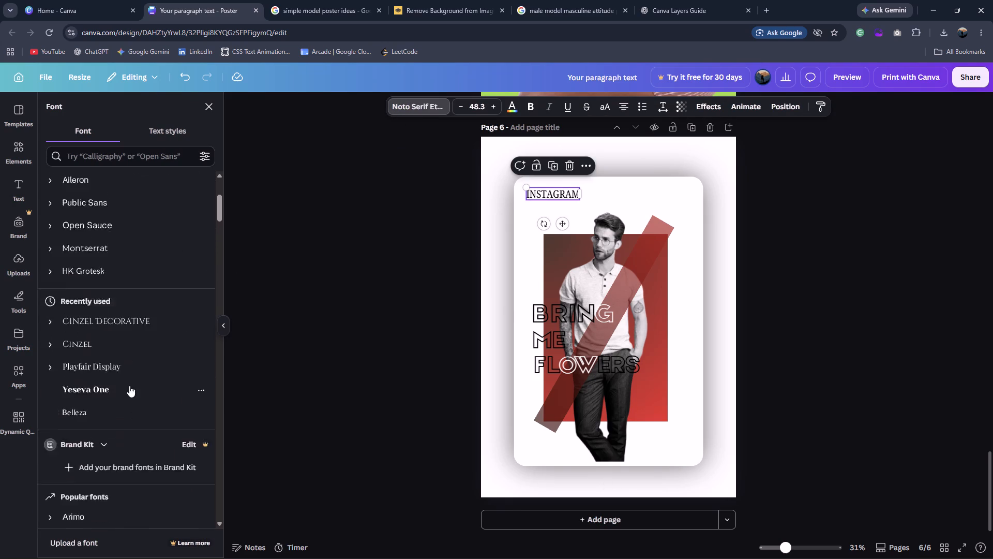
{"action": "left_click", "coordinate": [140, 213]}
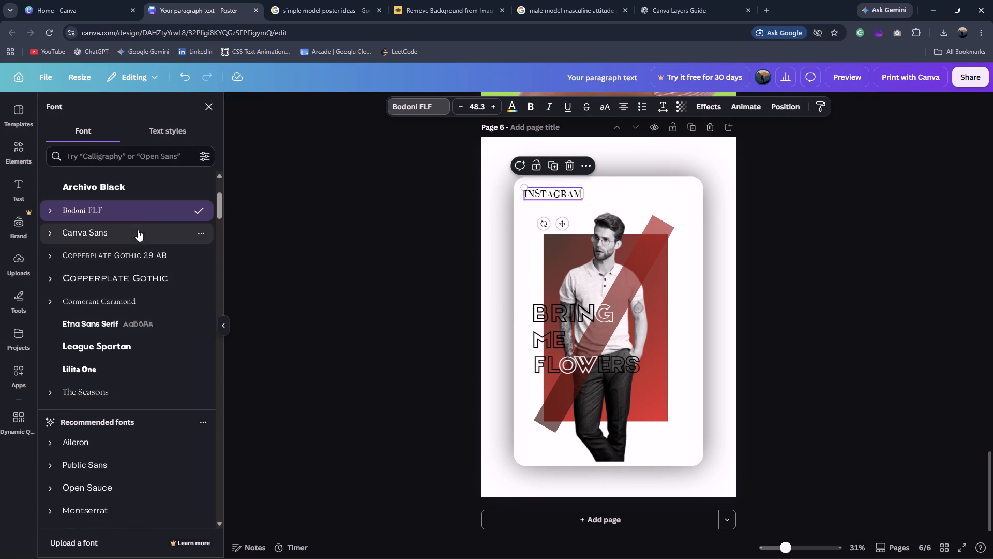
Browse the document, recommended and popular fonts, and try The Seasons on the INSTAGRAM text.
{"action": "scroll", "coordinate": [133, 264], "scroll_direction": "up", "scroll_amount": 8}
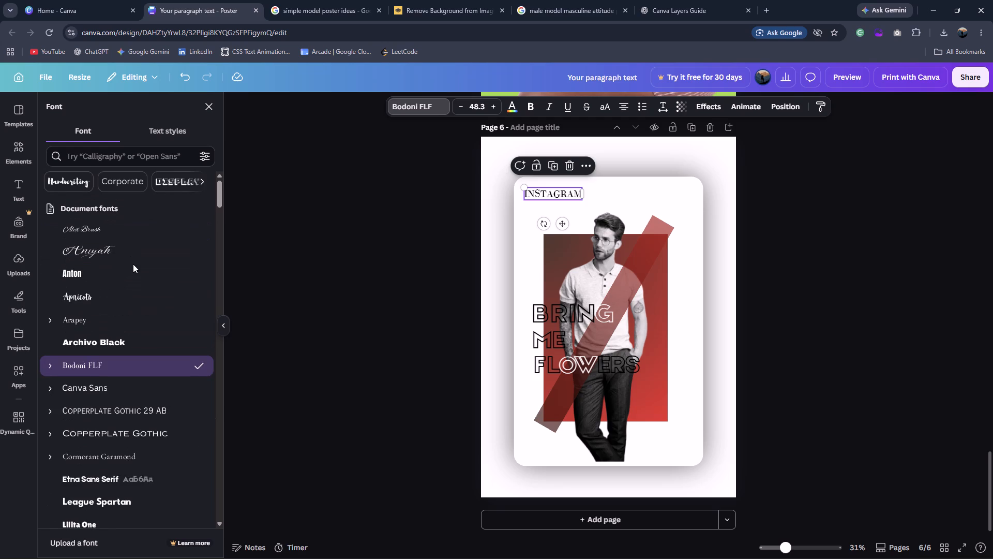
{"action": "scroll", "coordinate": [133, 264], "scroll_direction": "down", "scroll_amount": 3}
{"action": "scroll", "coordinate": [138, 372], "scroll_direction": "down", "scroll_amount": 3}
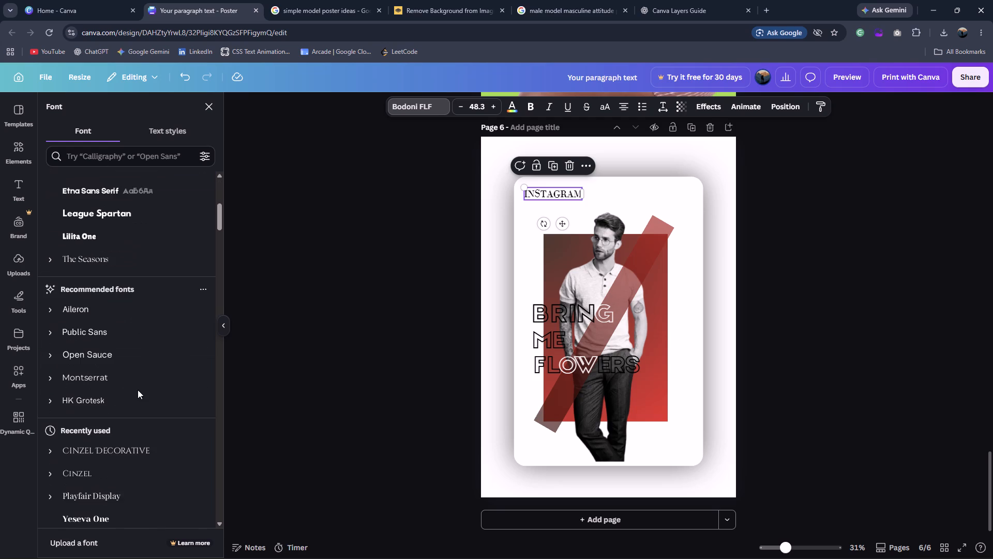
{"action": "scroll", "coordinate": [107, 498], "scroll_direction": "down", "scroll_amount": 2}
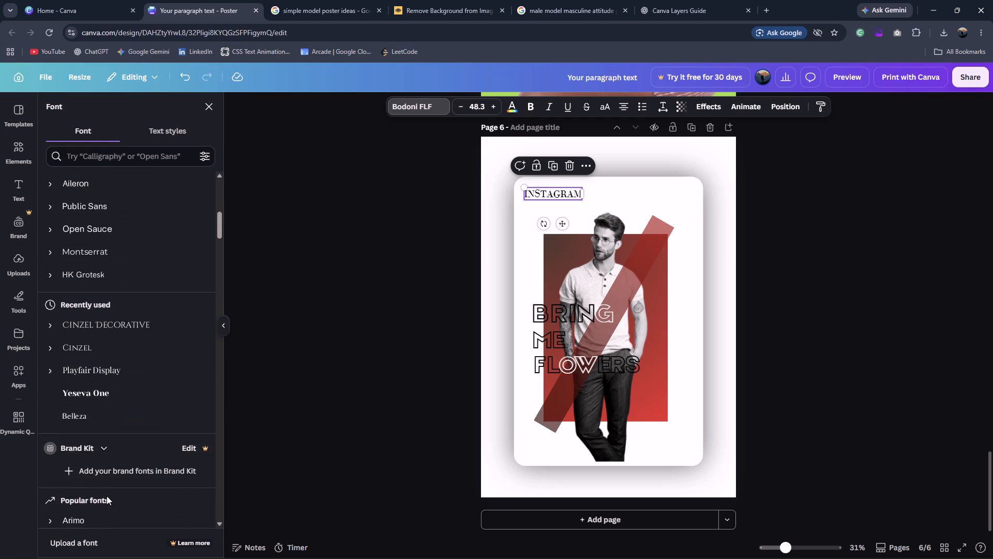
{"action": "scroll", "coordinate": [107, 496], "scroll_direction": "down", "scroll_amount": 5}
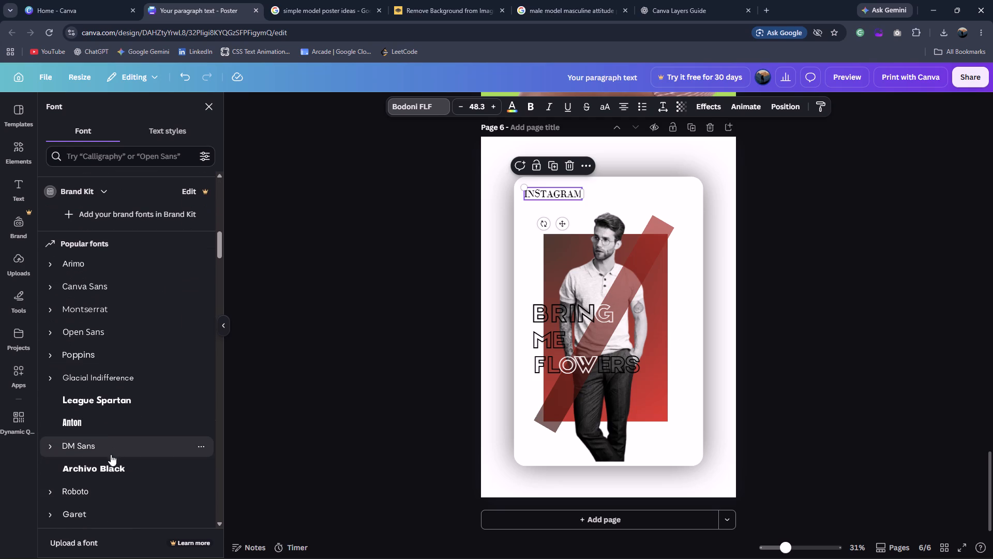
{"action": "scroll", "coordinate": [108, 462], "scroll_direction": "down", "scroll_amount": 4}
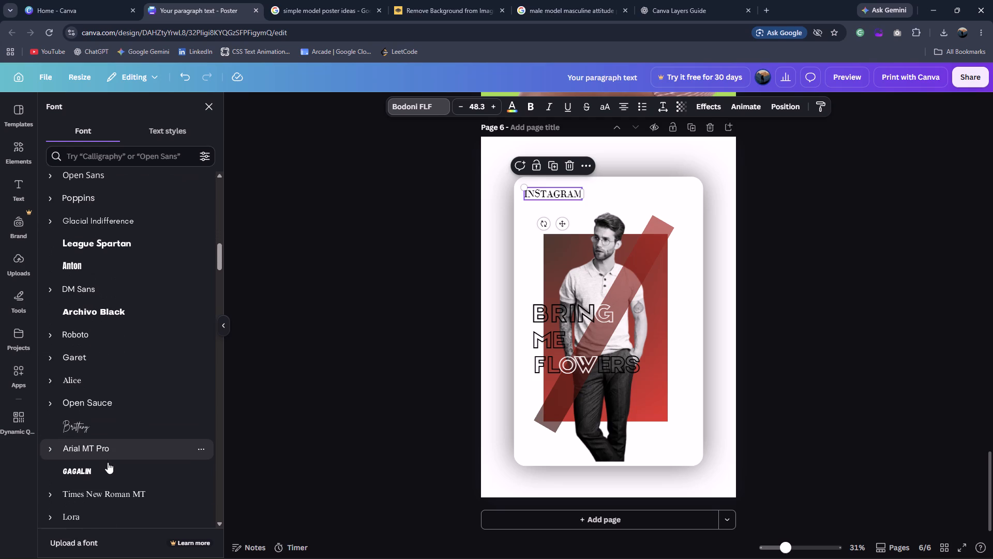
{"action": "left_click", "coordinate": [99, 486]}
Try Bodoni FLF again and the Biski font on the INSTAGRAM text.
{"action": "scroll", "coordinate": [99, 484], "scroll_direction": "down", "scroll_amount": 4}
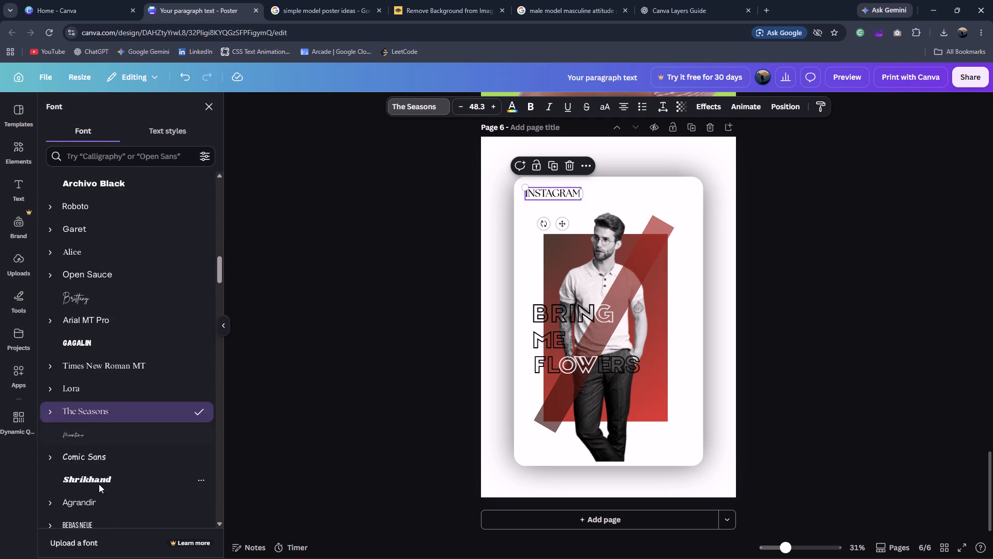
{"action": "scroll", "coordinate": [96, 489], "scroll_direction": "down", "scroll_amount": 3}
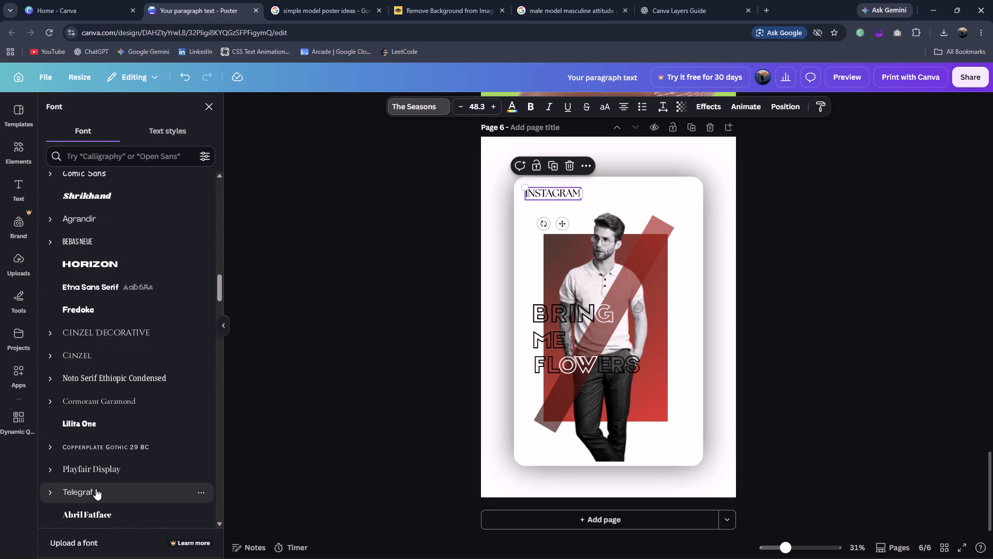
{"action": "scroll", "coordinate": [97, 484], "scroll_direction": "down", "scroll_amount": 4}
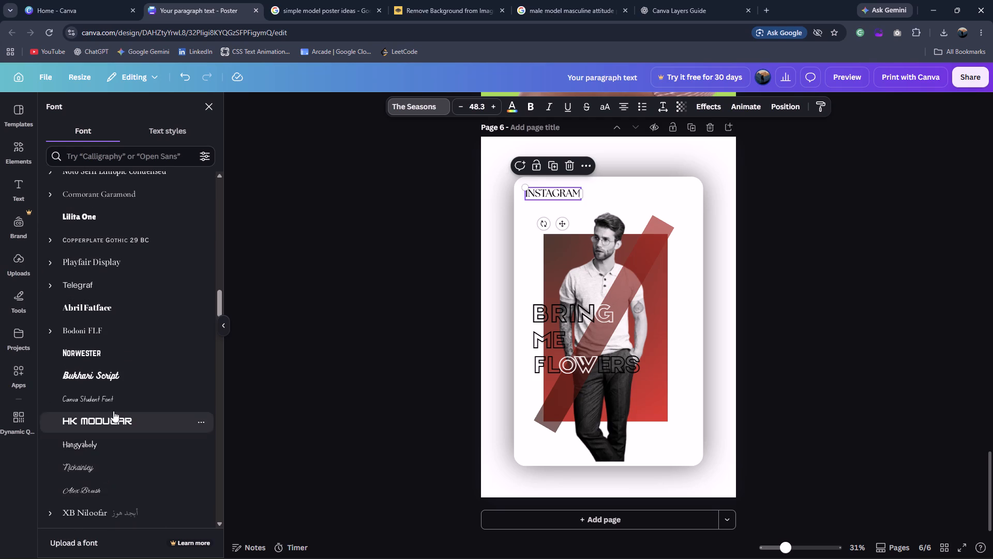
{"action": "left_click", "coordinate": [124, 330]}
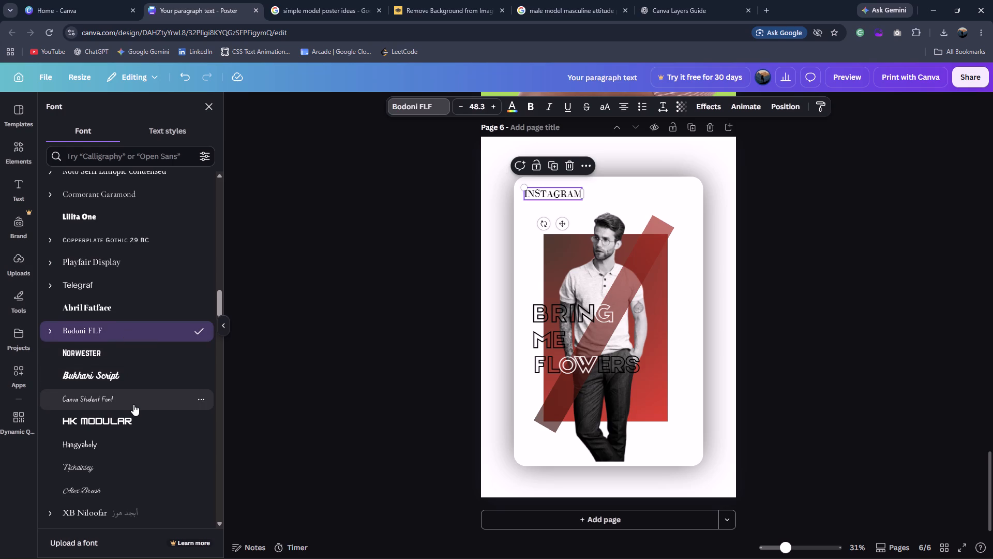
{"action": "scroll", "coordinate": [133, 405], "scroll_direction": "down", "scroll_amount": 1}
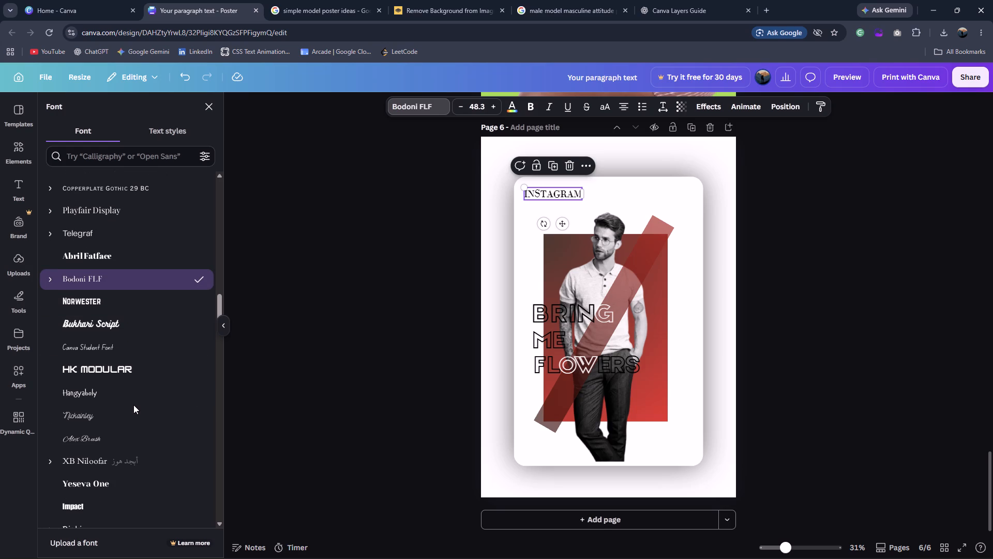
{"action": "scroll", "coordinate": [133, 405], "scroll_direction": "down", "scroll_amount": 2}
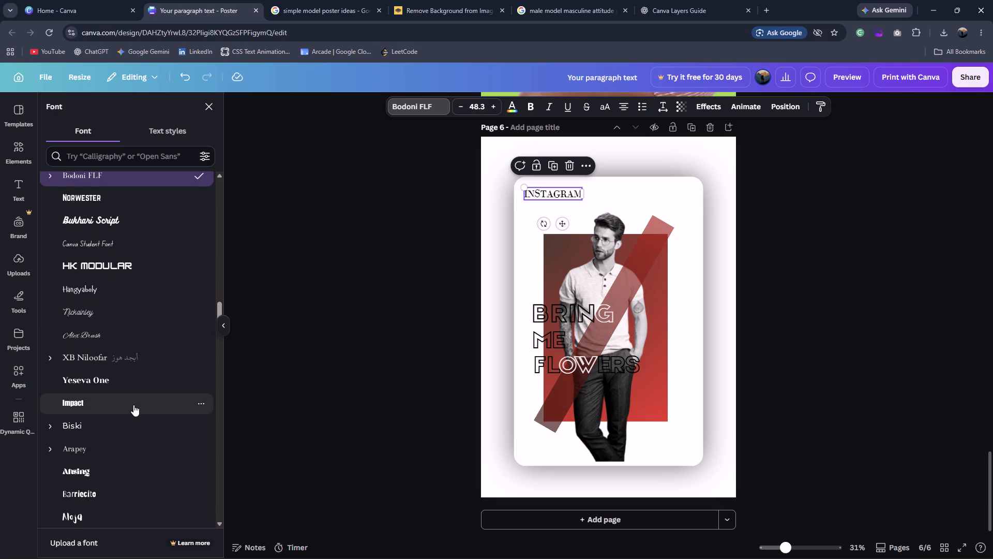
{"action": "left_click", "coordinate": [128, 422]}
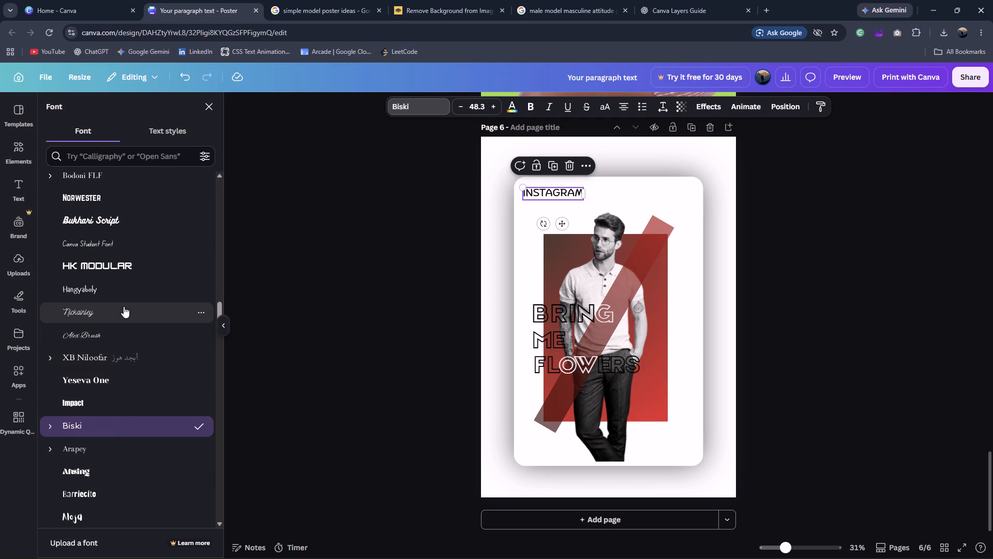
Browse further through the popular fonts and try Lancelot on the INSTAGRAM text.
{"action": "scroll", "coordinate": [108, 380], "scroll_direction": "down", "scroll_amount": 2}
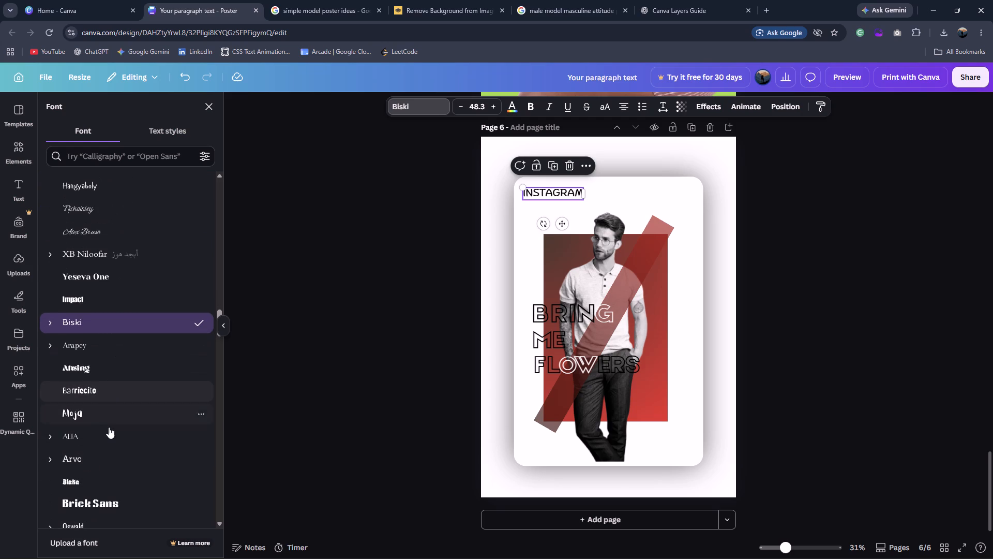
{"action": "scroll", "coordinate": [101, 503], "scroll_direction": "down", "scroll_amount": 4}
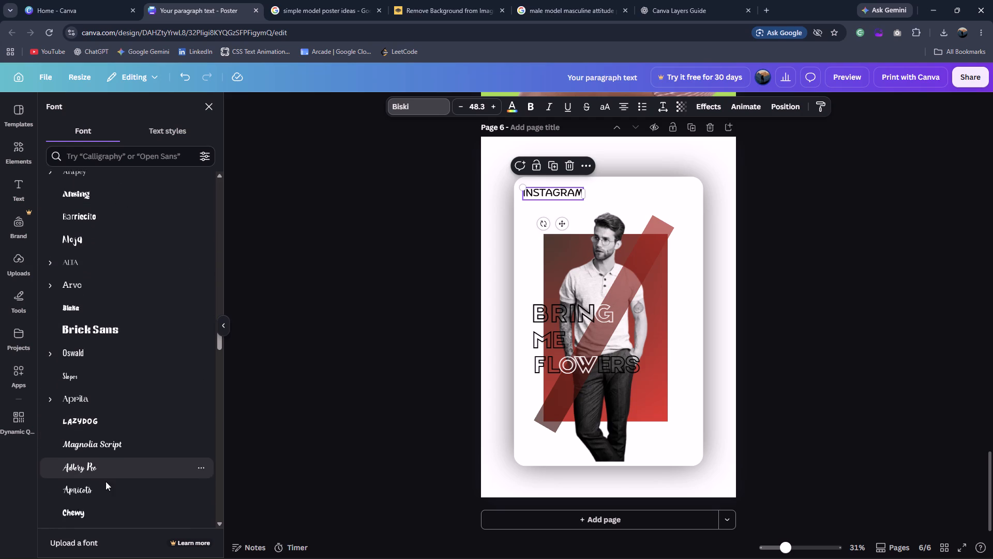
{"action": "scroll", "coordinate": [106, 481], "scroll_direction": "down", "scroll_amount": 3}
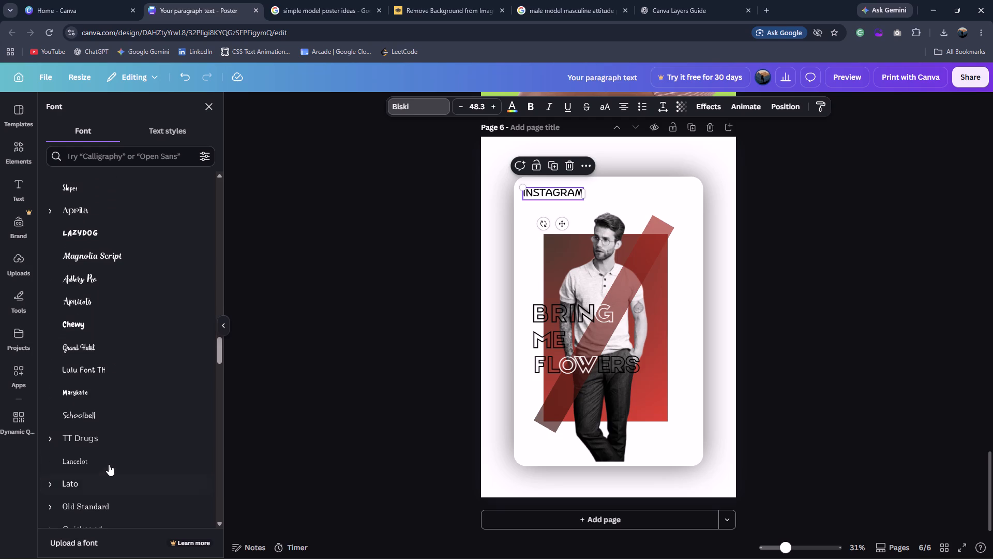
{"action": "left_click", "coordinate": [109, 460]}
Set the INSTAGRAM text's font to Lato.
{"action": "scroll", "coordinate": [109, 460], "scroll_direction": "down", "scroll_amount": 1}
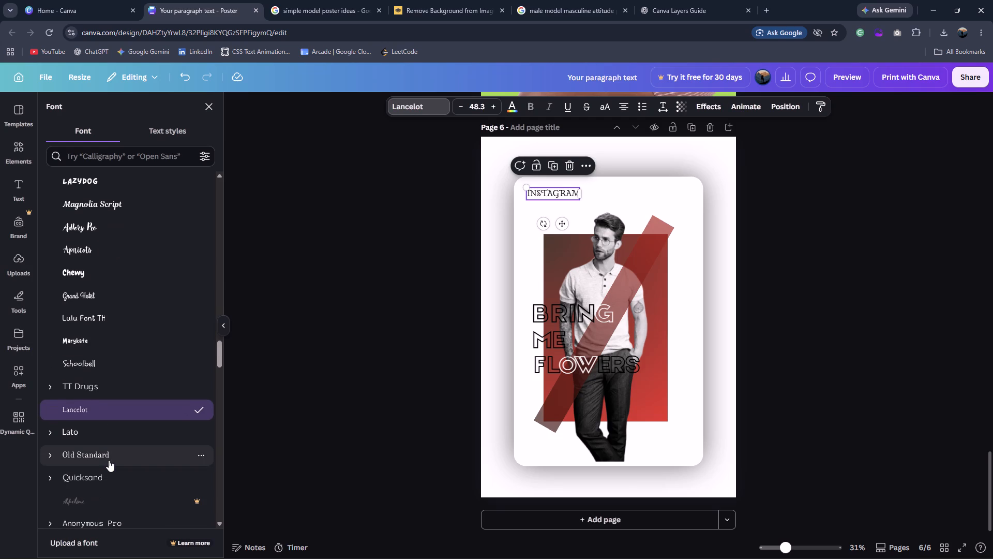
{"action": "left_click", "coordinate": [110, 437]}
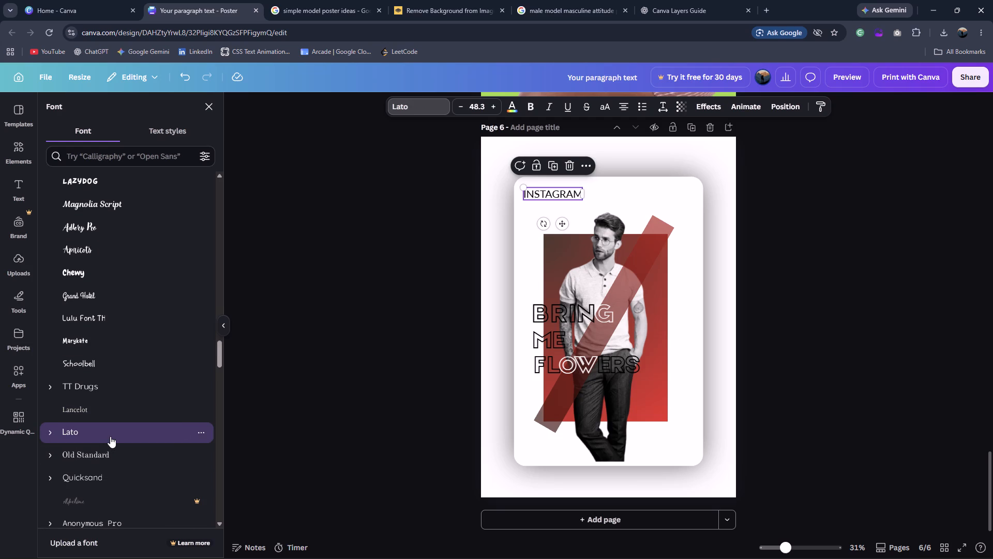
Change the INSTAGRAM text's font to Copperplate Gothic and compare it with the reference poster.
{"action": "scroll", "coordinate": [110, 436], "scroll_direction": "down", "scroll_amount": 4}
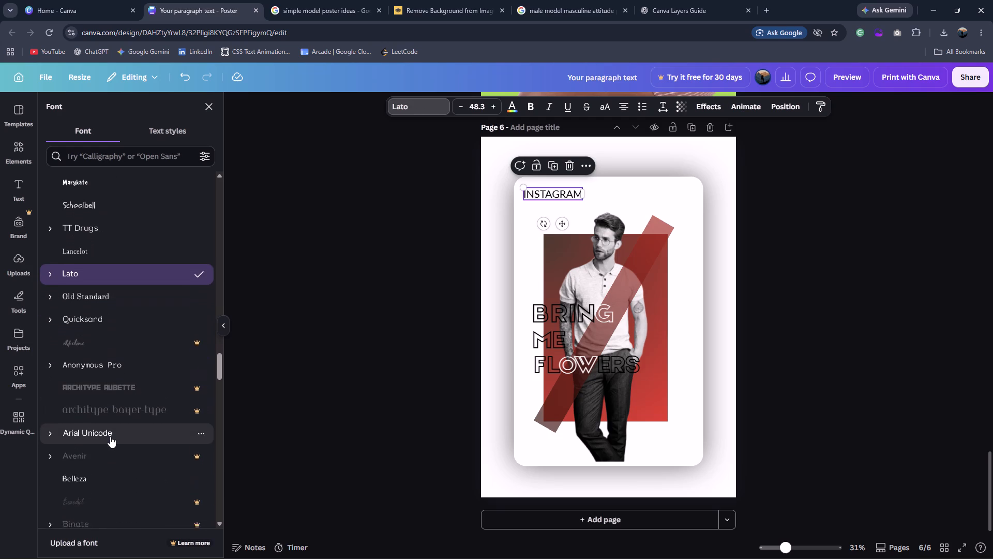
{"action": "scroll", "coordinate": [110, 436], "scroll_direction": "down", "scroll_amount": 7}
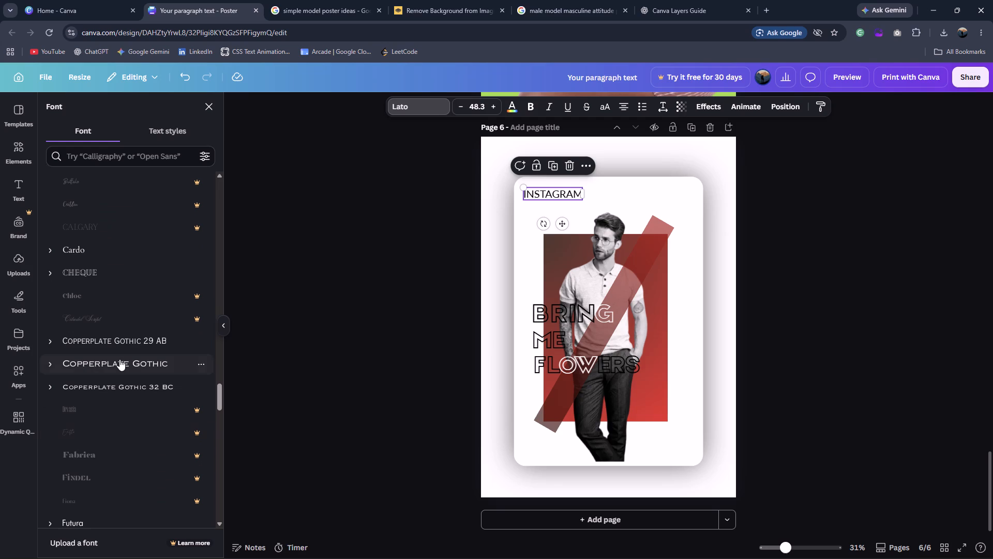
{"action": "left_click", "coordinate": [119, 359]}
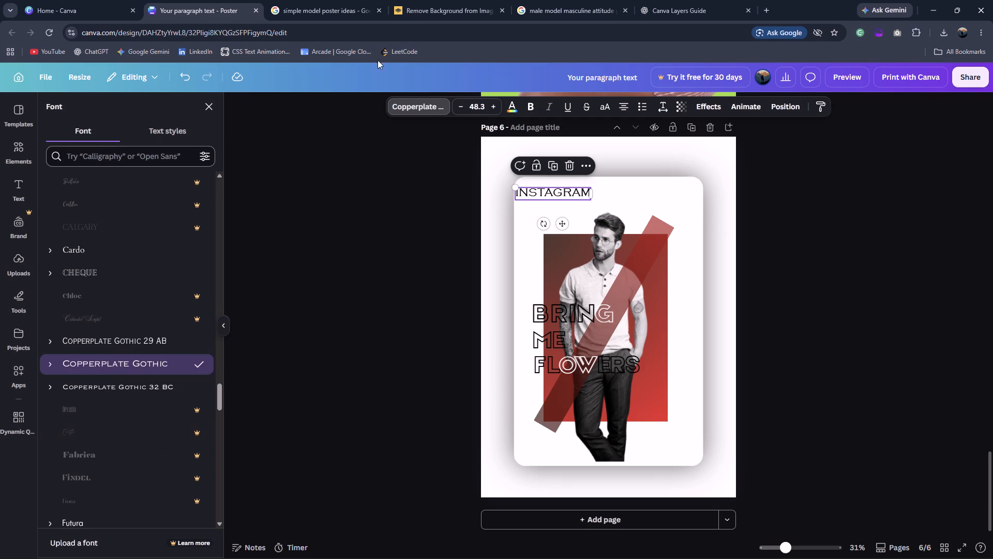
{"action": "left_click", "coordinate": [328, 13]}
{"action": "left_click", "coordinate": [182, 0]}
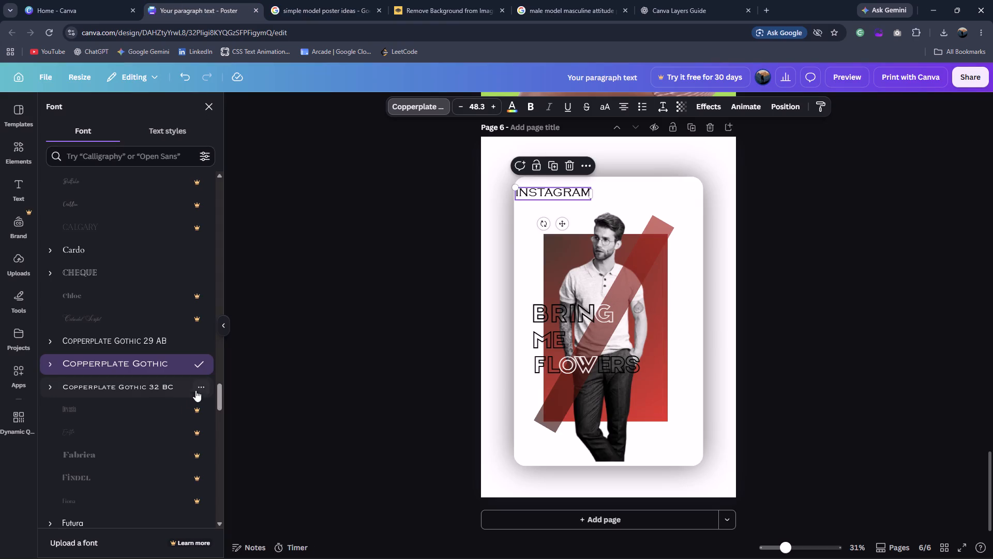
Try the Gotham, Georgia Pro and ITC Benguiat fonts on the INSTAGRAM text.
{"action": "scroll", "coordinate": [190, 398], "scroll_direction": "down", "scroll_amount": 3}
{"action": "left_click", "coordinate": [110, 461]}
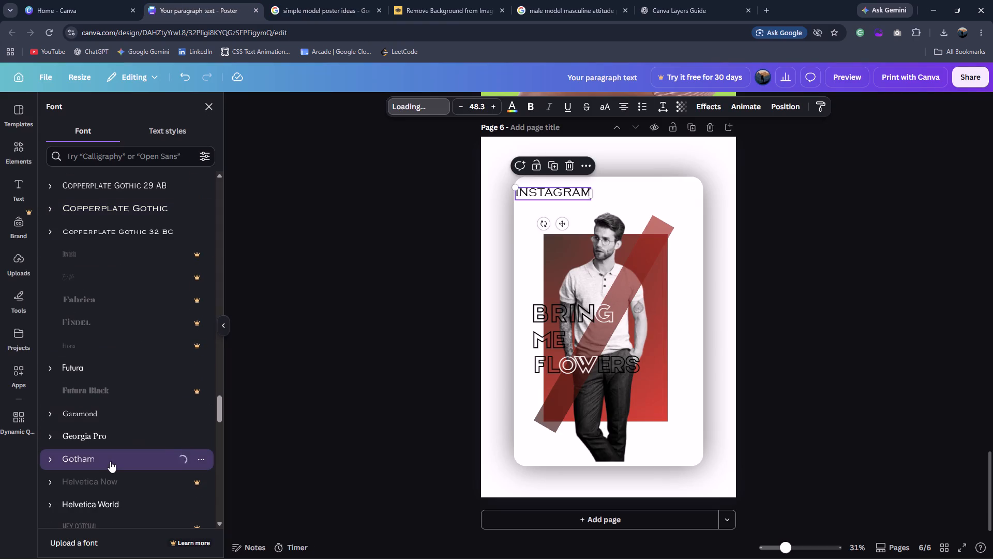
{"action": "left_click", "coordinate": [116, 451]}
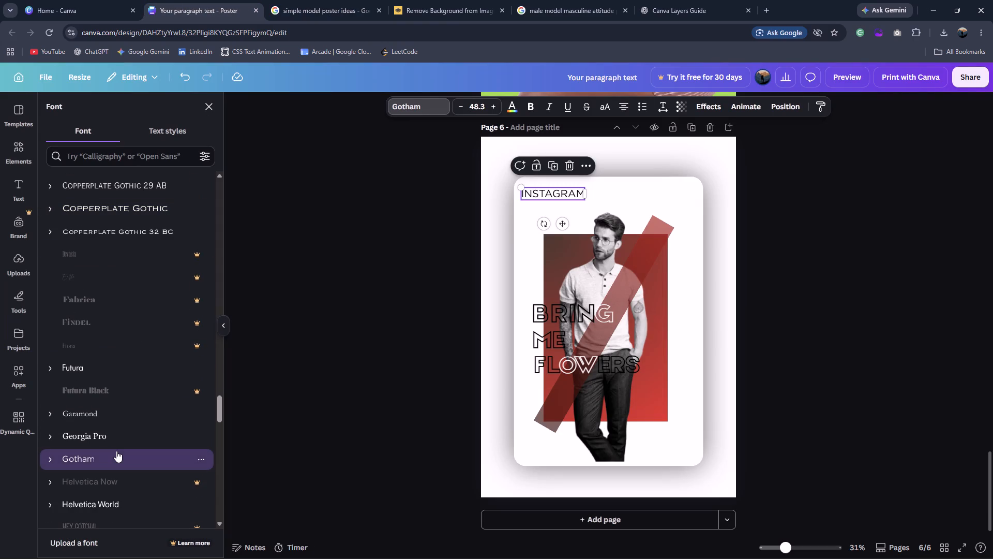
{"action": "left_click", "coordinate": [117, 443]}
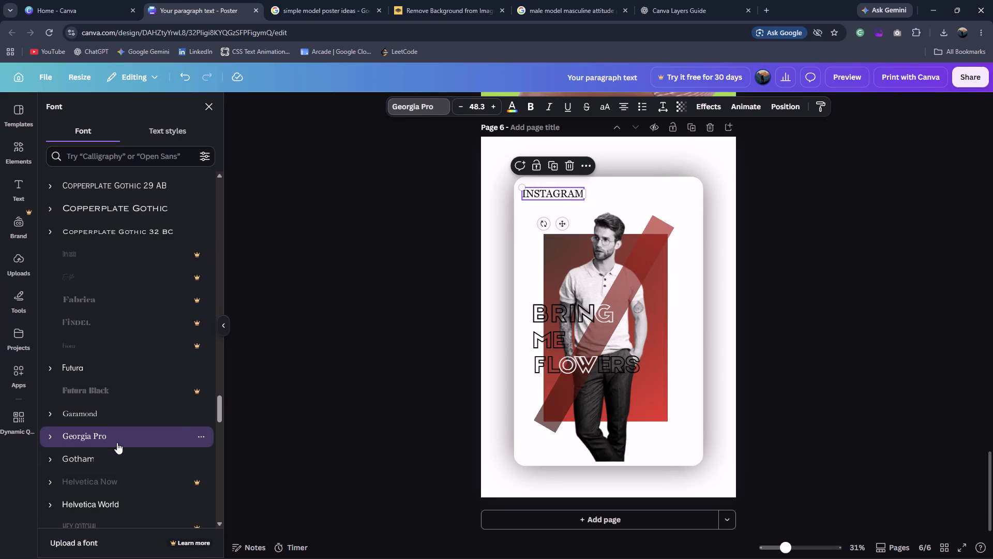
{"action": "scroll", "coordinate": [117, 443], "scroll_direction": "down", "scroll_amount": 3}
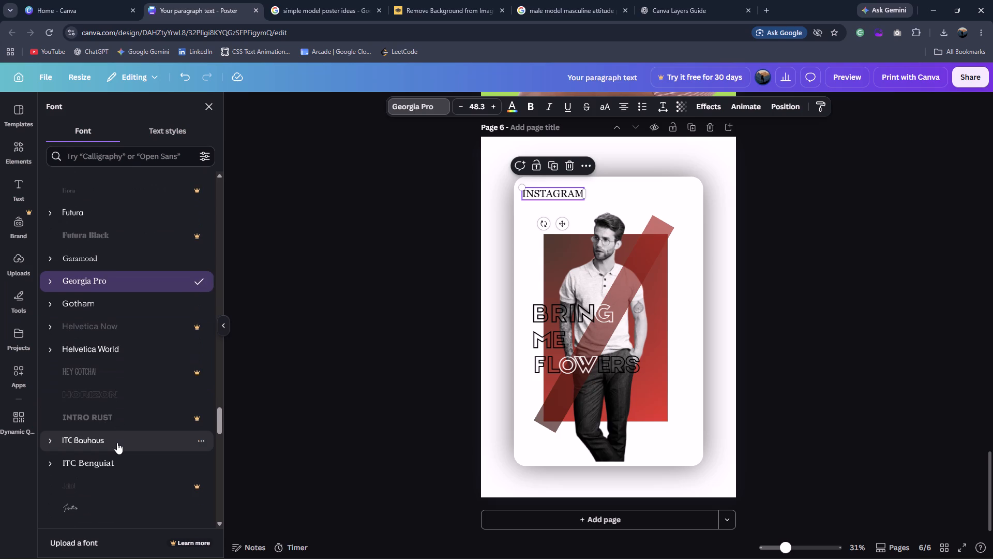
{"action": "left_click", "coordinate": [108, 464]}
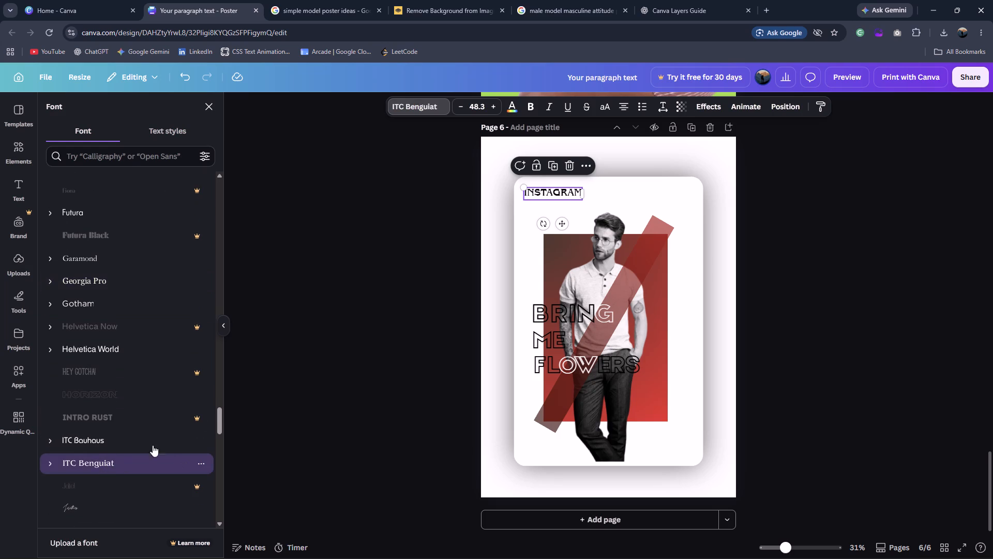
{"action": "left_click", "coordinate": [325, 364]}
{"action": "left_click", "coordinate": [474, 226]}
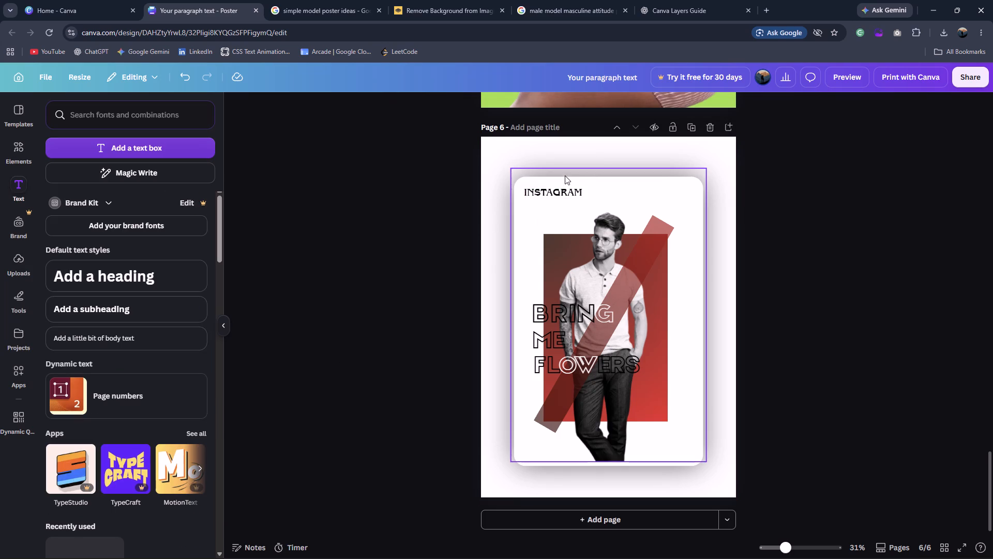
Scale the INSTAGRAM text down to about size 40.7 and move it into the white panel's upper-left corner.
{"action": "left_click_drag", "start_coordinate": [562, 193], "coordinate": [554, 186]}
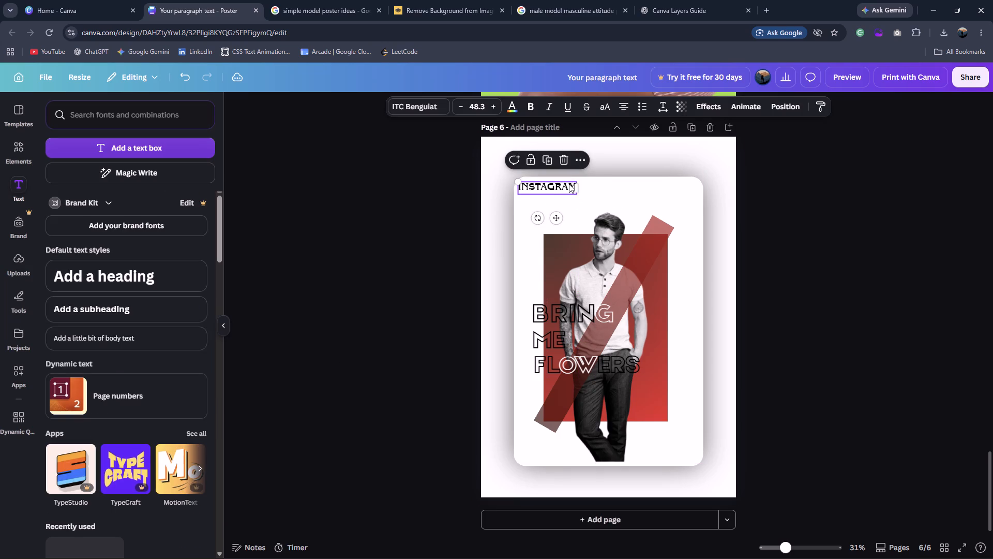
{"action": "left_click_drag", "start_coordinate": [519, 179], "coordinate": [537, 181]}
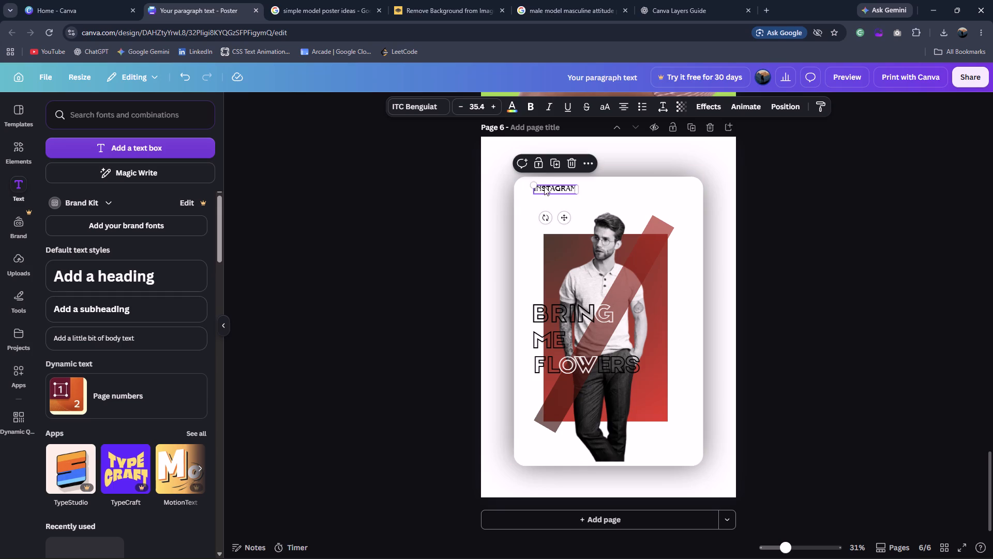
{"action": "left_click_drag", "start_coordinate": [534, 182], "coordinate": [527, 182]}
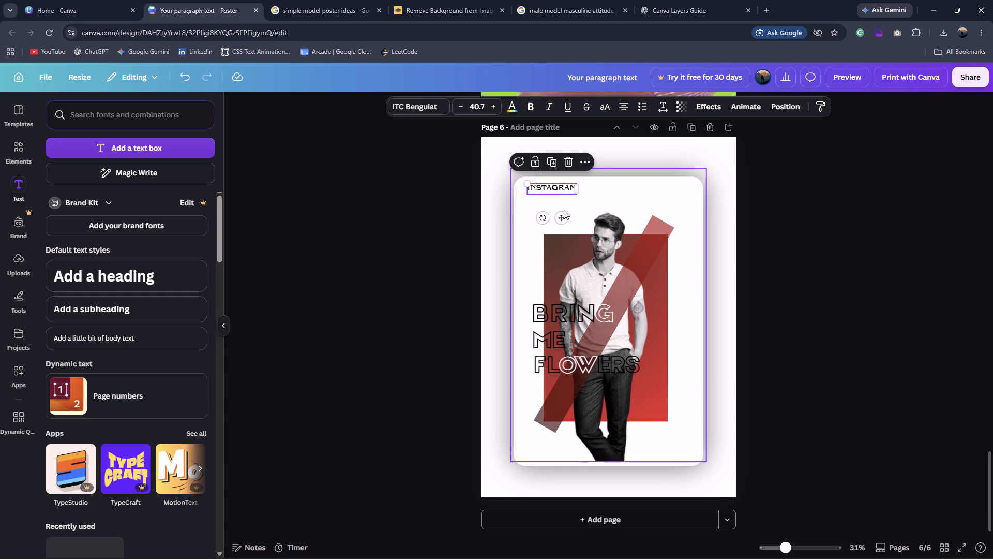
{"action": "left_click_drag", "start_coordinate": [562, 215], "coordinate": [550, 211]}
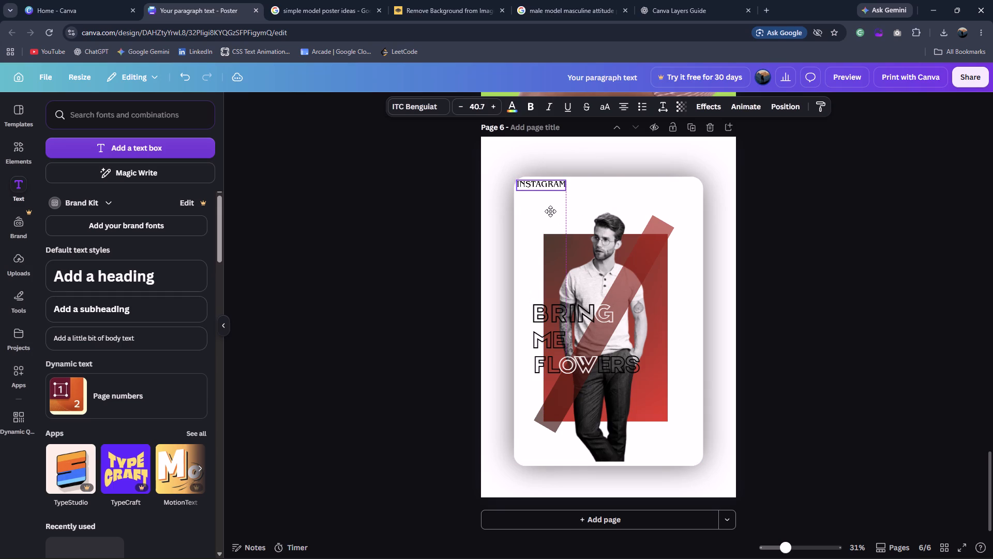
{"action": "left_click_drag", "start_coordinate": [550, 211], "coordinate": [553, 211]}
{"action": "left_click", "coordinate": [453, 254]}
Change the INSTAGRAM text's font to Libre Baskerville.
{"action": "left_click", "coordinate": [553, 181]}
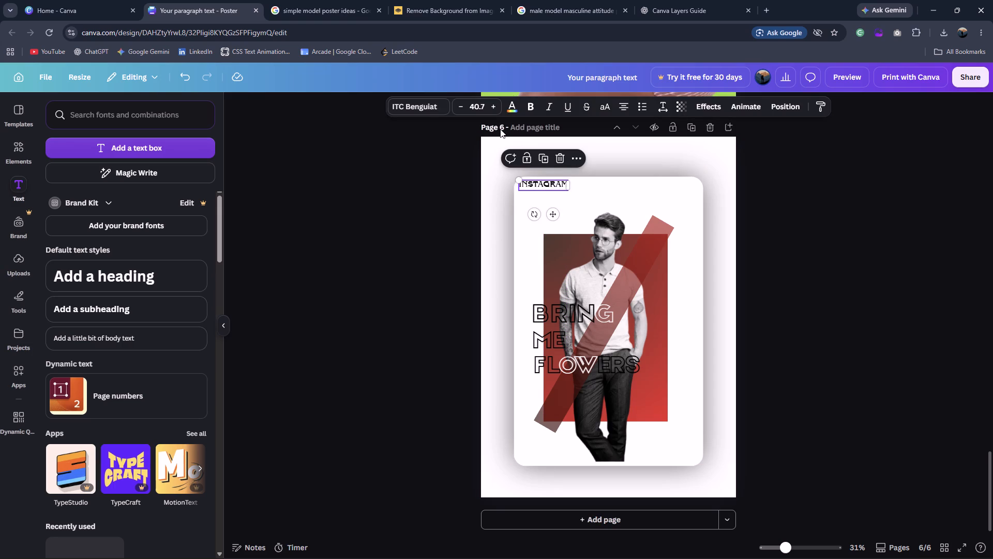
{"action": "left_click", "coordinate": [426, 109]}
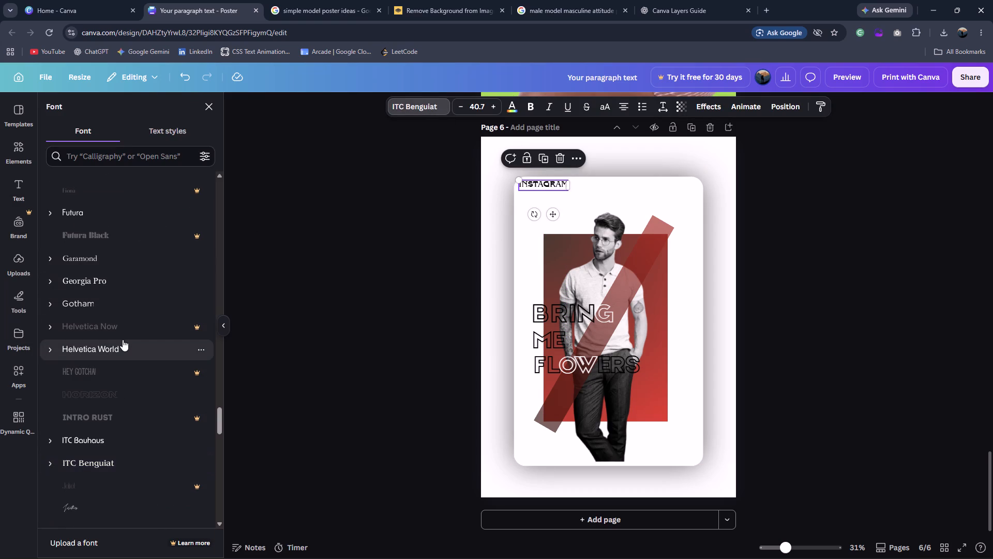
{"action": "left_click", "coordinate": [119, 465]}
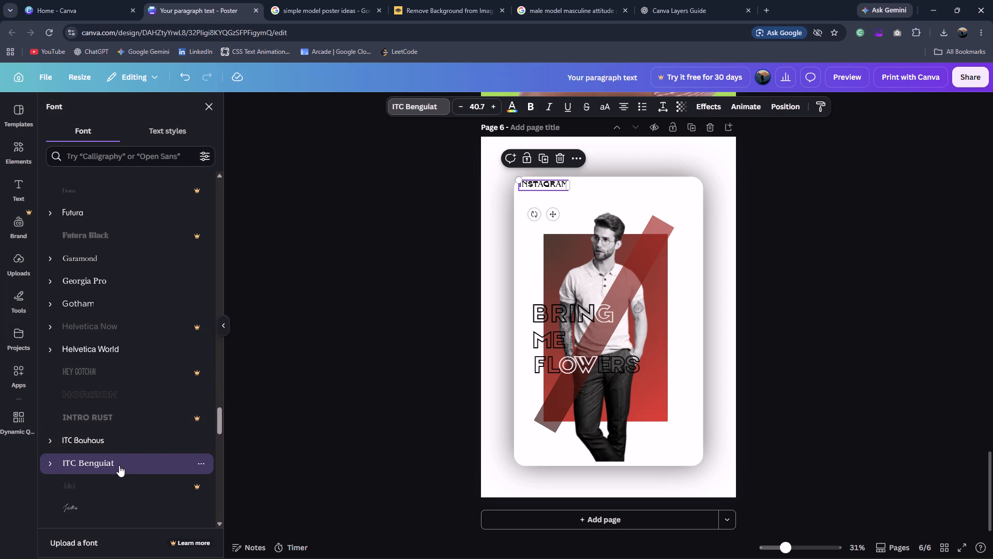
{"action": "scroll", "coordinate": [128, 444], "scroll_direction": "down", "scroll_amount": 5}
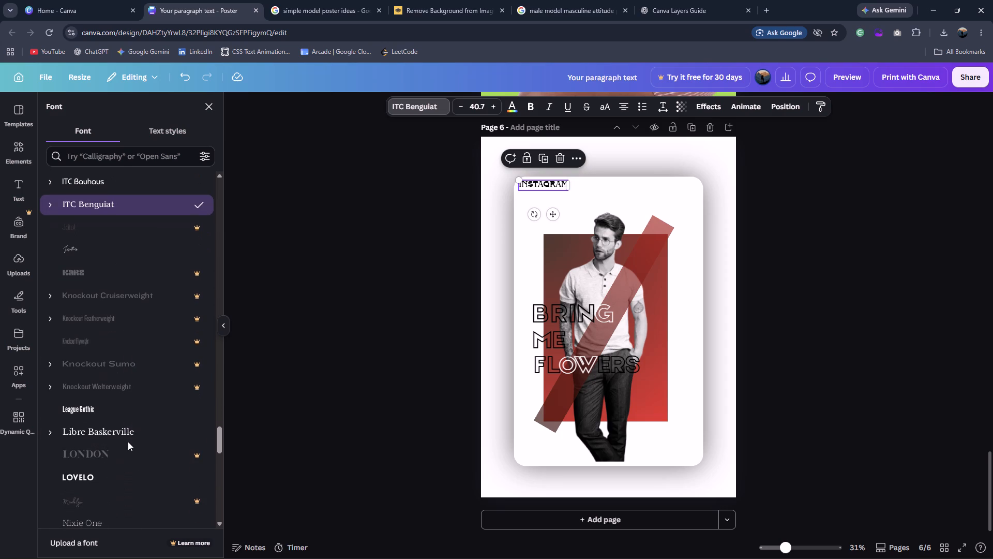
{"action": "left_click", "coordinate": [130, 423]}
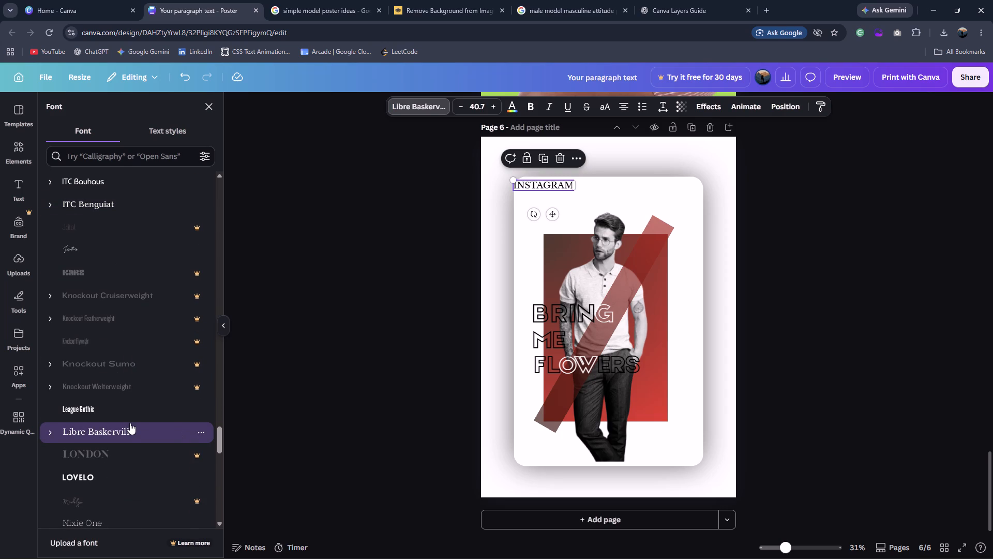
{"action": "left_click", "coordinate": [387, 286]}
{"action": "left_click", "coordinate": [394, 186]}
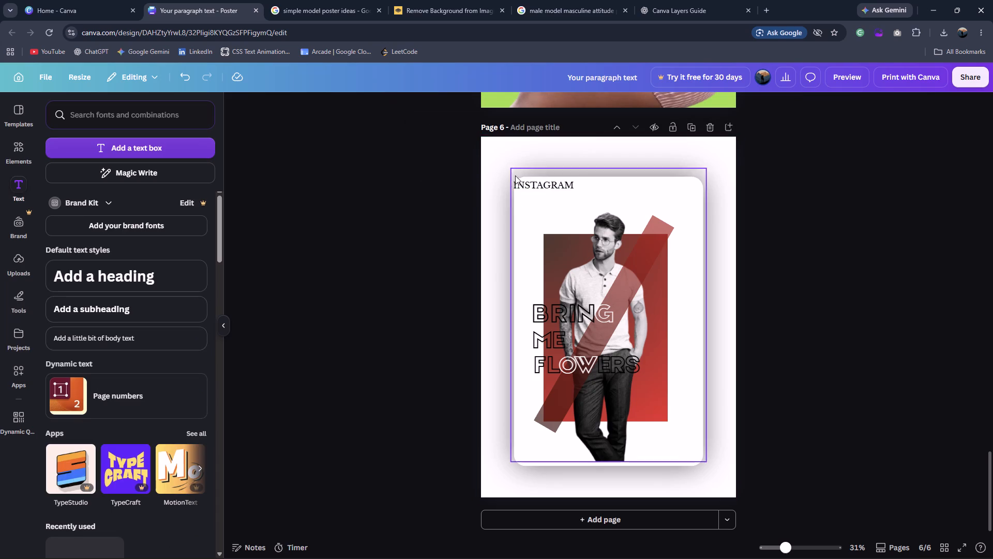
Shrink the INSTAGRAM text to about size 36 and position it just inside the white panel's upper-left corner.
{"action": "left_click", "coordinate": [530, 183]}
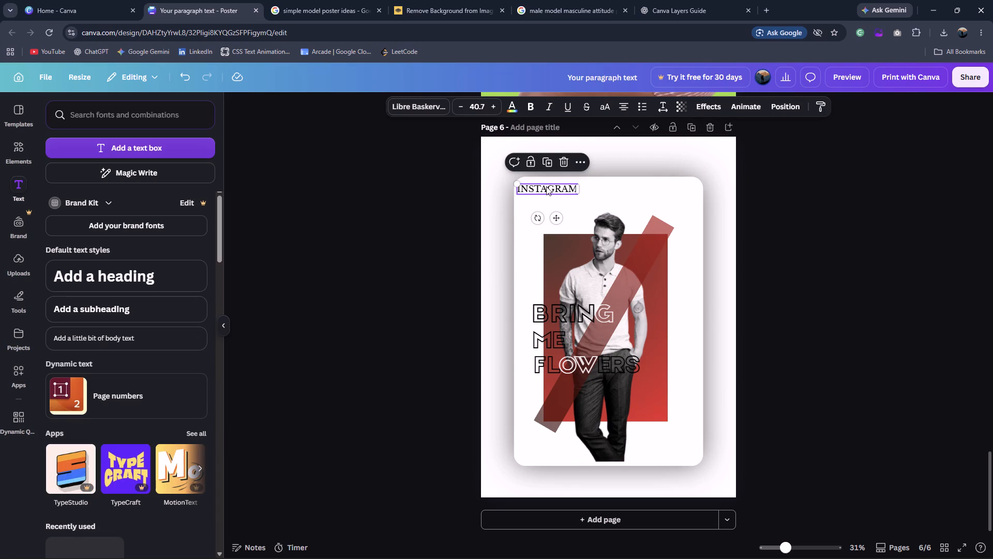
{"action": "left_click_drag", "start_coordinate": [517, 182], "coordinate": [524, 182]}
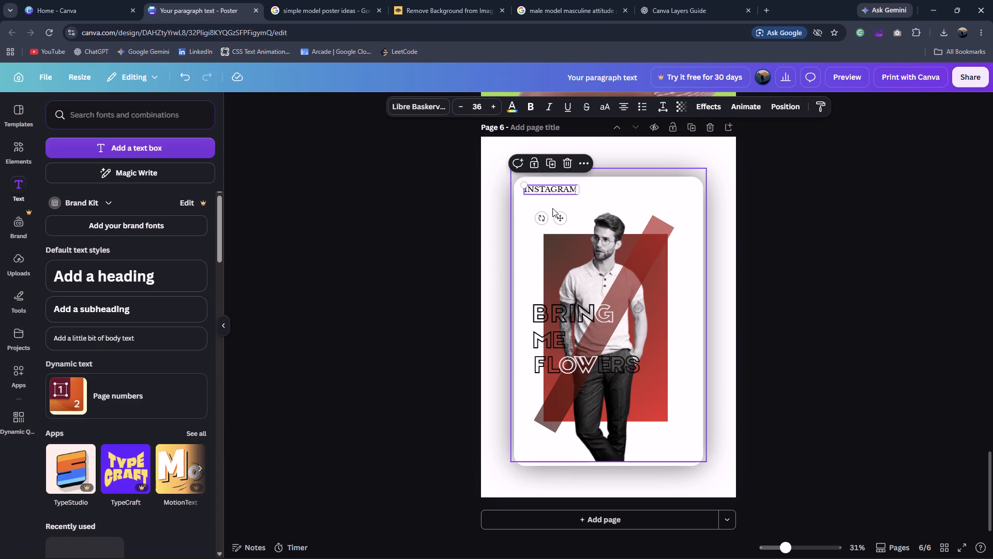
{"action": "left_click_drag", "start_coordinate": [556, 214], "coordinate": [550, 210]}
{"action": "left_click", "coordinate": [470, 231]}
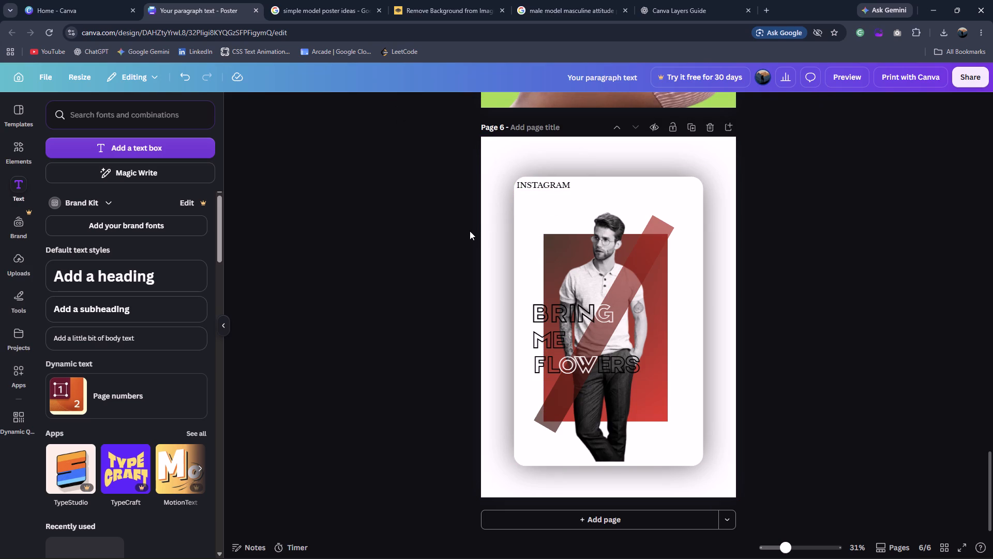